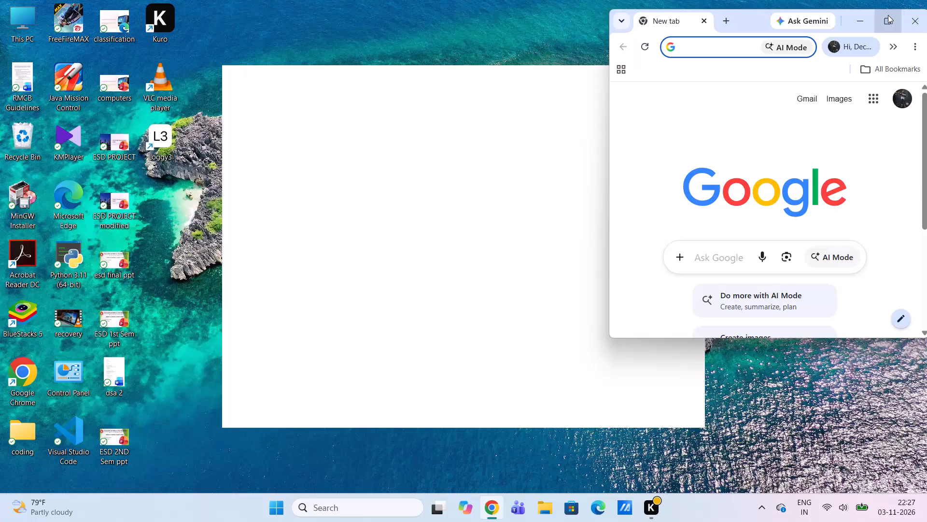
# In a maximized browser window, search Google for canva and open the "Canva India: Visual Suite for Everyone" result.
pyautogui.click(888, 15)
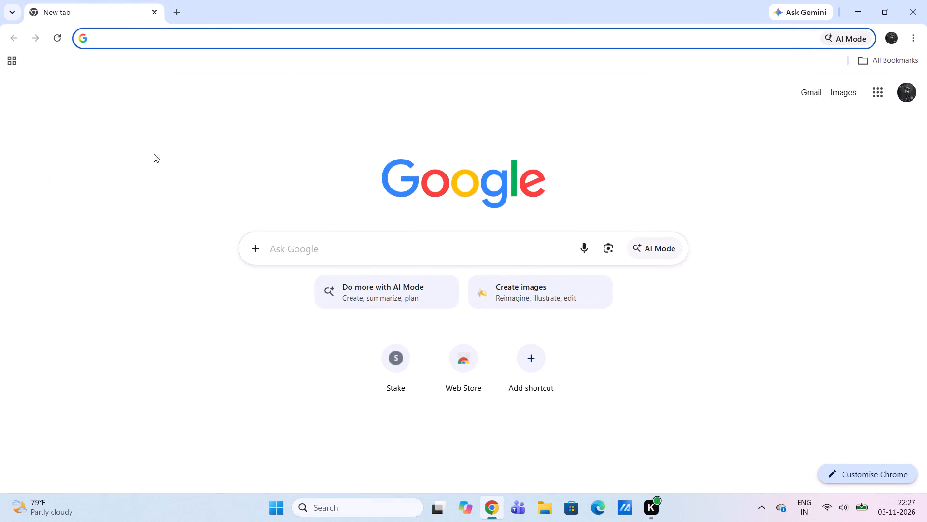
pyautogui.click(303, 230)
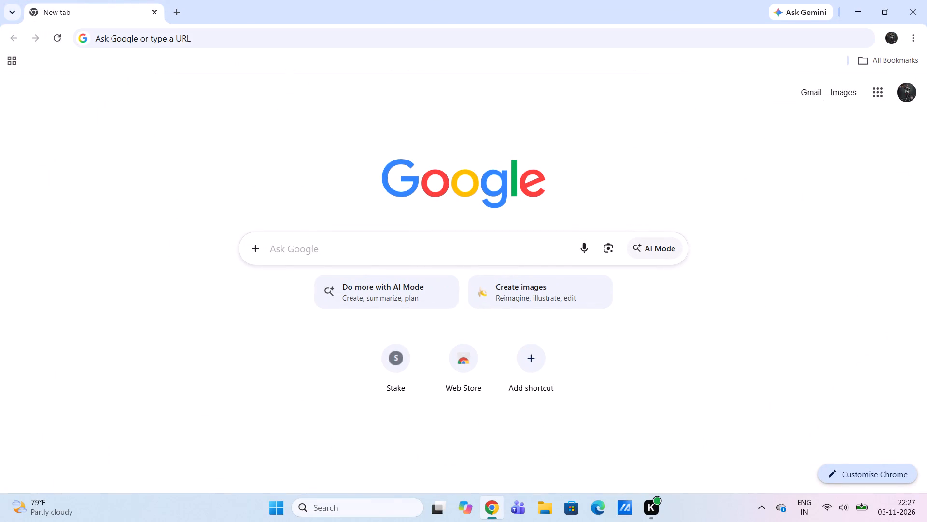
pyautogui.click(308, 248)
pyautogui.click(288, 271)
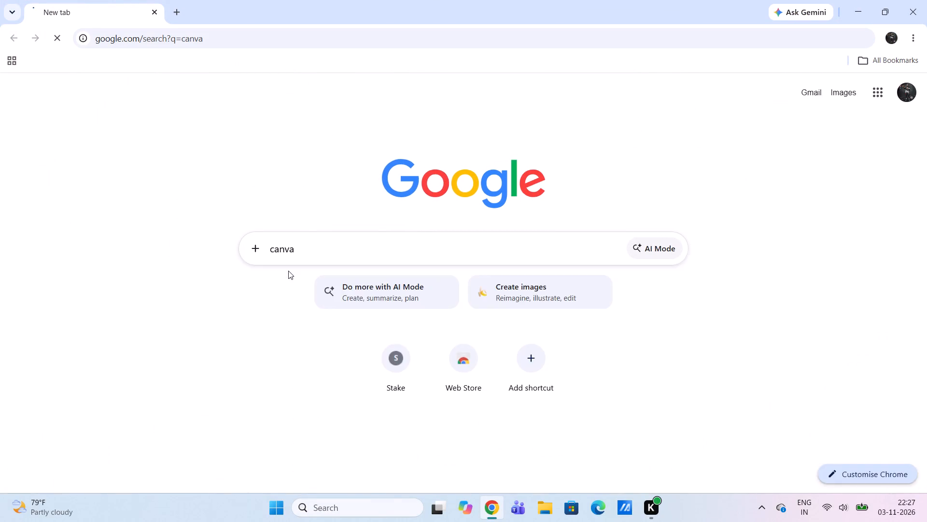
pyautogui.click(225, 197)
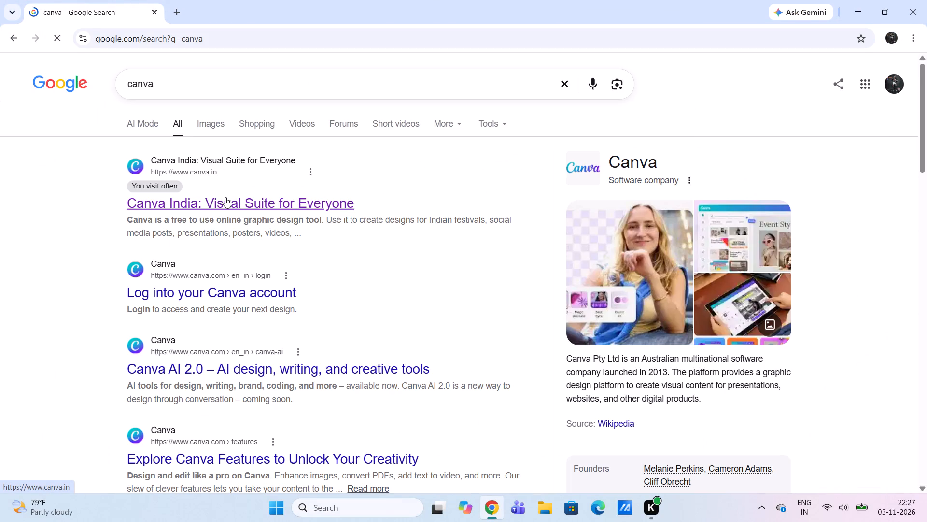
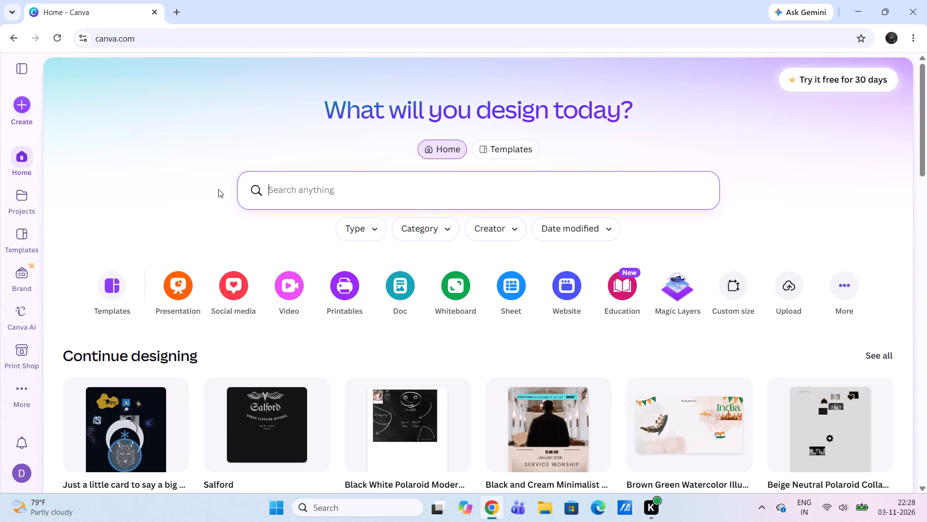
# Look through the recent designs in the Continue designing section of the home page.
pyautogui.scroll(-2, 437, 330)
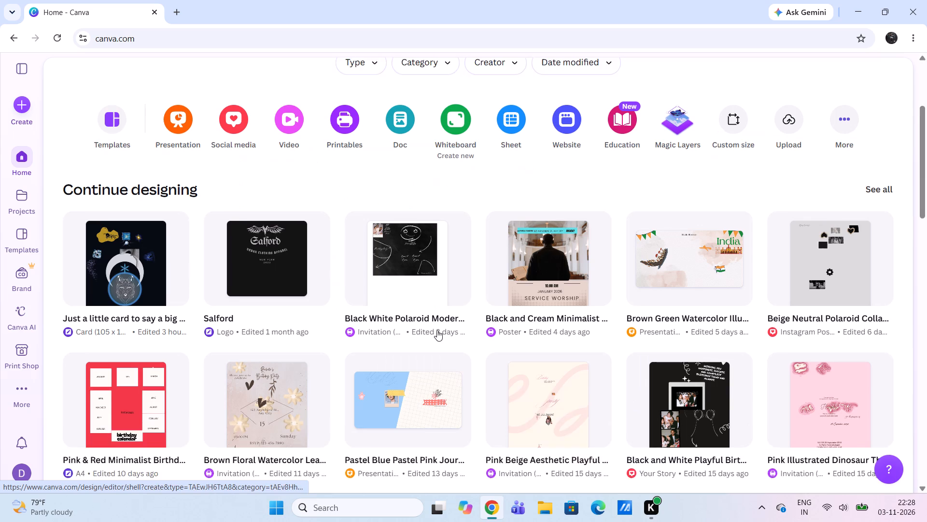
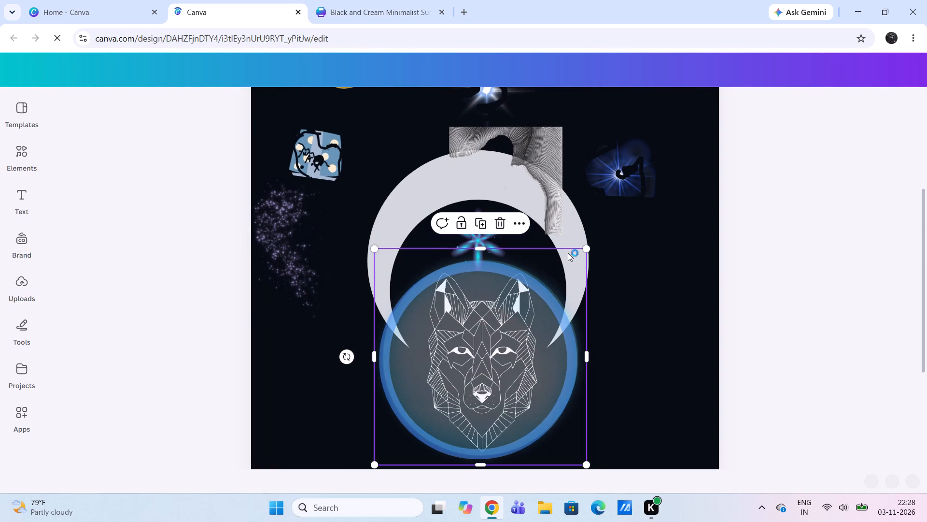
# Shrink the translucent glowing circle behind the wolf head to about 43.8 by 43.1 and move it up inside the crescent moon.
pyautogui.moveTo(587, 252); pyautogui.dragTo(575, 275)
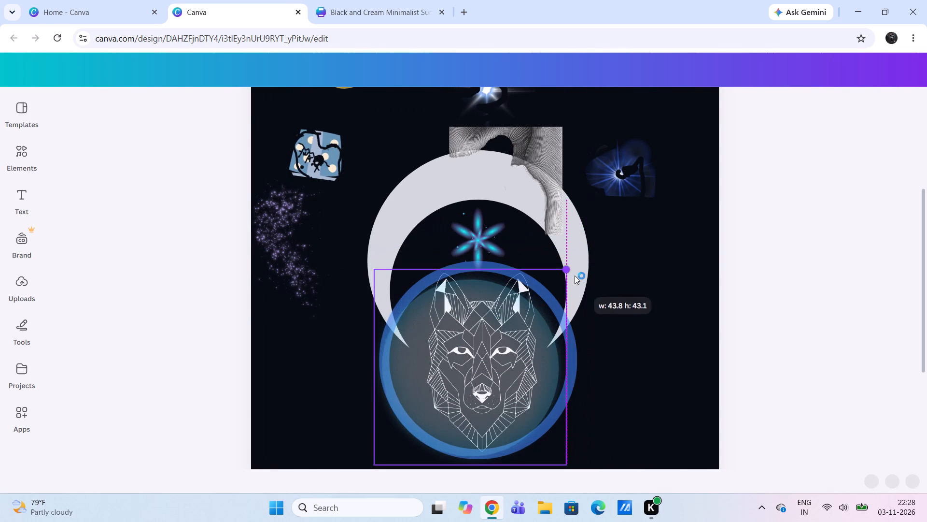
pyautogui.moveTo(420, 382); pyautogui.dragTo(437, 381)
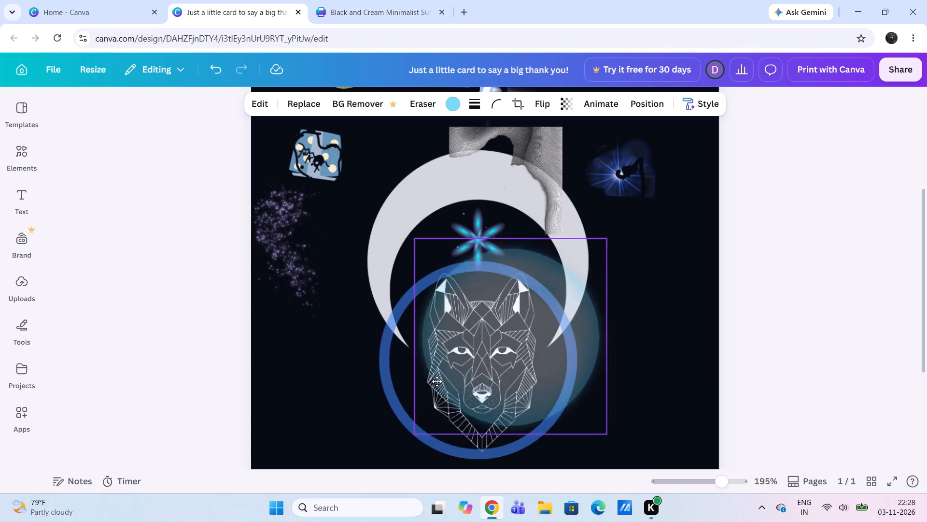
pyautogui.moveTo(437, 381); pyautogui.dragTo(419, 337)
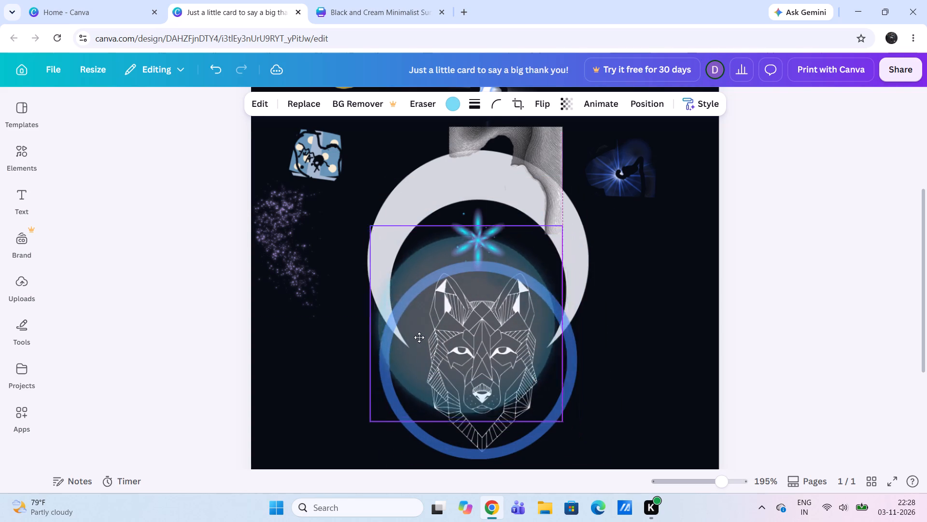
pyautogui.moveTo(419, 337); pyautogui.dragTo(411, 298)
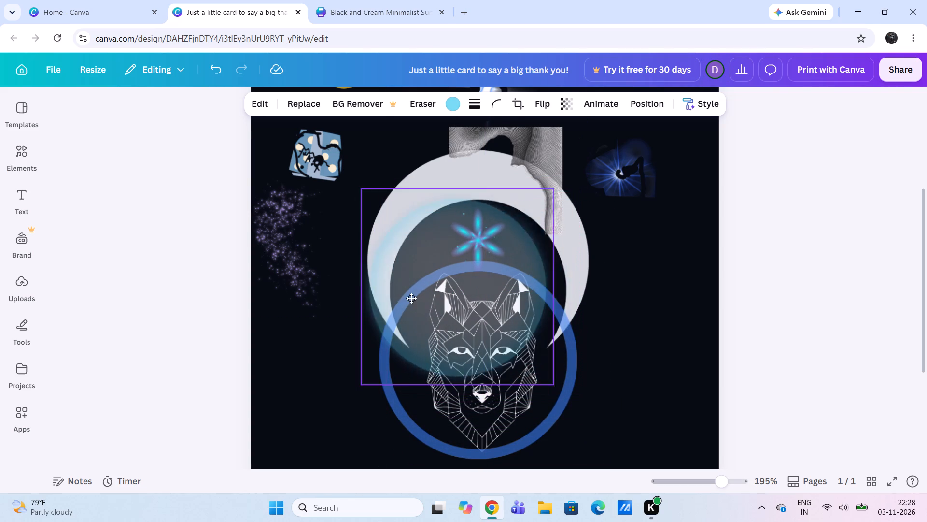
pyautogui.moveTo(411, 298); pyautogui.dragTo(423, 289)
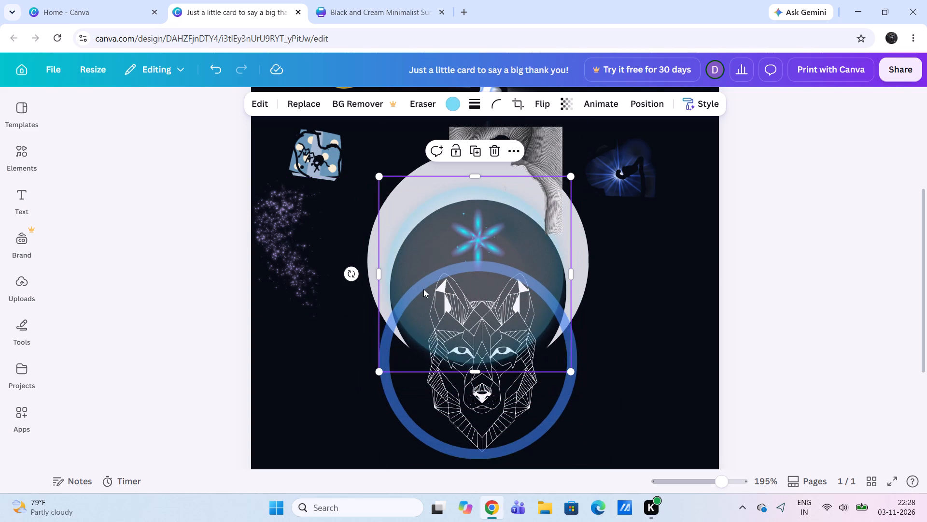
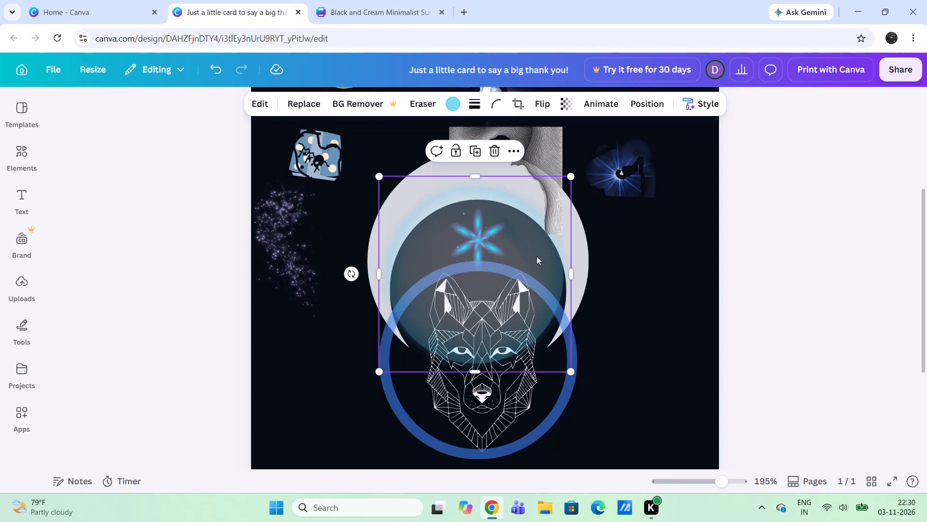
# Move the translucent glowing circle down behind the wolf head so it sits centred inside the blue ring.
pyautogui.moveTo(536, 256); pyautogui.dragTo(533, 276)
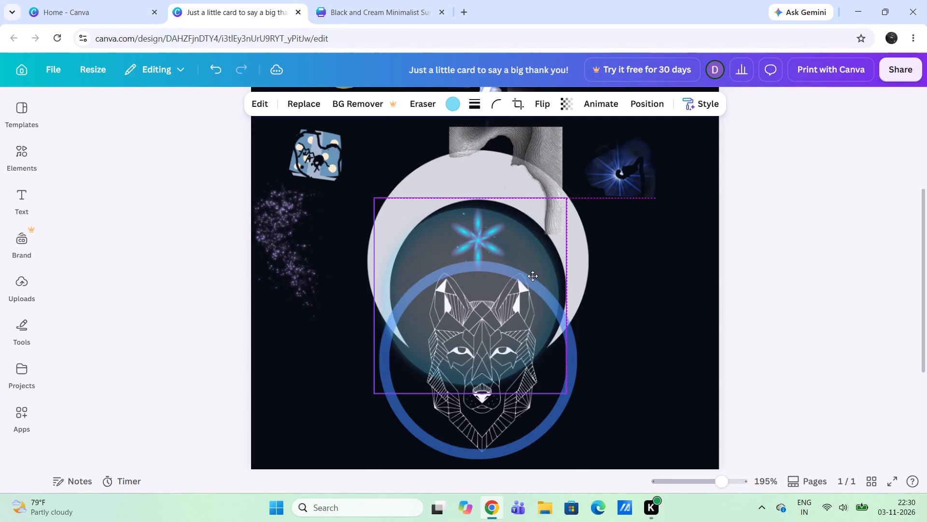
pyautogui.moveTo(533, 276); pyautogui.dragTo(532, 297)
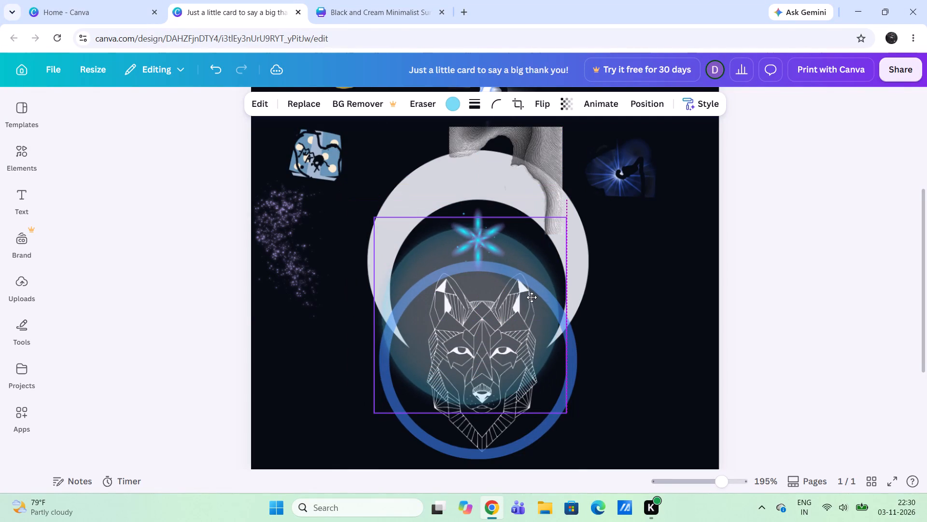
pyautogui.moveTo(532, 297); pyautogui.dragTo(522, 249)
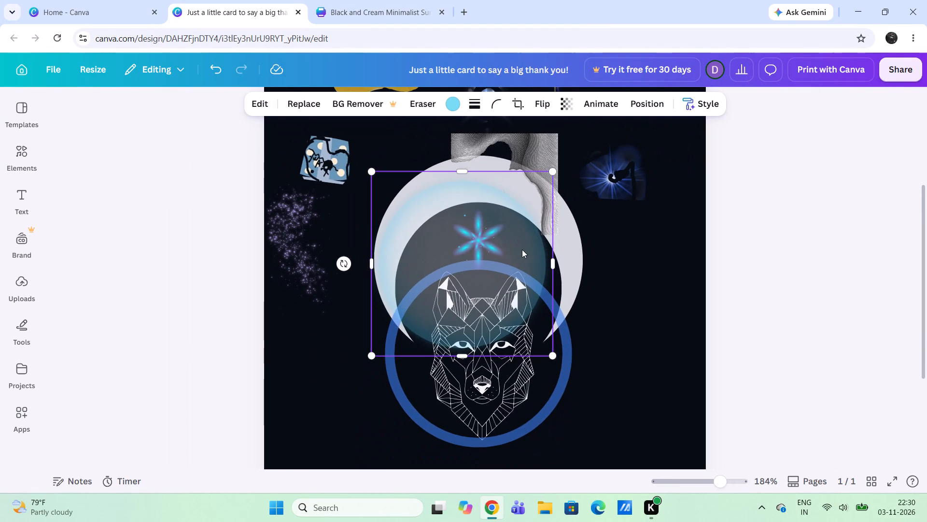
pyautogui.click(432, 232)
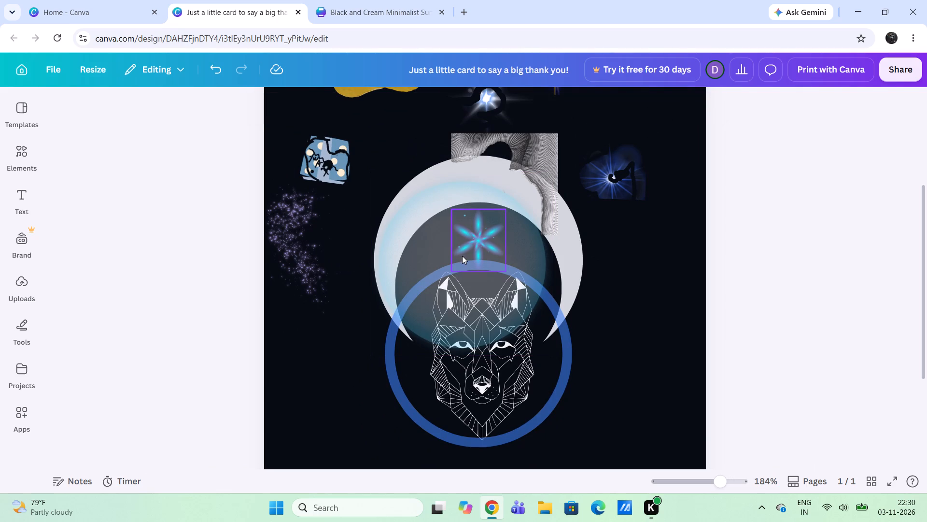
pyautogui.moveTo(418, 237); pyautogui.dragTo(432, 306)
pyautogui.scroll(1, 428, 276)
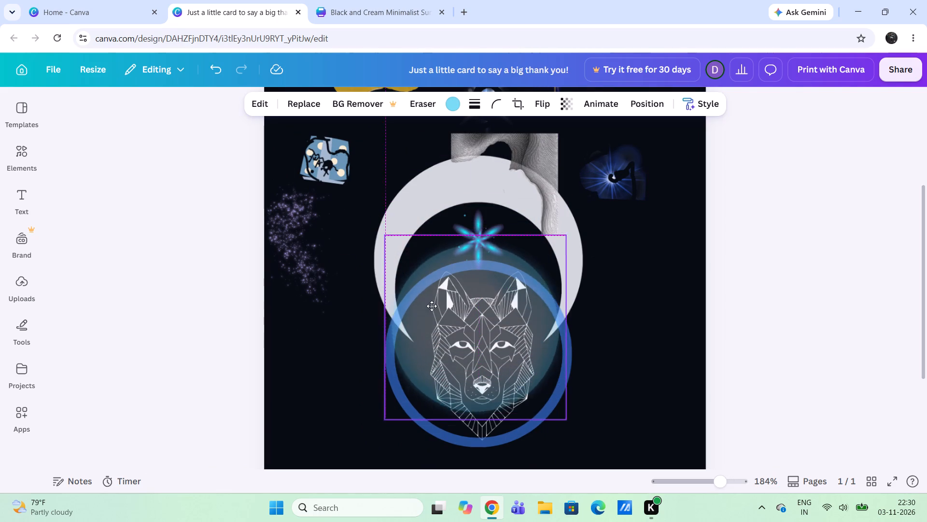
pyautogui.scroll(1, 432, 306)
pyautogui.moveTo(432, 306); pyautogui.dragTo(436, 323)
pyautogui.scroll(1, 434, 328)
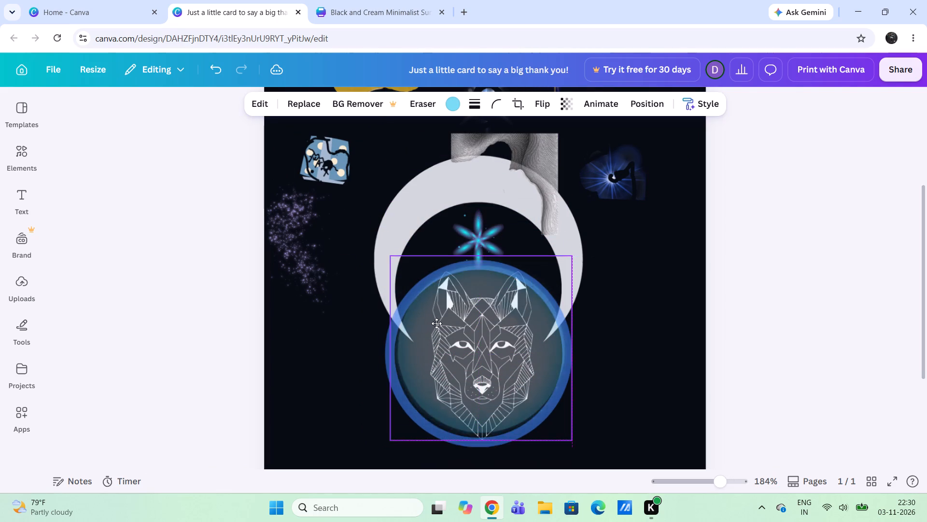
pyautogui.scroll(1, 436, 323)
pyautogui.moveTo(436, 323); pyautogui.dragTo(435, 325)
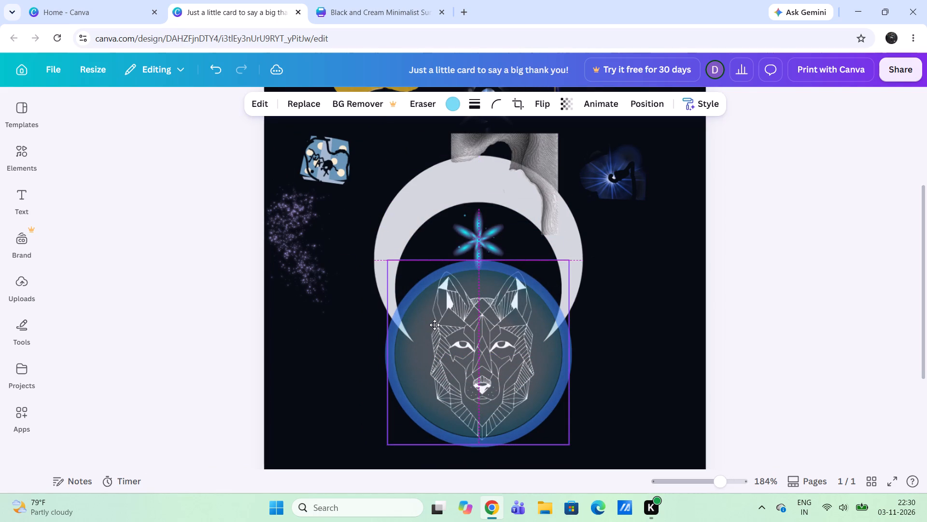
pyautogui.moveTo(435, 325); pyautogui.dragTo(435, 328)
pyautogui.scroll(1, 435, 325)
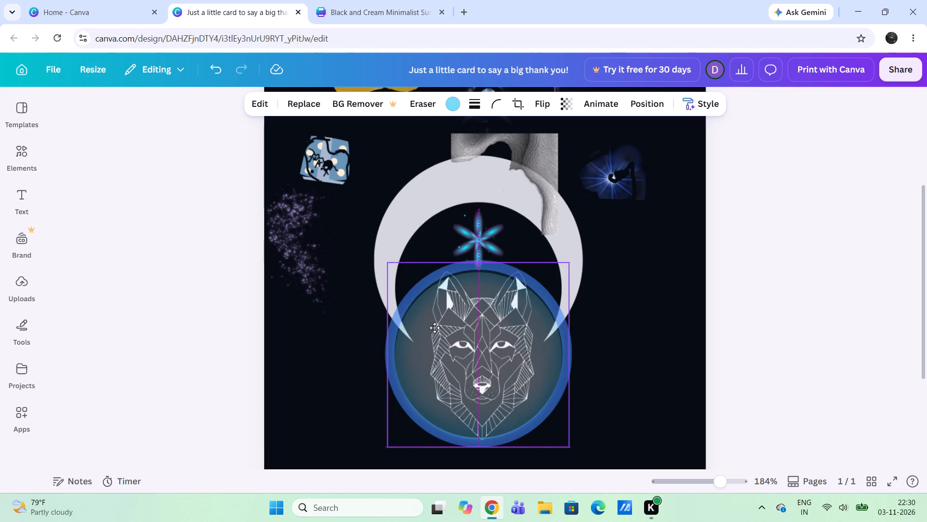
pyautogui.moveTo(435, 328); pyautogui.dragTo(436, 328)
pyautogui.scroll(2, 435, 328)
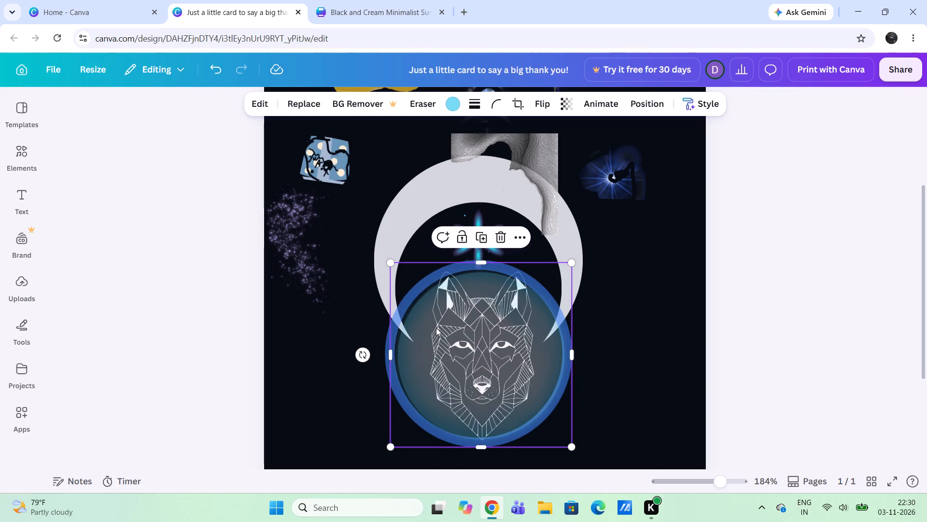
pyautogui.click(430, 311)
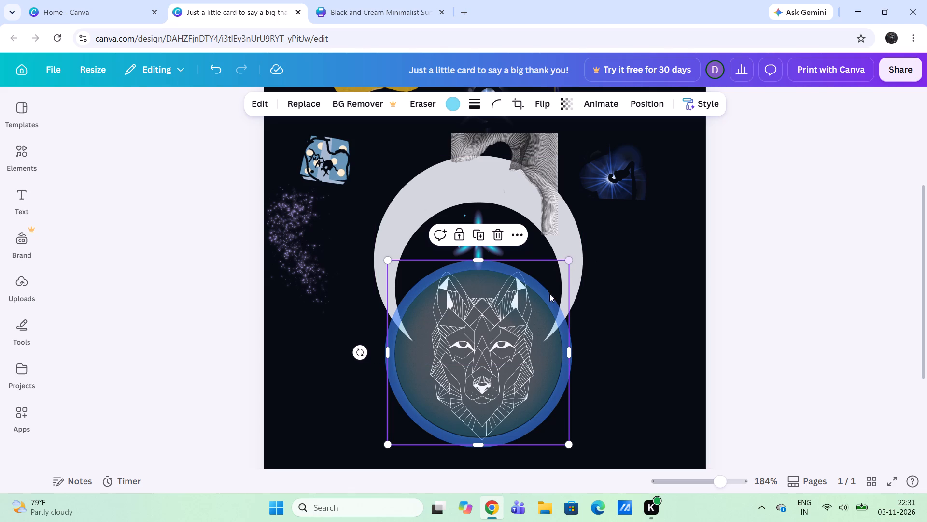
# Rotate the blue ring around the wolf head to 90°.
pyautogui.click(419, 348)
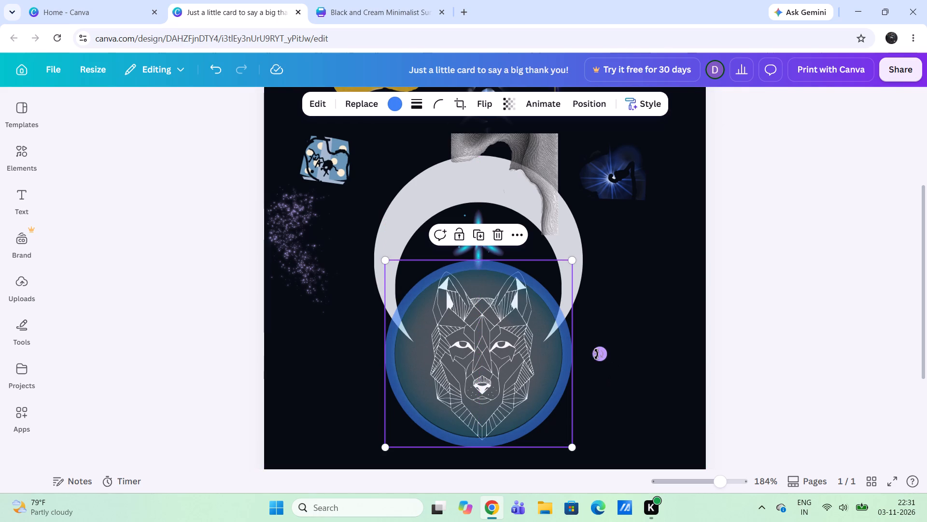
pyautogui.moveTo(596, 354); pyautogui.dragTo(485, 416)
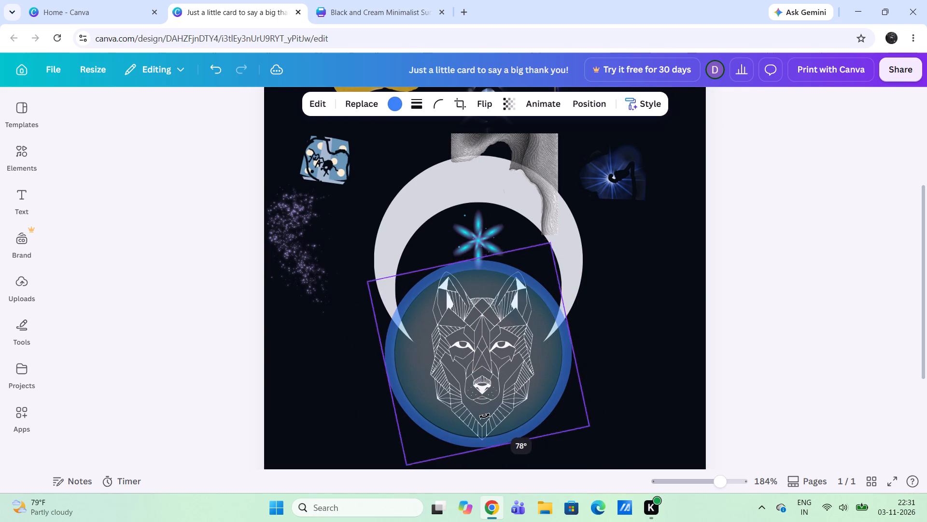
pyautogui.moveTo(485, 416); pyautogui.dragTo(478, 419)
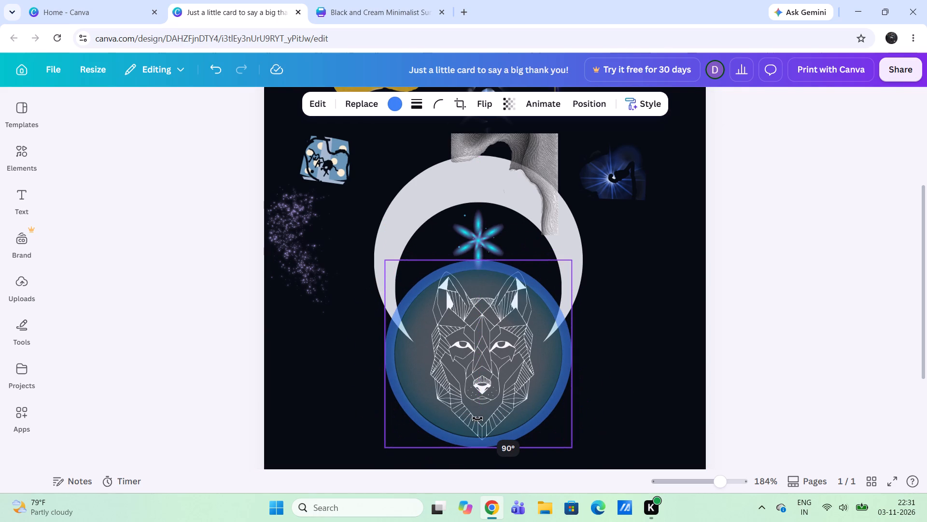
pyautogui.moveTo(478, 419); pyautogui.dragTo(478, 422)
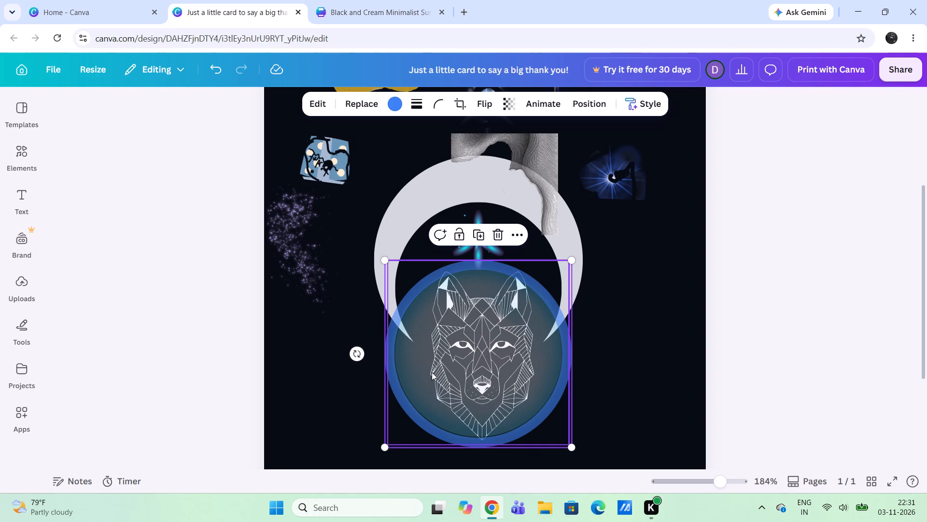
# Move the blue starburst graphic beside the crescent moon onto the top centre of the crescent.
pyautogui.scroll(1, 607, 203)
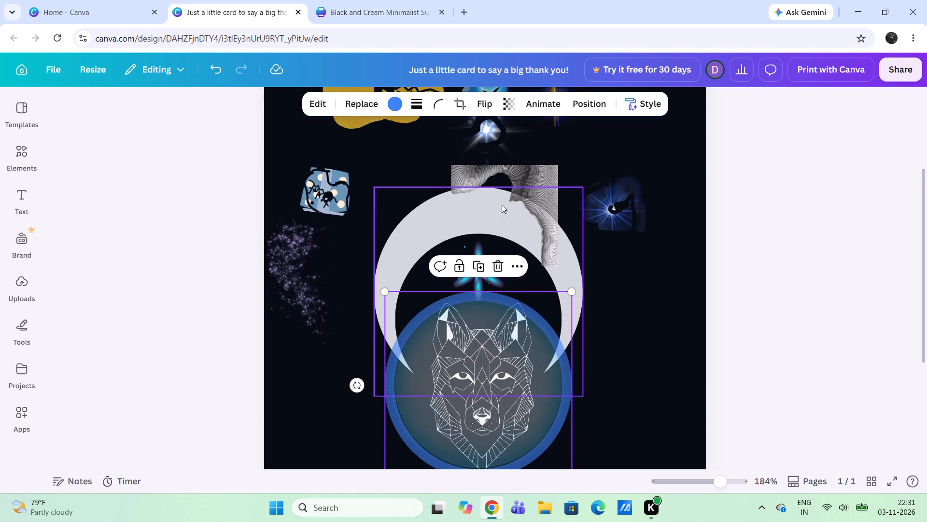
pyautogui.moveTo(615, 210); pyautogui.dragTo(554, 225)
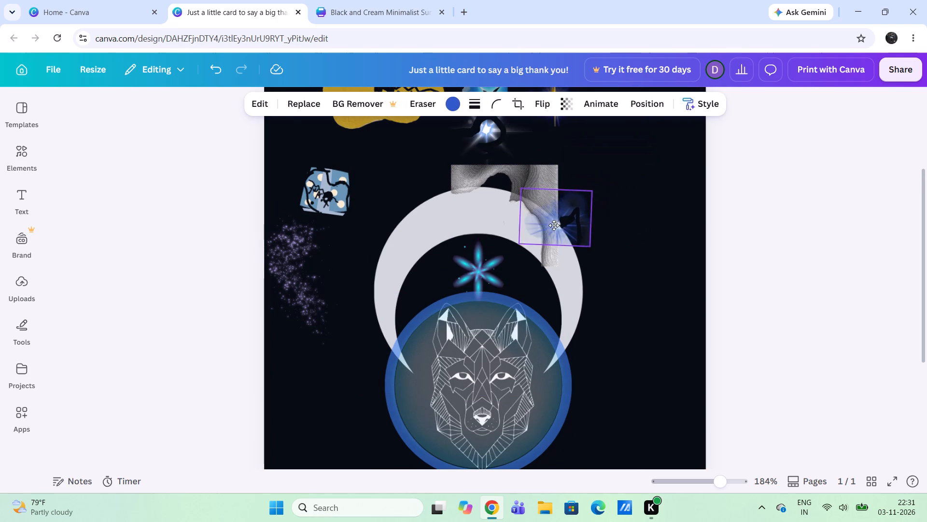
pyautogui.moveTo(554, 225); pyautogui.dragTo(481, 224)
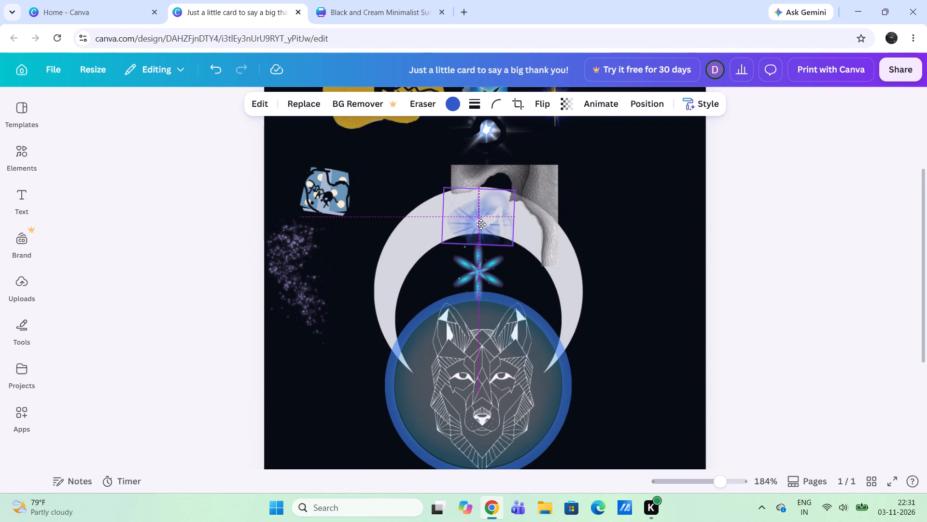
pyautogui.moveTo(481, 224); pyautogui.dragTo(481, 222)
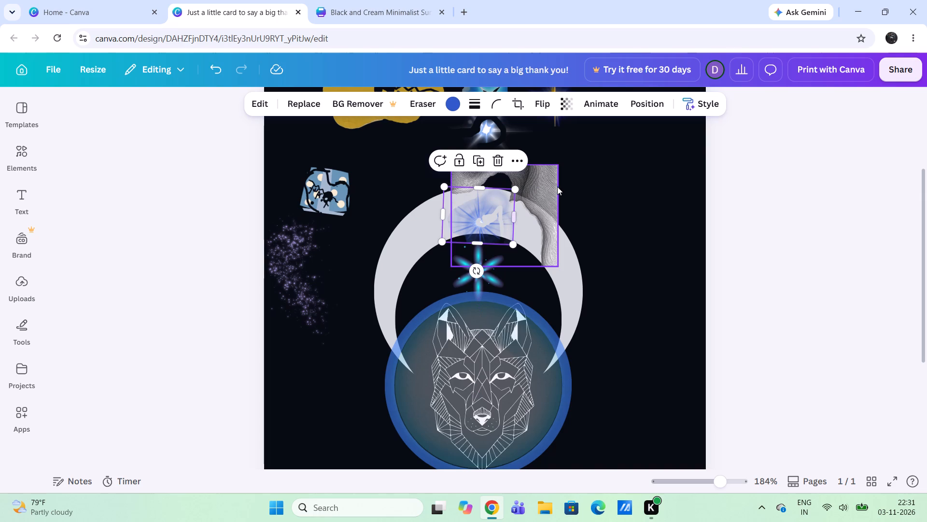
# Move the grey wavy texture image slightly up and to the left above the crescent moon.
pyautogui.moveTo(553, 188); pyautogui.dragTo(568, 180)
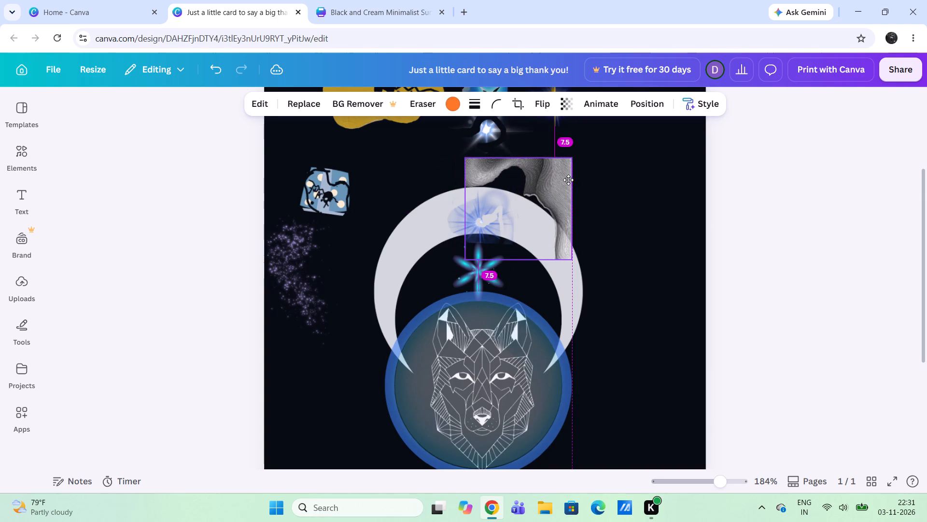
pyautogui.moveTo(568, 180); pyautogui.dragTo(544, 166)
# Shift the blue starburst graphic slightly along the crescent's top and straighten it to 0° rotation.
pyautogui.scroll(1, 544, 166)
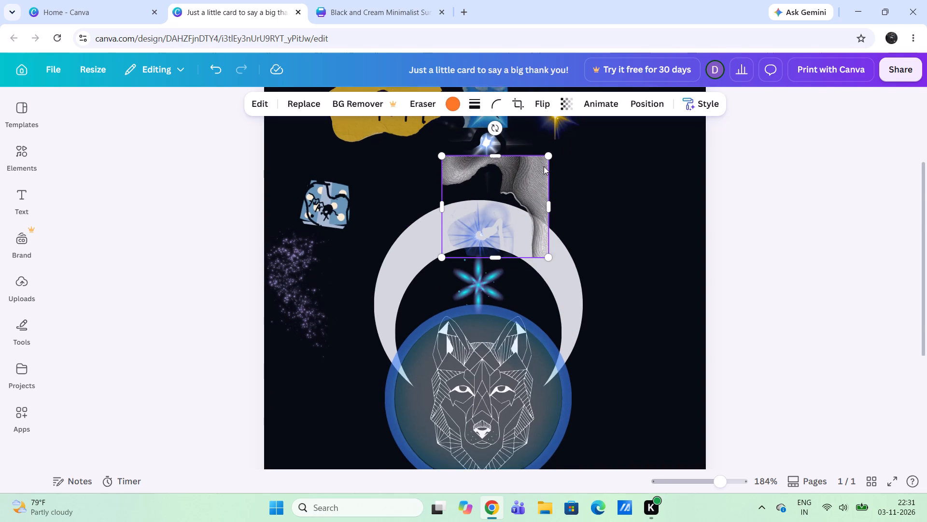
pyautogui.scroll(1, 544, 166)
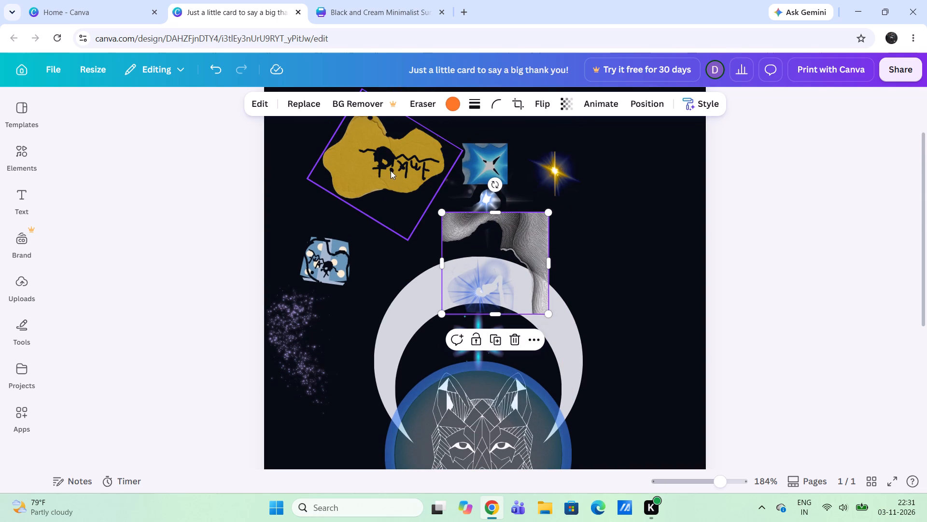
pyautogui.click(323, 261)
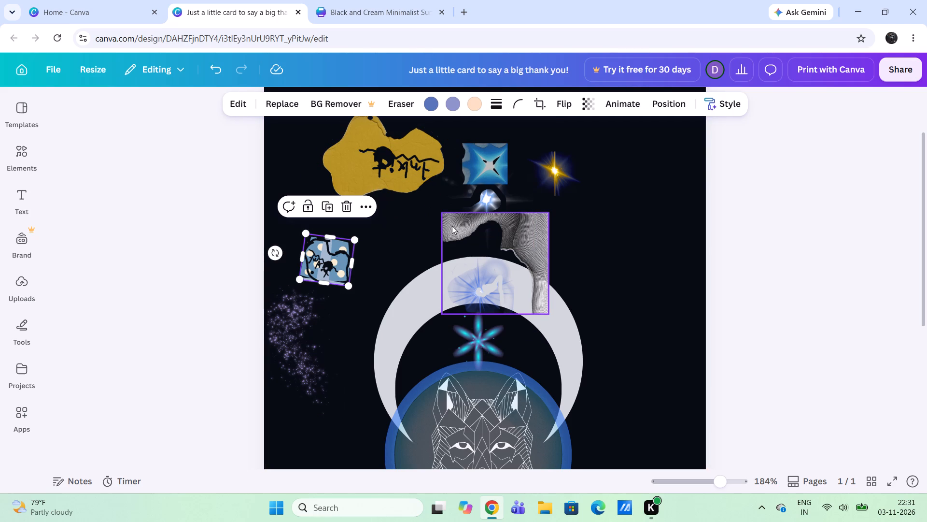
pyautogui.moveTo(490, 293); pyautogui.dragTo(505, 286)
pyautogui.hscroll(1, 478, 288)
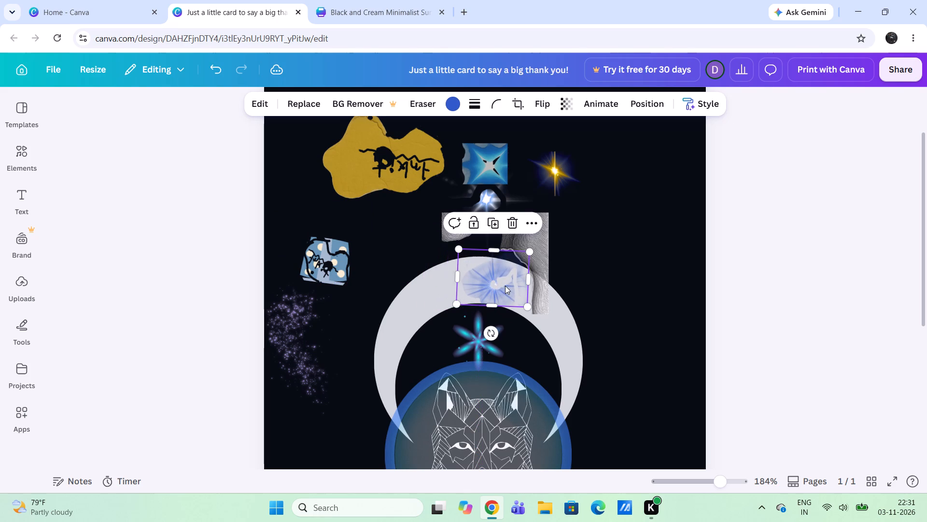
pyautogui.click(490, 335)
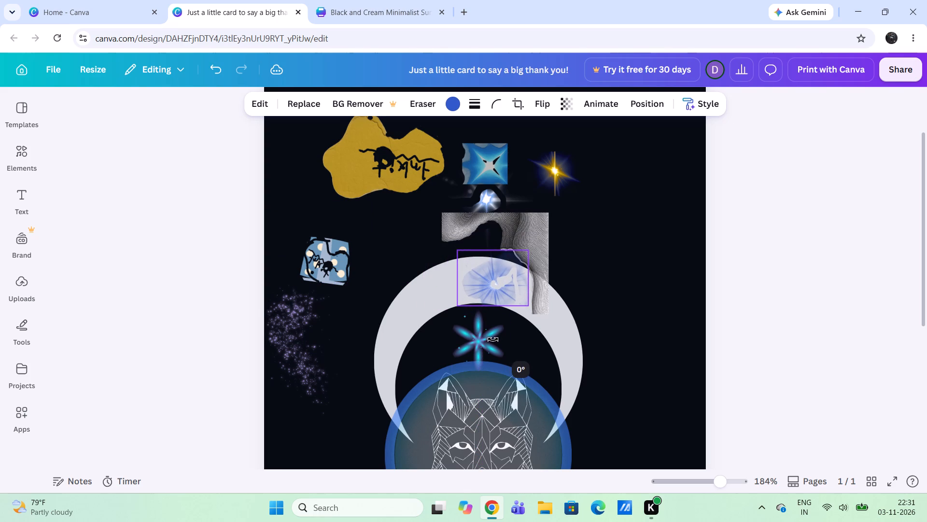
# Move the blue starburst graphic from the crescent's top centre to the upper-left part of the crescent, overlapping its inner edge.
pyautogui.moveTo(494, 279); pyautogui.dragTo(475, 283)
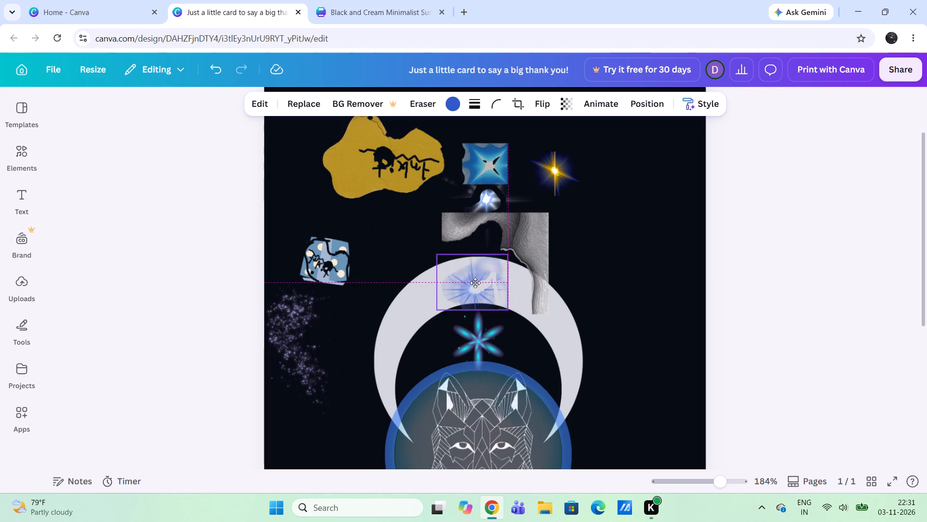
pyautogui.moveTo(475, 283); pyautogui.dragTo(476, 280)
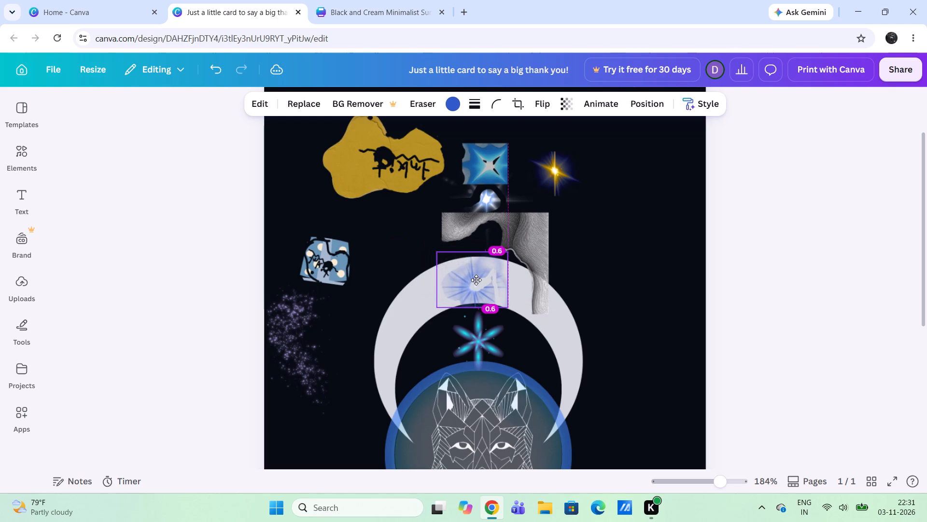
pyautogui.moveTo(476, 280); pyautogui.dragTo(478, 278)
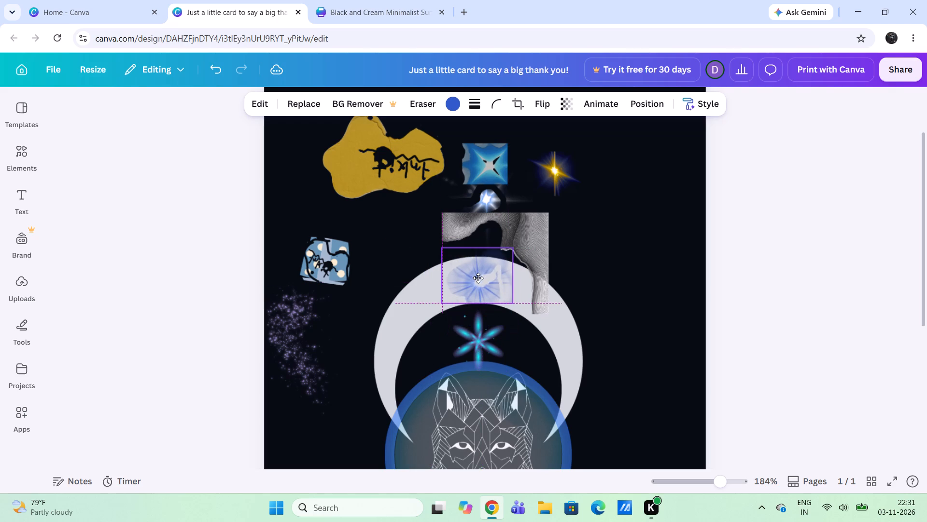
pyautogui.moveTo(478, 278); pyautogui.dragTo(479, 298)
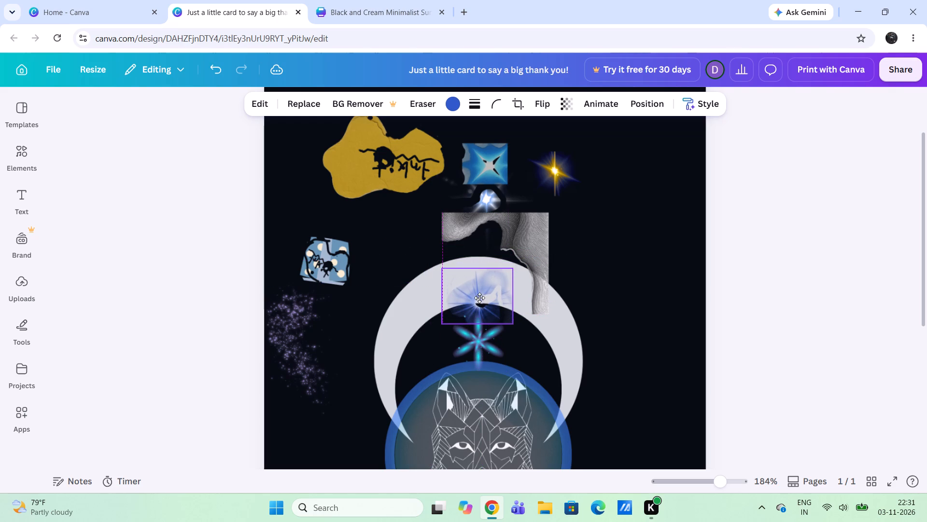
pyautogui.moveTo(479, 298); pyautogui.dragTo(479, 333)
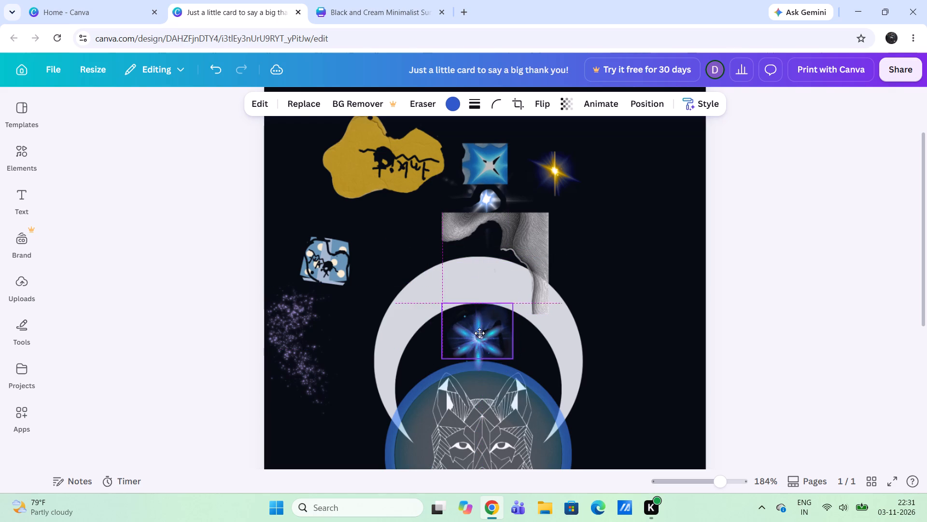
pyautogui.moveTo(479, 333); pyautogui.dragTo(479, 342)
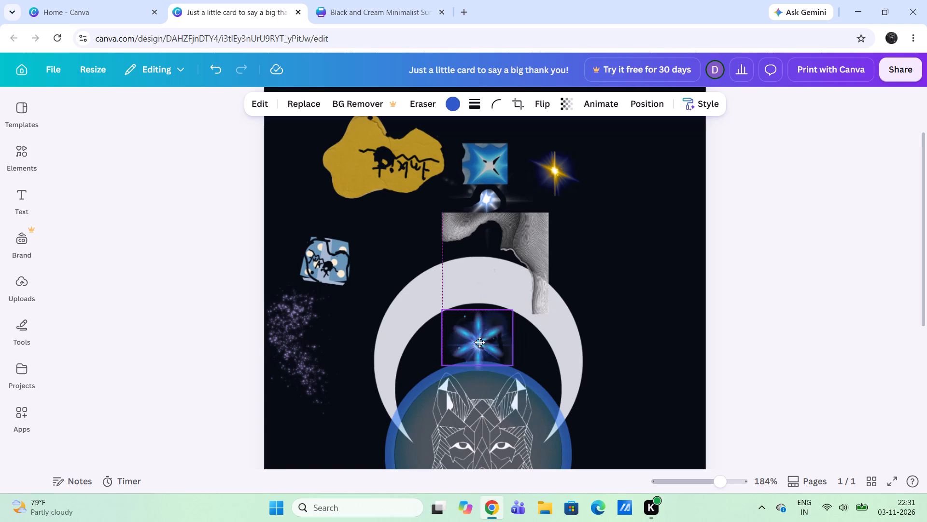
pyautogui.moveTo(479, 342); pyautogui.dragTo(520, 280)
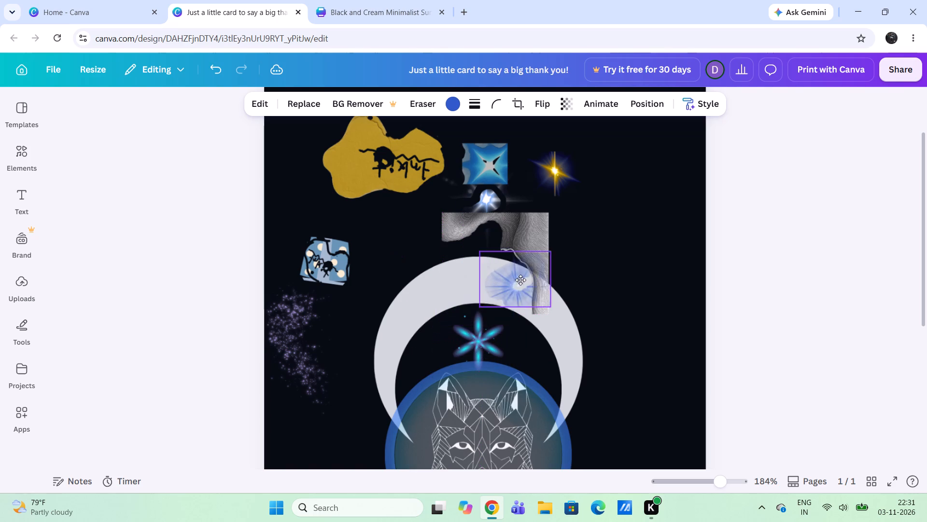
pyautogui.moveTo(520, 280); pyautogui.dragTo(501, 296)
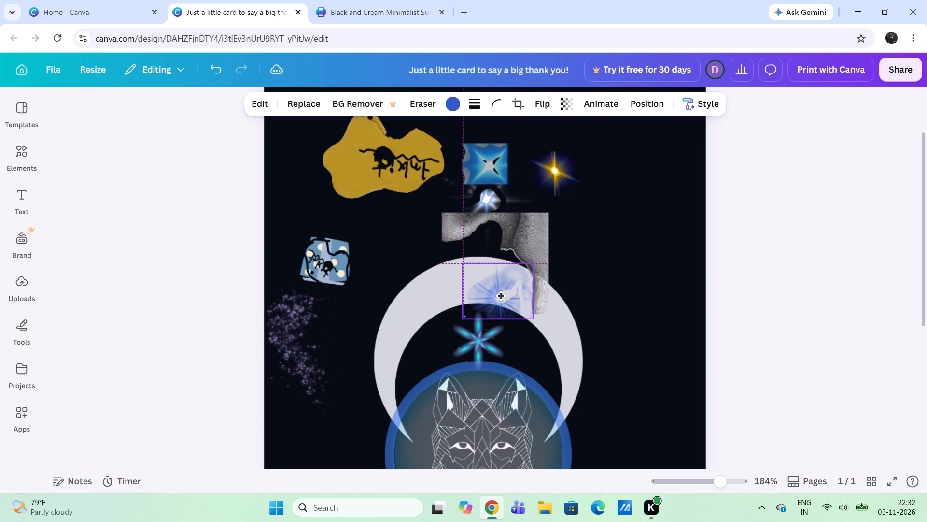
pyautogui.moveTo(501, 296); pyautogui.dragTo(431, 304)
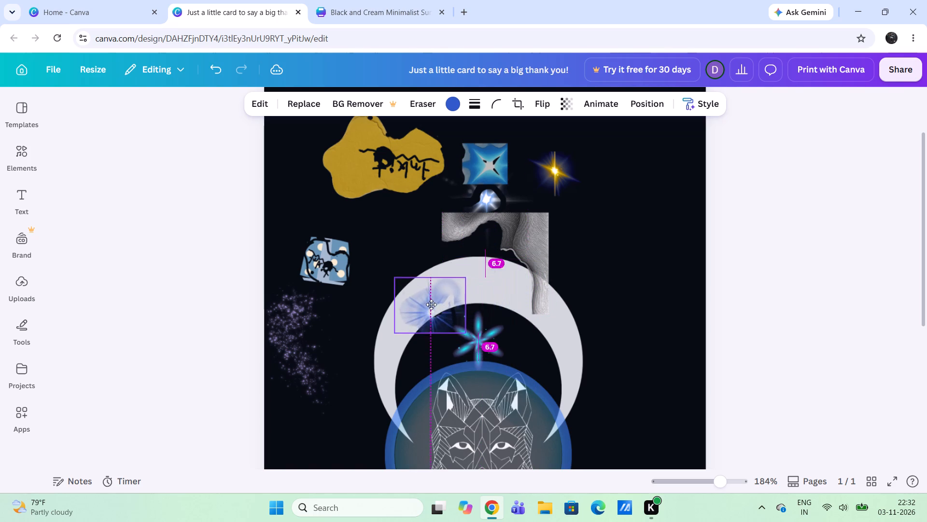
pyautogui.moveTo(431, 304); pyautogui.dragTo(445, 355)
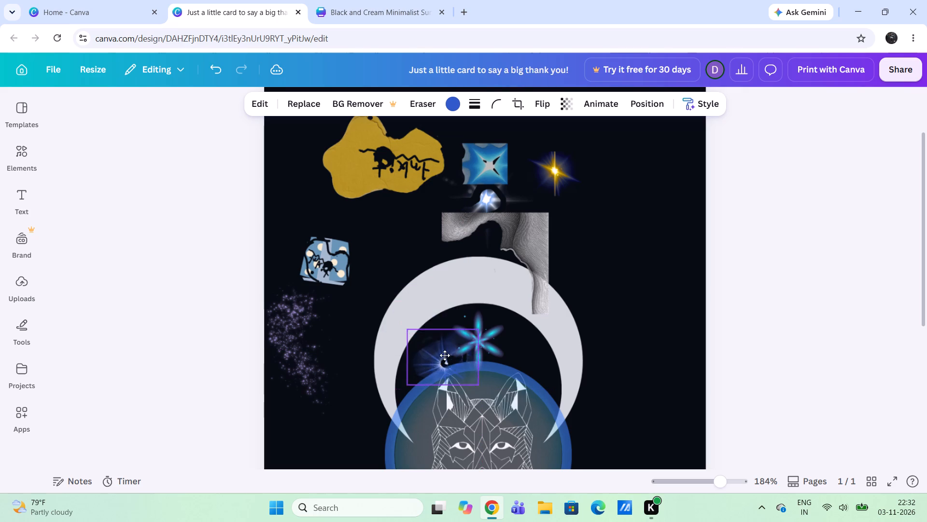
pyautogui.moveTo(445, 355); pyautogui.dragTo(465, 232)
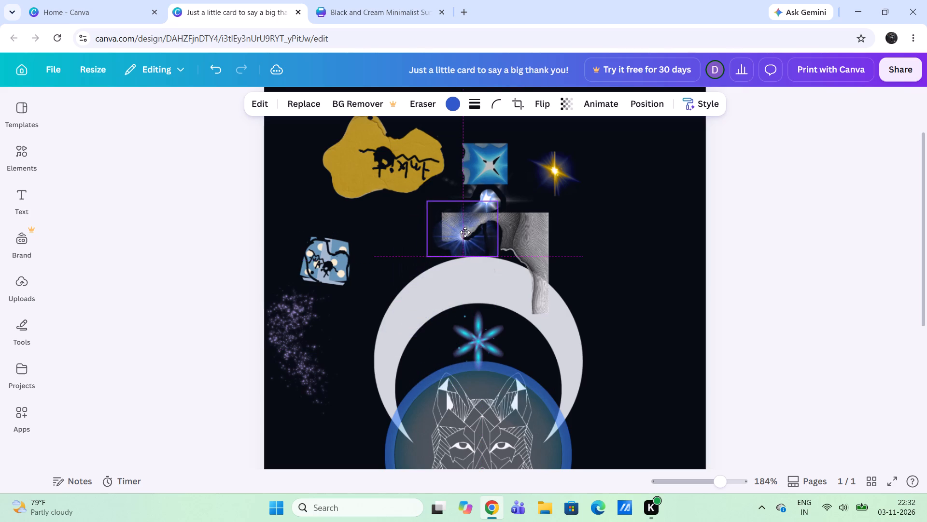
pyautogui.moveTo(465, 232); pyautogui.dragTo(446, 223)
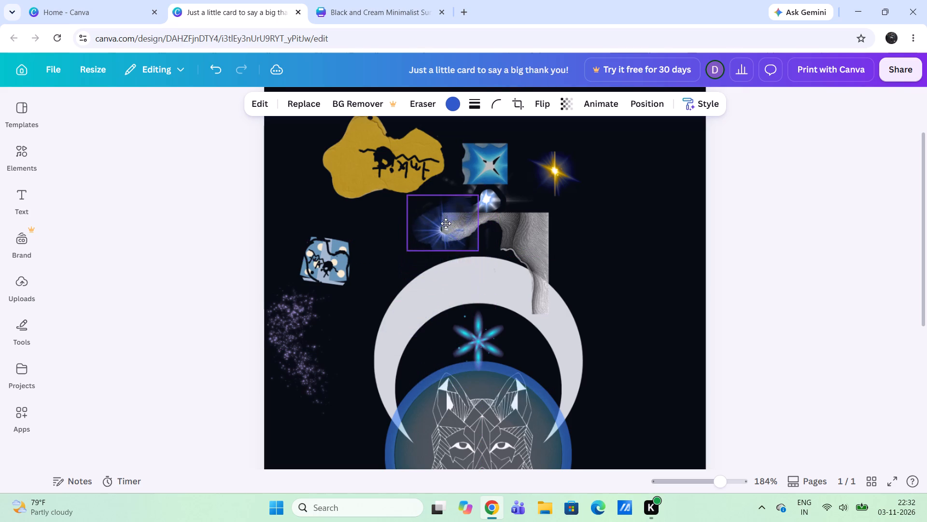
pyautogui.moveTo(446, 223); pyautogui.dragTo(449, 253)
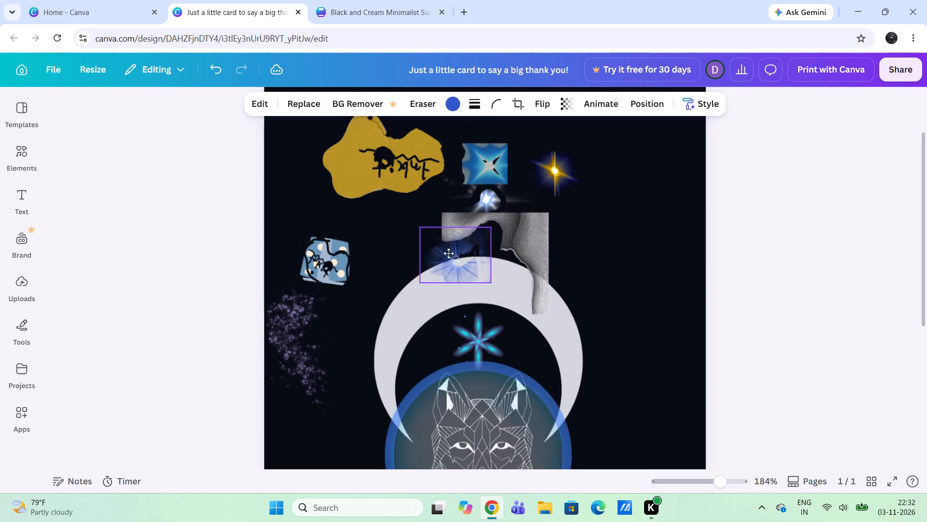
pyautogui.moveTo(449, 253); pyautogui.dragTo(416, 243)
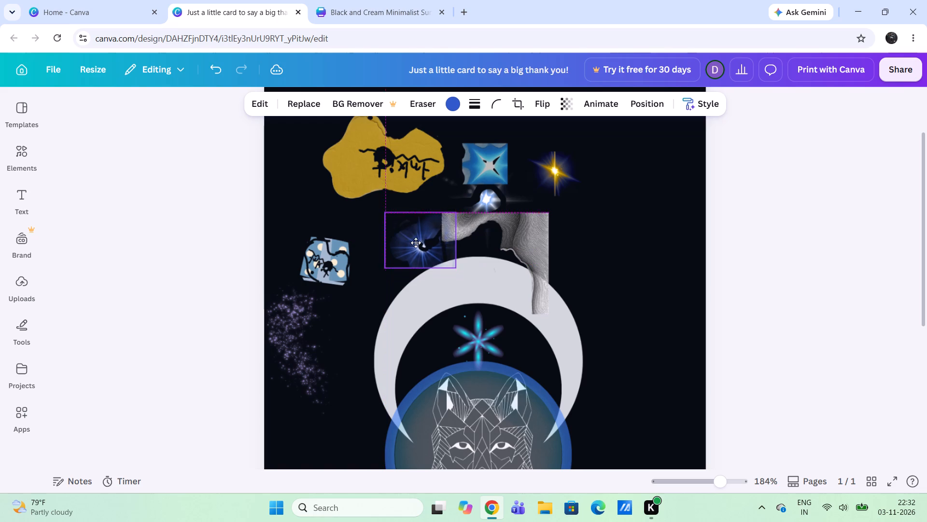
pyautogui.moveTo(416, 243); pyautogui.dragTo(489, 307)
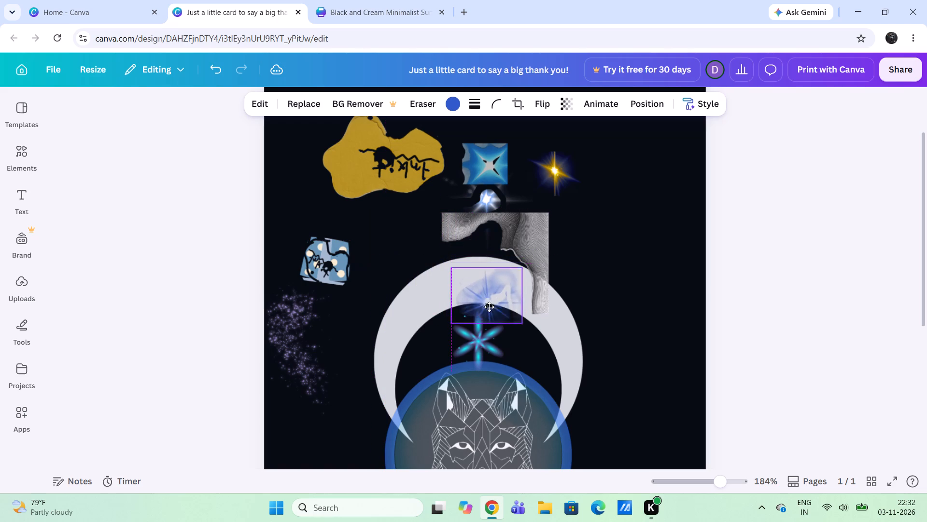
pyautogui.moveTo(489, 307); pyautogui.dragTo(440, 309)
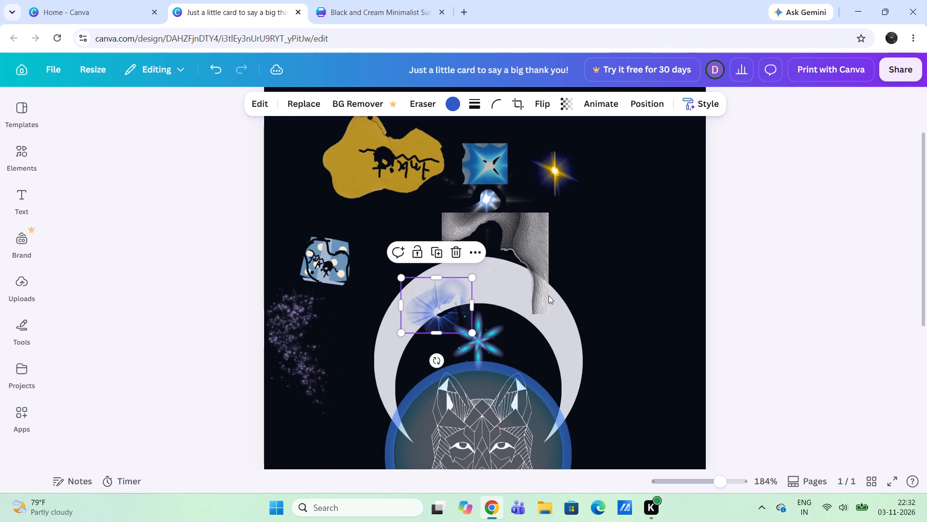
# Move the gold star flare down and outward into the empty dark area to the right of the grey wavy texture image.
pyautogui.moveTo(554, 181); pyautogui.dragTo(572, 255)
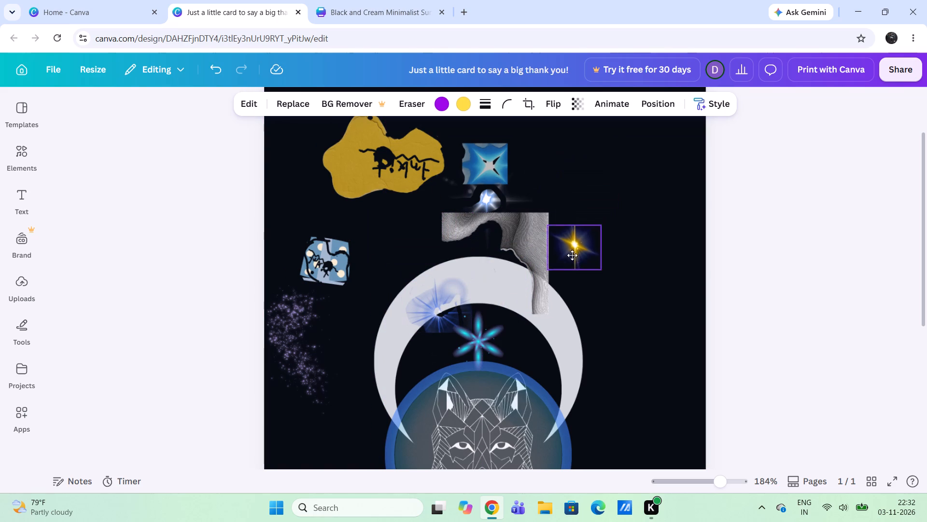
pyautogui.moveTo(572, 255); pyautogui.dragTo(539, 229)
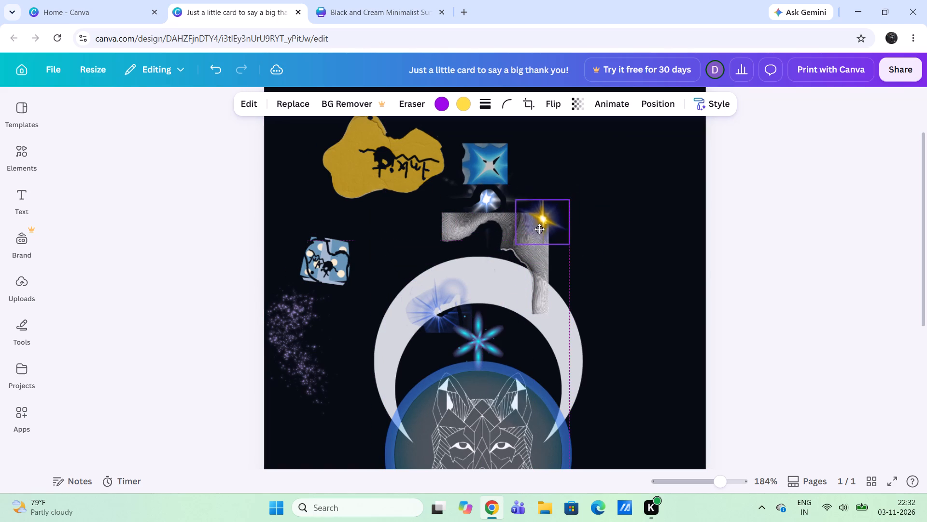
pyautogui.moveTo(539, 229); pyautogui.dragTo(554, 274)
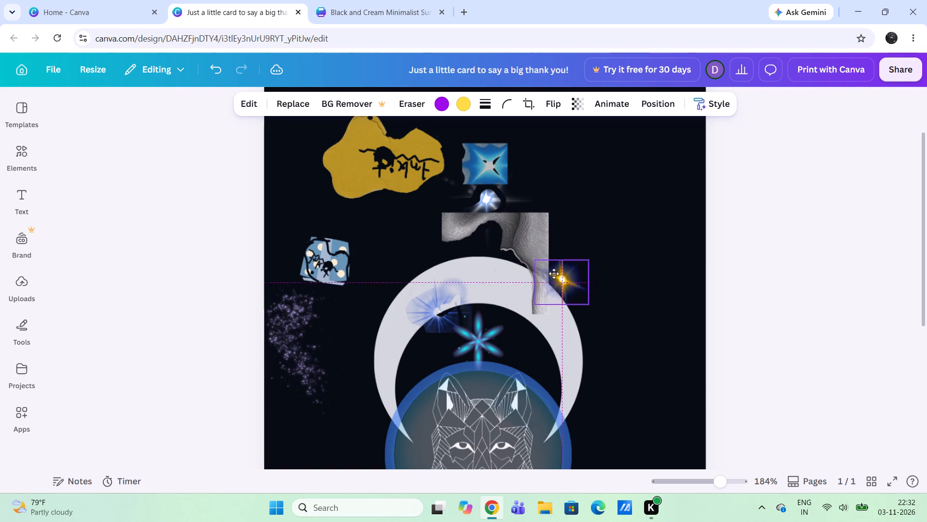
pyautogui.moveTo(554, 274); pyautogui.dragTo(505, 306)
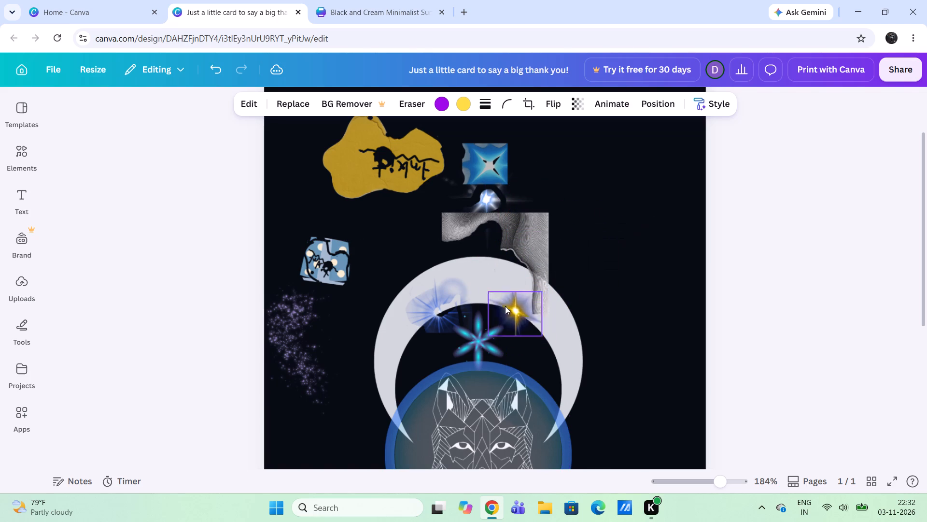
pyautogui.moveTo(505, 306); pyautogui.dragTo(473, 243)
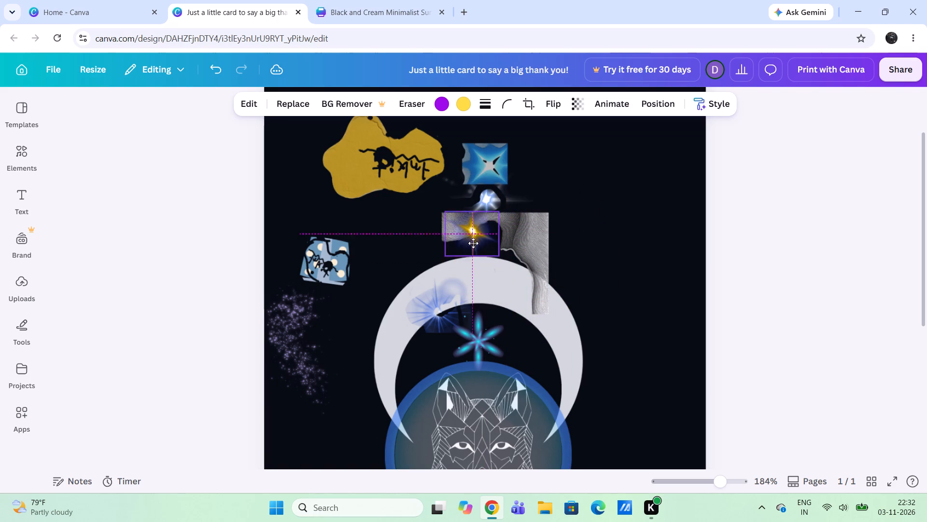
pyautogui.moveTo(473, 243); pyautogui.dragTo(458, 259)
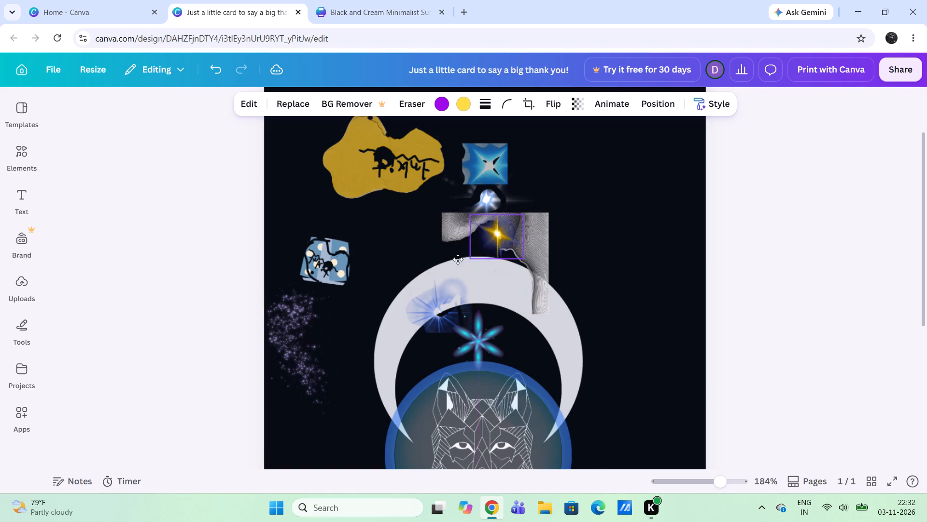
pyautogui.moveTo(458, 259); pyautogui.dragTo(611, 198)
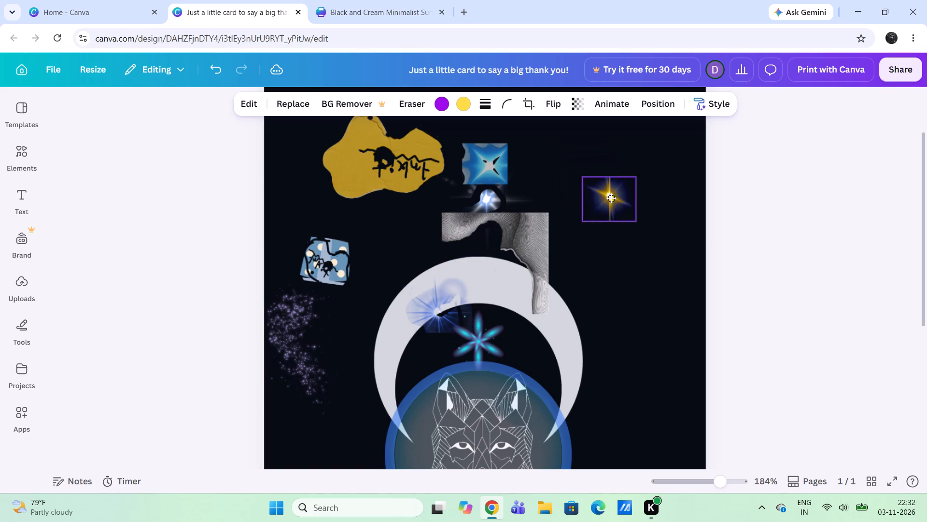
pyautogui.moveTo(611, 198); pyautogui.dragTo(589, 213)
pyautogui.scroll(1, 563, 191)
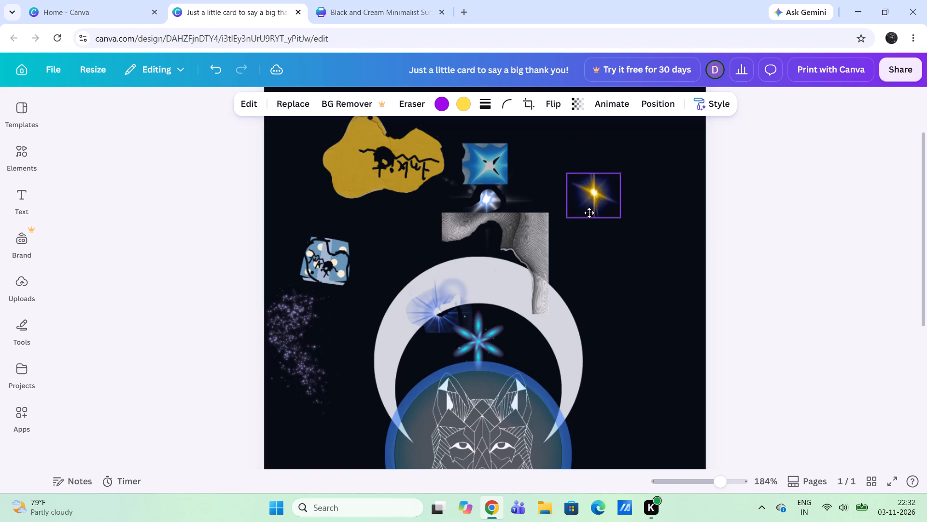
pyautogui.moveTo(589, 213); pyautogui.dragTo(589, 194)
pyautogui.scroll(1, 589, 213)
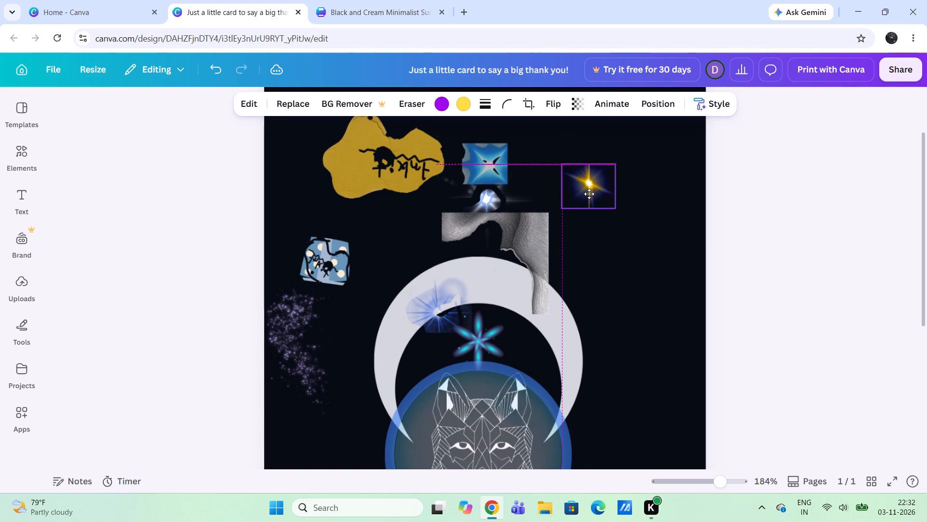
pyautogui.scroll(1, 589, 194)
pyautogui.moveTo(589, 194); pyautogui.dragTo(590, 193)
pyautogui.scroll(1, 590, 193)
pyautogui.moveTo(590, 193); pyautogui.dragTo(591, 193)
pyautogui.scroll(1, 590, 193)
pyautogui.moveTo(591, 193); pyautogui.dragTo(555, 200)
pyautogui.scroll(1, 591, 193)
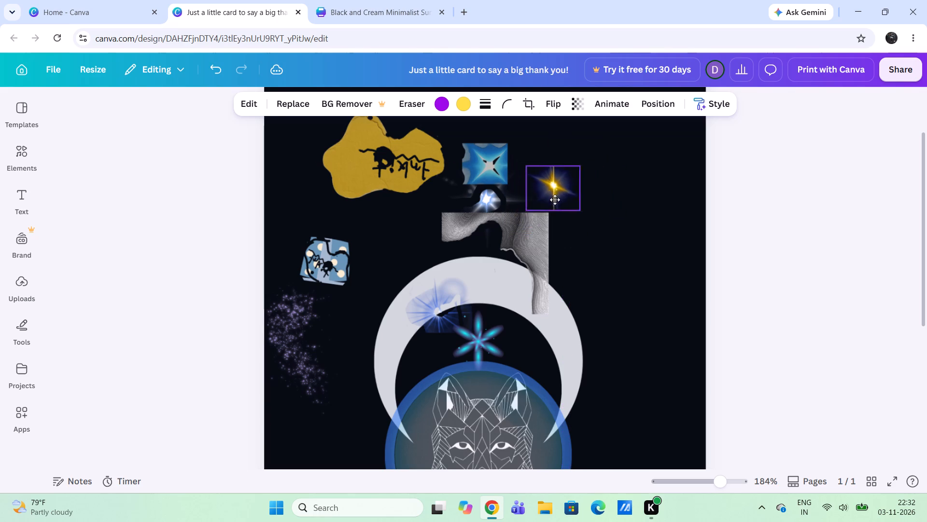
pyautogui.moveTo(555, 200); pyautogui.dragTo(552, 219)
pyautogui.scroll(1, 555, 200)
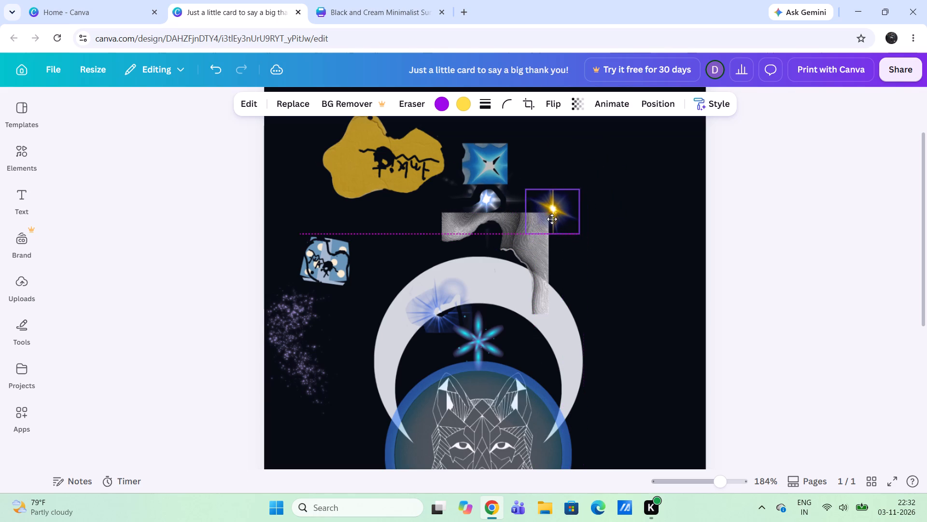
pyautogui.moveTo(552, 219); pyautogui.dragTo(542, 238)
pyautogui.scroll(1, 552, 219)
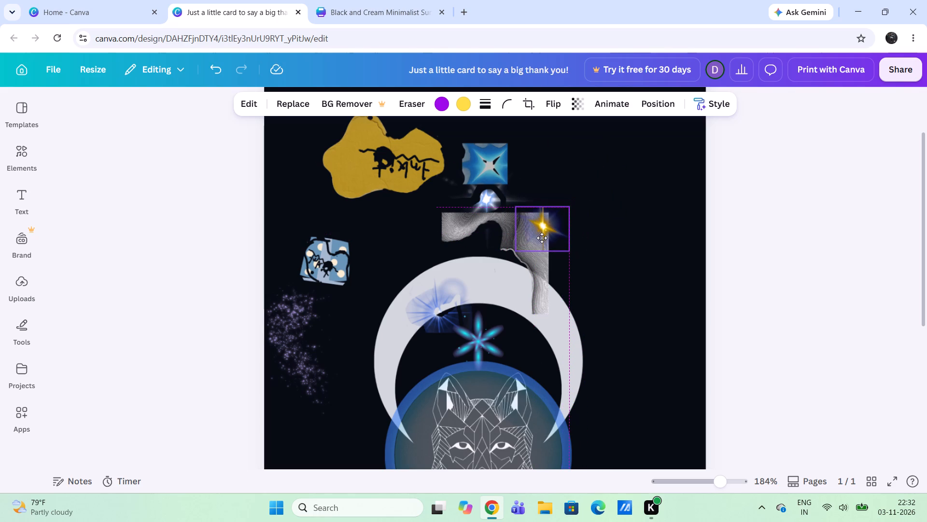
pyautogui.moveTo(542, 238); pyautogui.dragTo(532, 203)
pyautogui.scroll(1, 542, 238)
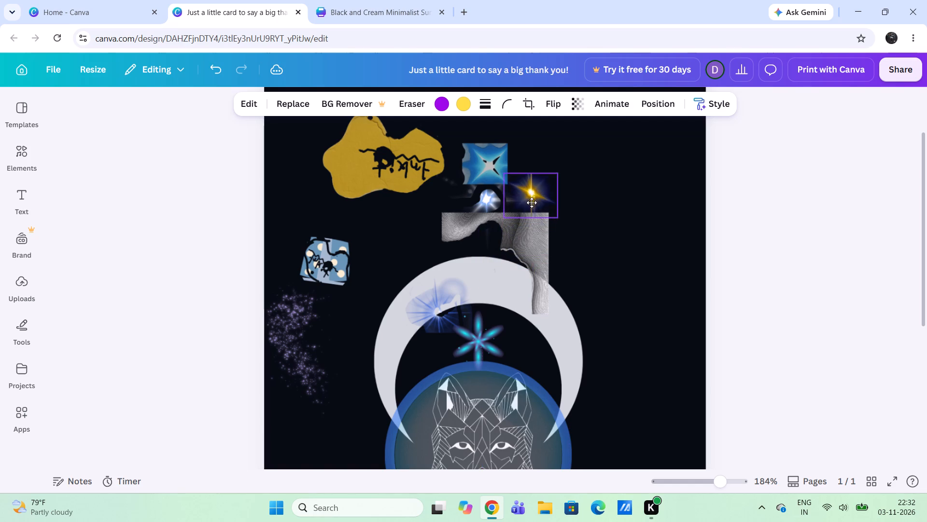
pyautogui.scroll(1, 532, 203)
pyautogui.moveTo(532, 203); pyautogui.dragTo(546, 261)
pyautogui.scroll(1, 546, 261)
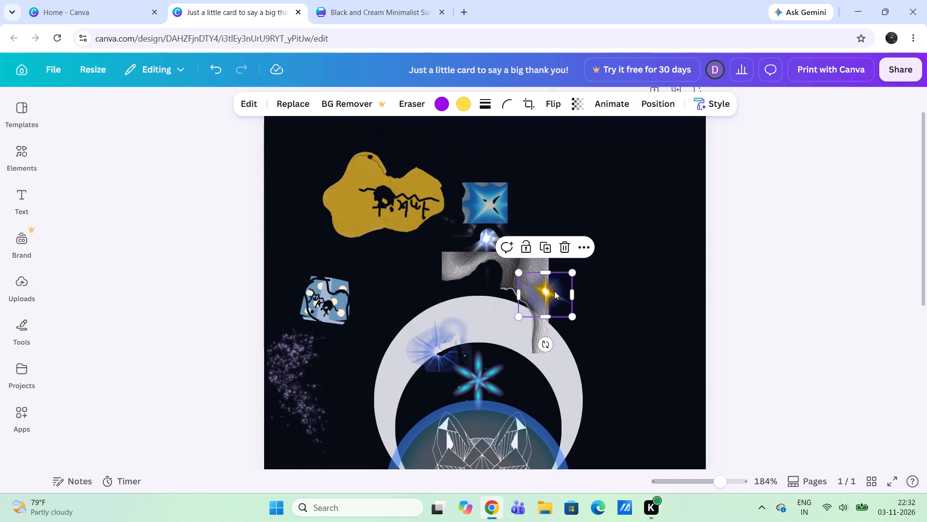
pyautogui.moveTo(554, 291); pyautogui.dragTo(619, 246)
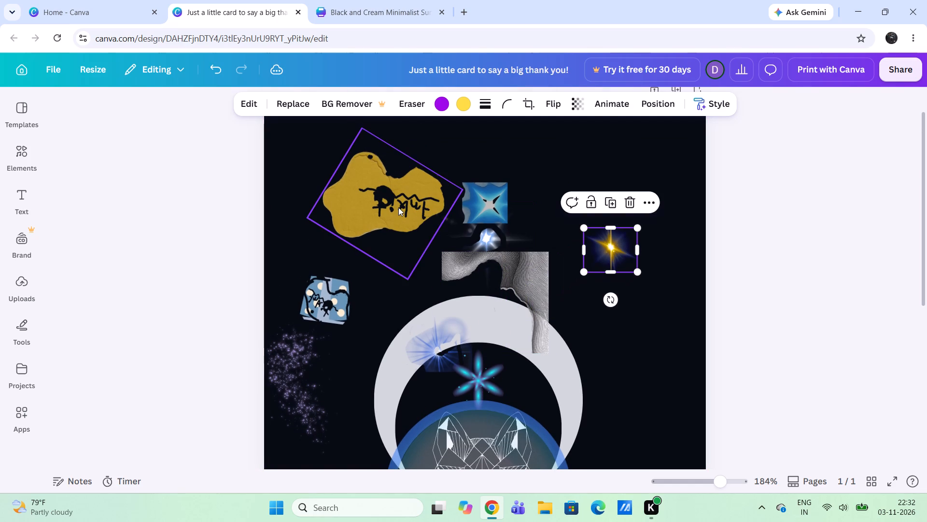
# Shrink the yellow blob graphic to about 22.6 × 20.2 and place it beside the blue star square, just touching the grey wavy texture.
pyautogui.click(398, 207)
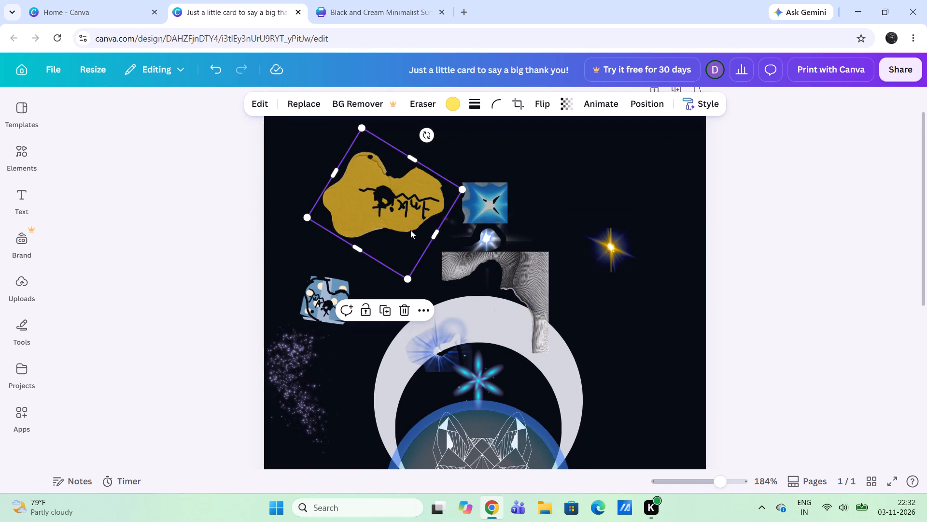
pyautogui.moveTo(369, 199); pyautogui.dragTo(405, 208)
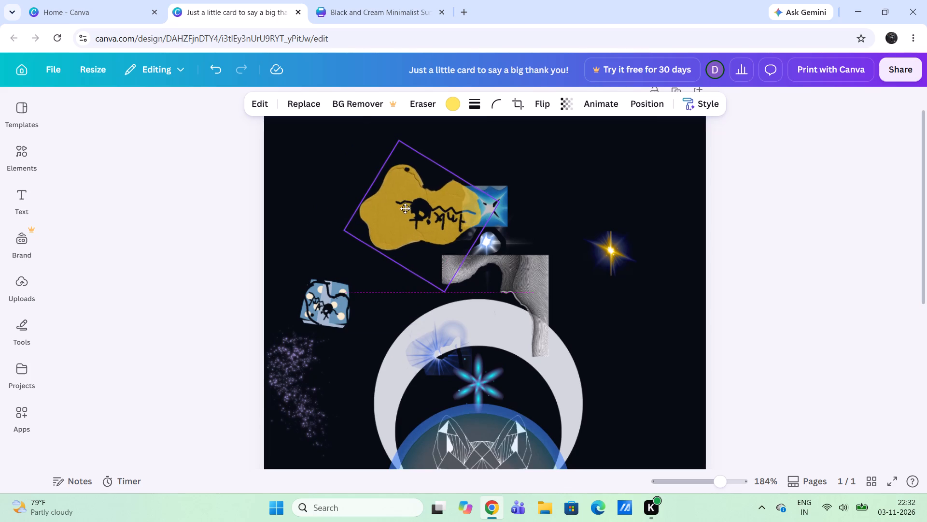
pyautogui.moveTo(405, 208); pyautogui.dragTo(402, 235)
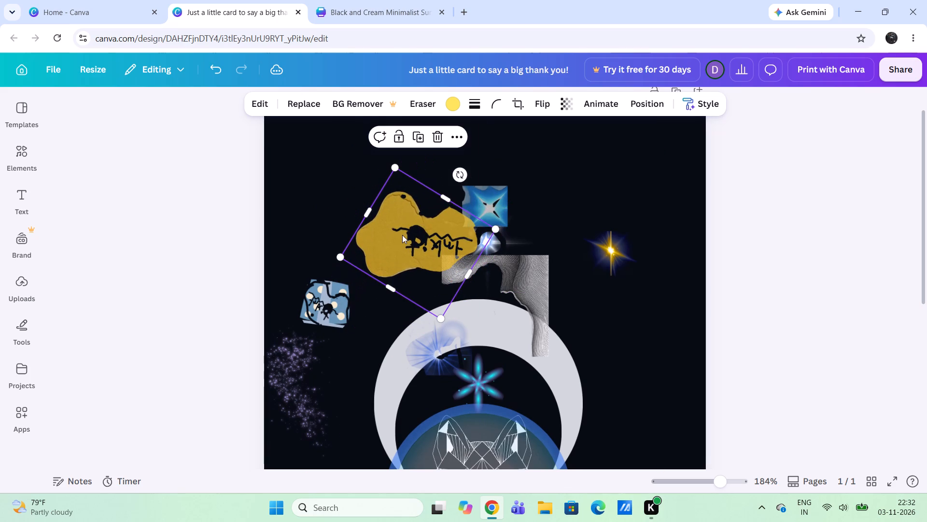
pyautogui.moveTo(339, 259); pyautogui.dragTo(371, 264)
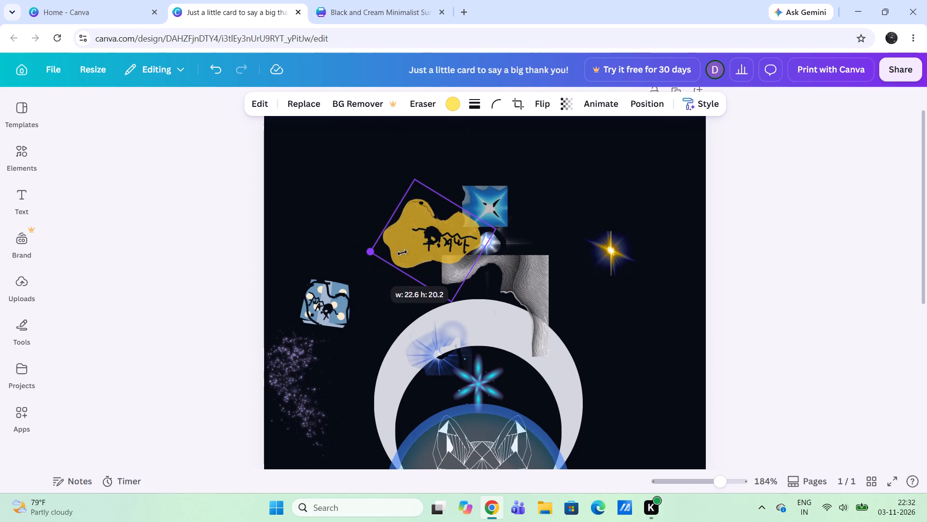
pyautogui.click(439, 242)
pyautogui.moveTo(439, 236); pyautogui.dragTo(410, 240)
pyautogui.moveTo(410, 240); pyautogui.dragTo(409, 240)
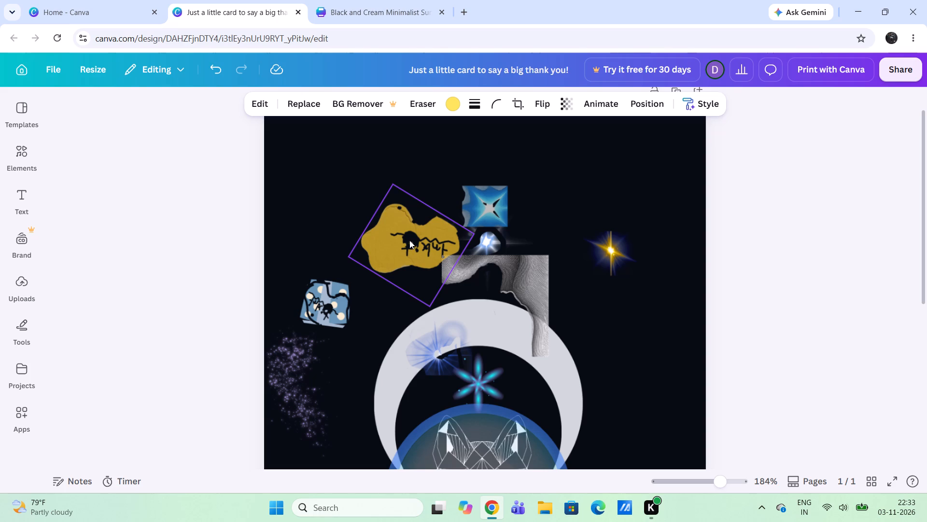
pyautogui.moveTo(409, 240); pyautogui.dragTo(396, 236)
pyautogui.moveTo(396, 236); pyautogui.dragTo(408, 236)
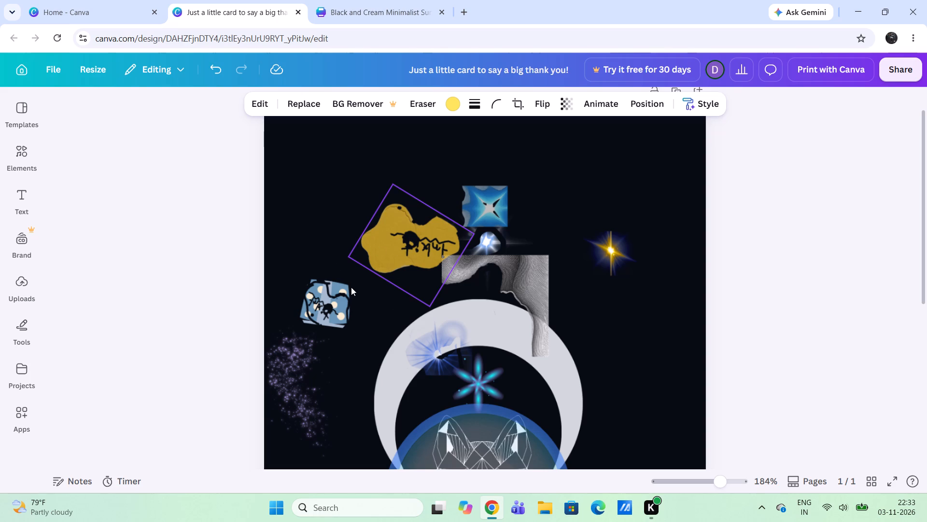
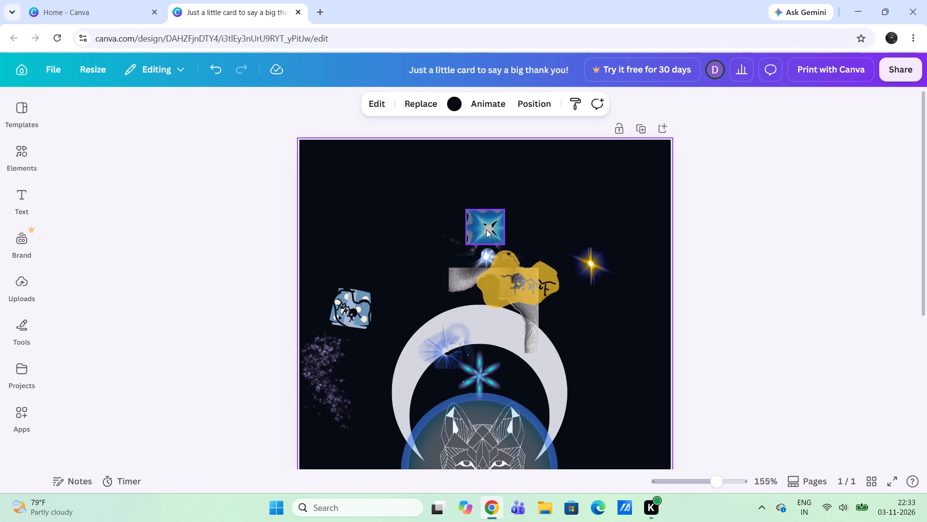
# Move the blue star square away from the crescent to the dark upper-left area of the page, above the blue spotted sticker.
pyautogui.click(485, 229)
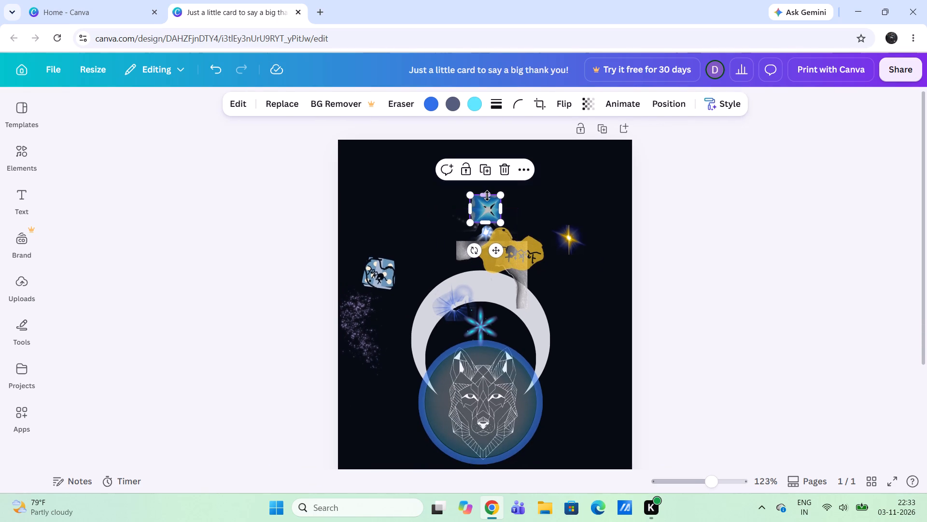
pyautogui.click(486, 208)
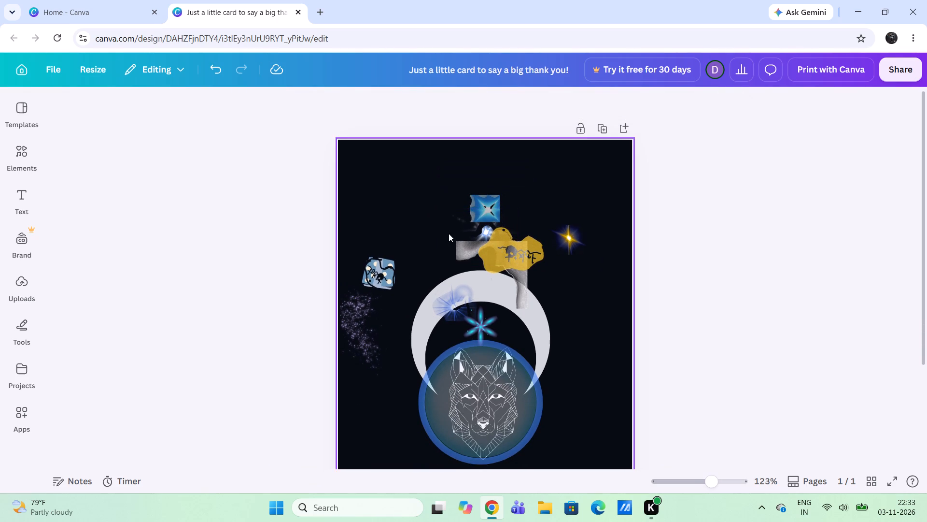
pyautogui.moveTo(484, 201); pyautogui.dragTo(491, 225)
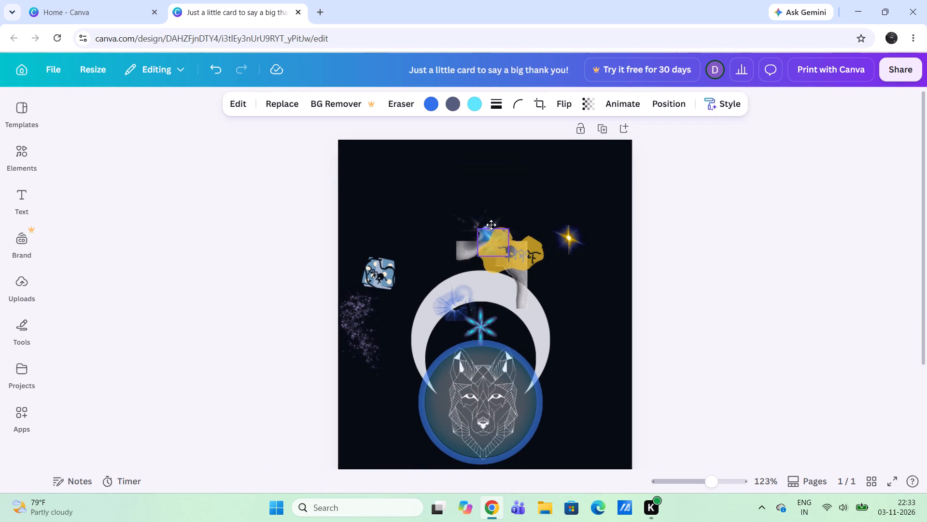
pyautogui.moveTo(491, 225); pyautogui.dragTo(461, 191)
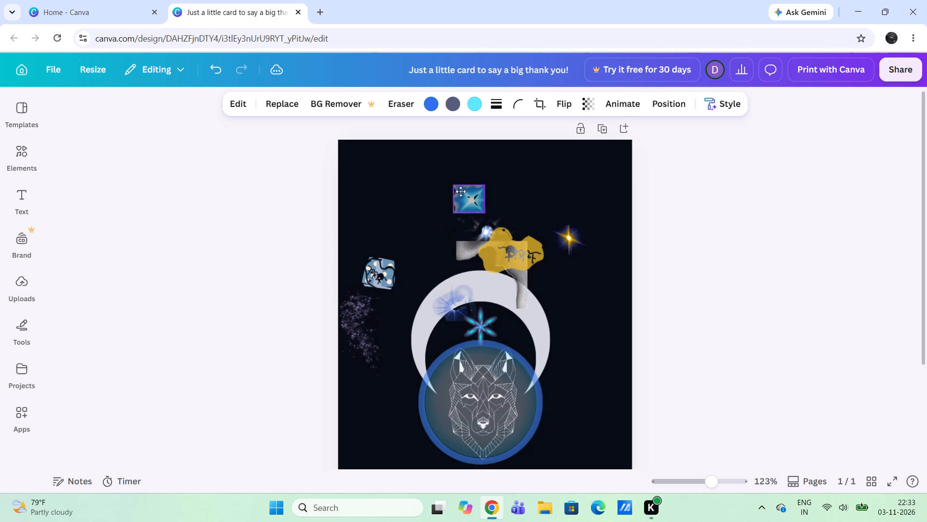
pyautogui.moveTo(461, 191); pyautogui.dragTo(449, 179)
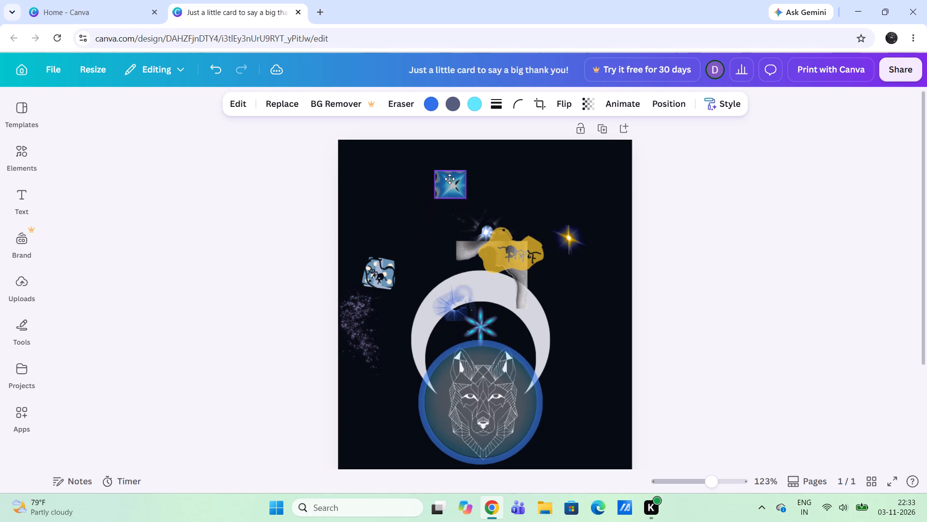
pyautogui.moveTo(449, 179); pyautogui.dragTo(443, 258)
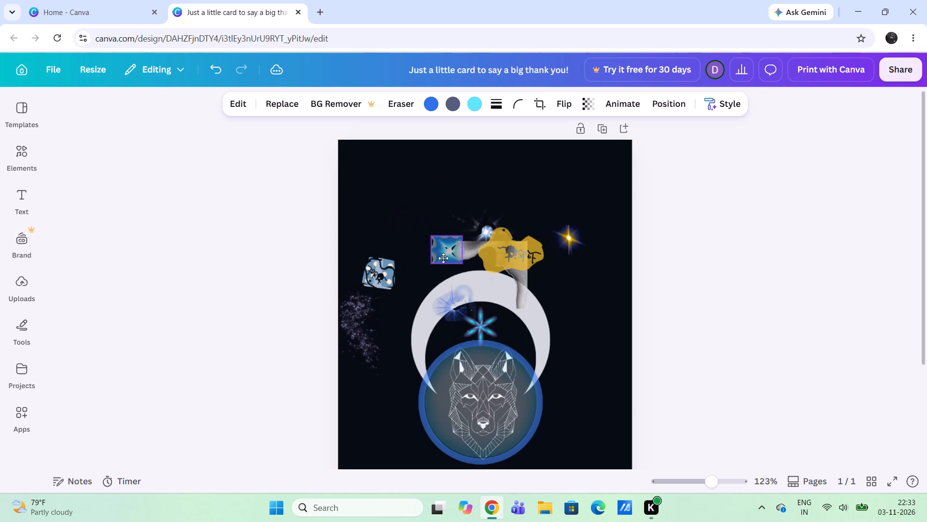
pyautogui.moveTo(443, 258); pyautogui.dragTo(395, 213)
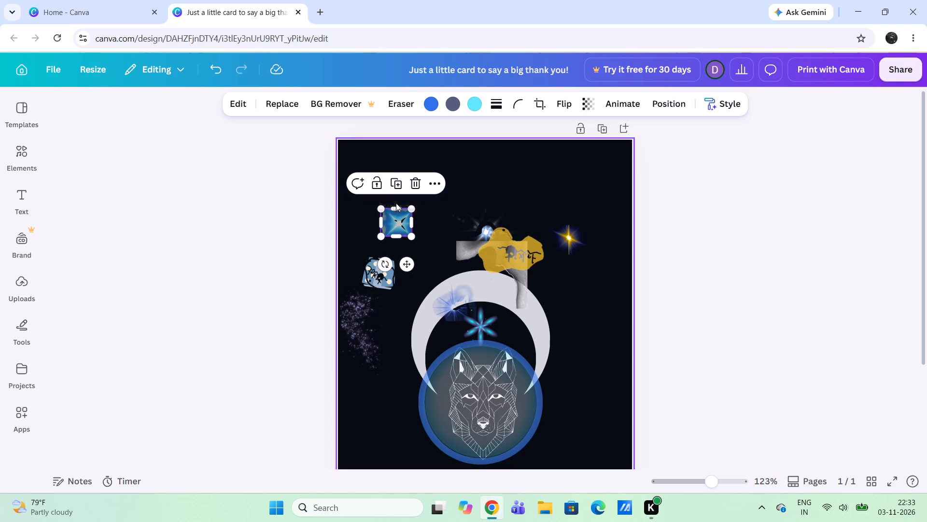
# Extend the blue star image's frame upward and to the right so that more of its grey jagged picture shows.
pyautogui.moveTo(395, 212); pyautogui.dragTo(397, 196)
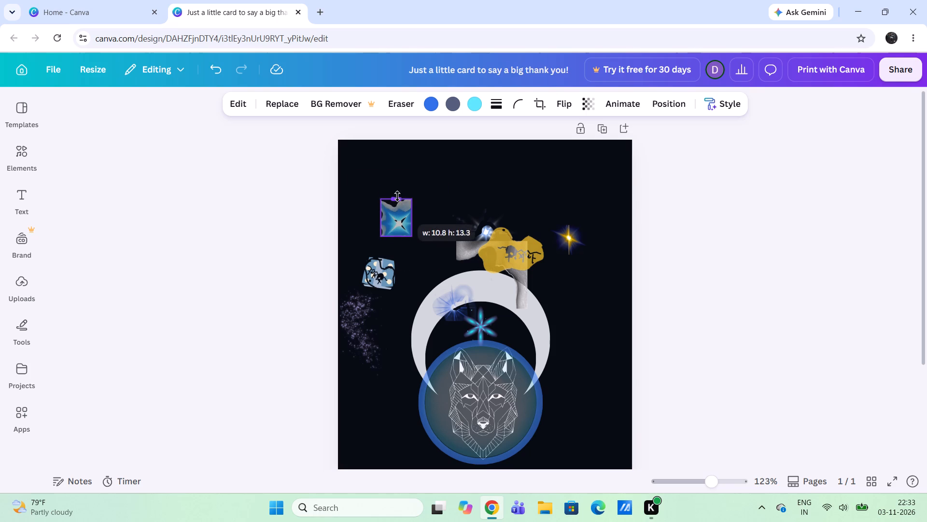
pyautogui.moveTo(397, 196); pyautogui.dragTo(393, 179)
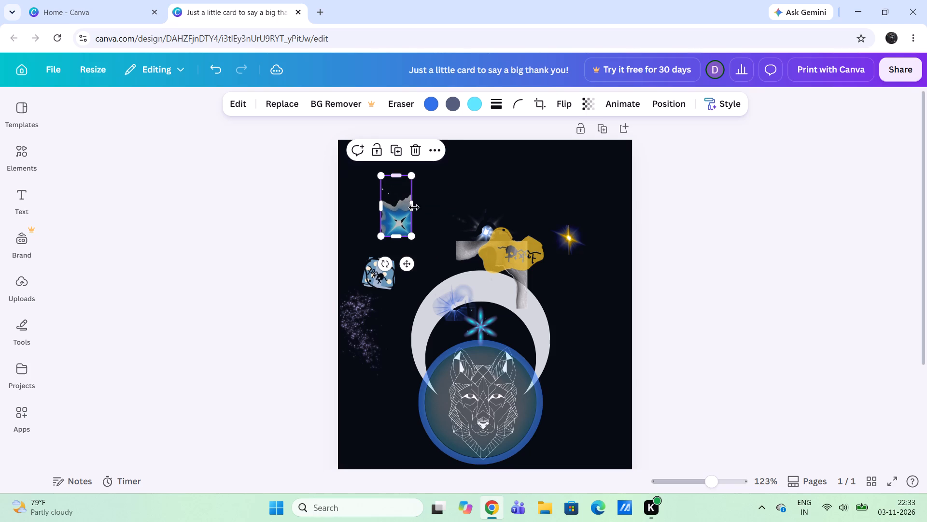
pyautogui.moveTo(414, 207); pyautogui.dragTo(449, 211)
# Try the enlarged blue star image around the crescent's top, finally placing it in the page's upper-left corner.
pyautogui.moveTo(402, 215); pyautogui.dragTo(497, 289)
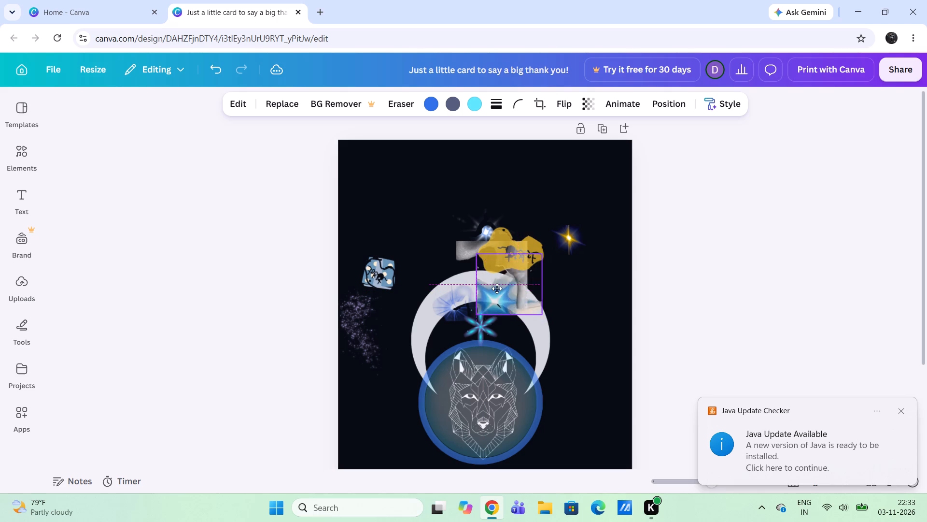
pyautogui.moveTo(497, 289); pyautogui.dragTo(440, 270)
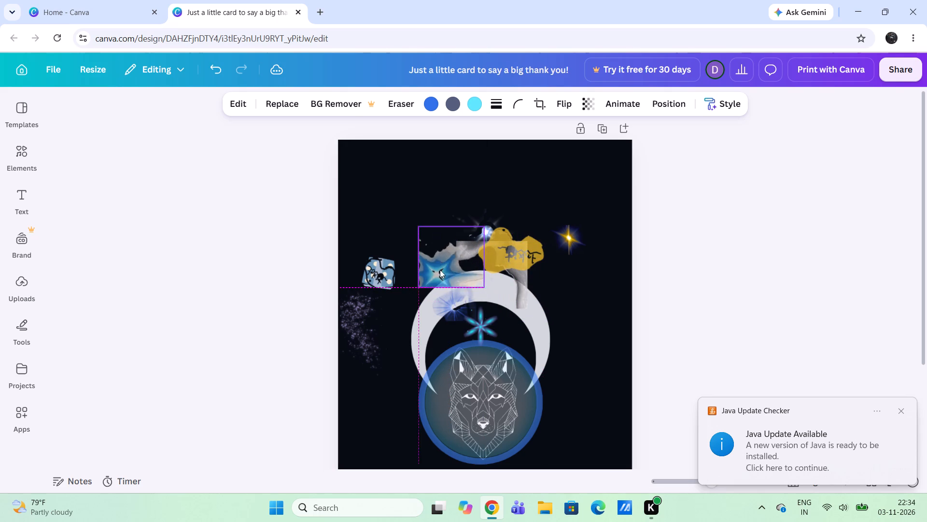
pyautogui.moveTo(440, 270); pyautogui.dragTo(470, 285)
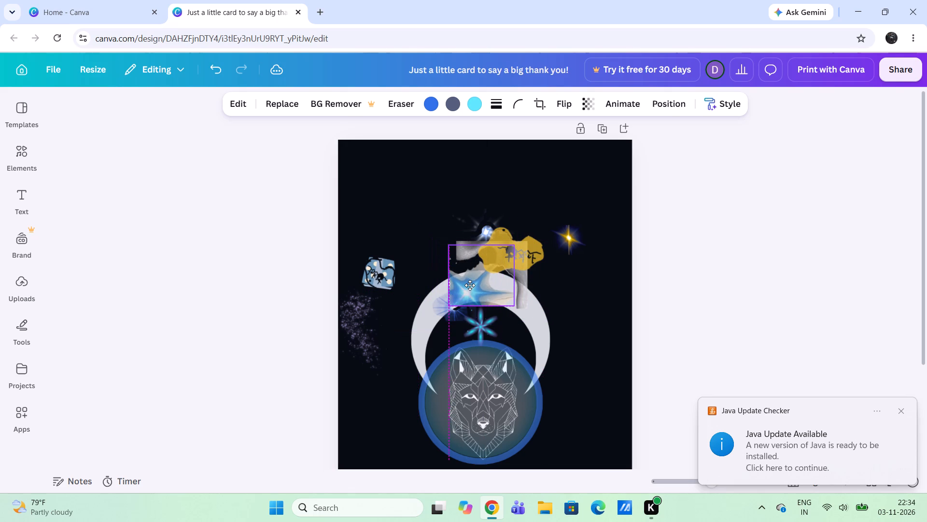
pyautogui.moveTo(470, 285); pyautogui.dragTo(428, 250)
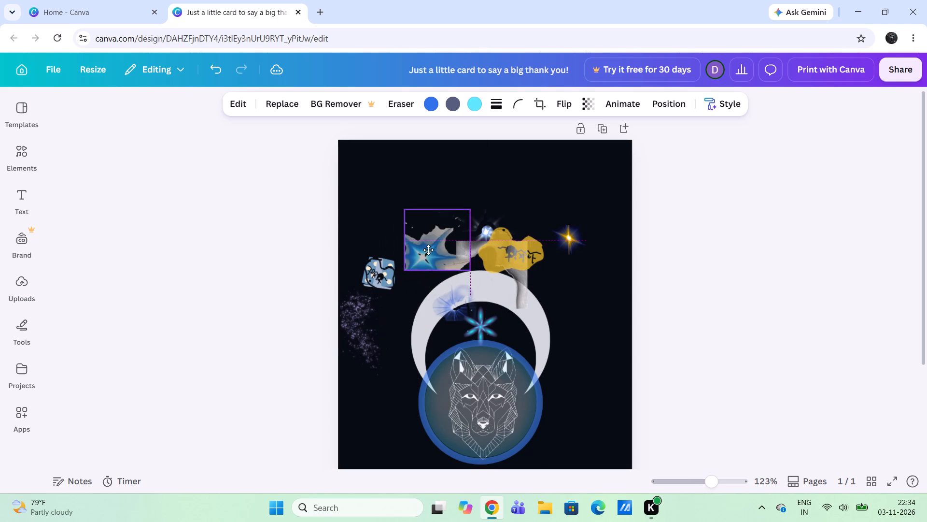
pyautogui.moveTo(428, 250); pyautogui.dragTo(452, 255)
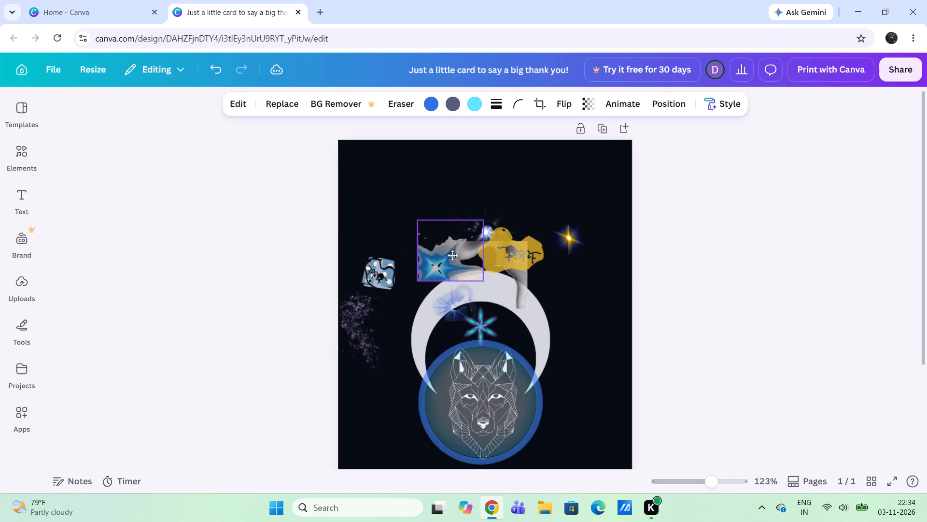
pyautogui.moveTo(452, 255); pyautogui.dragTo(372, 189)
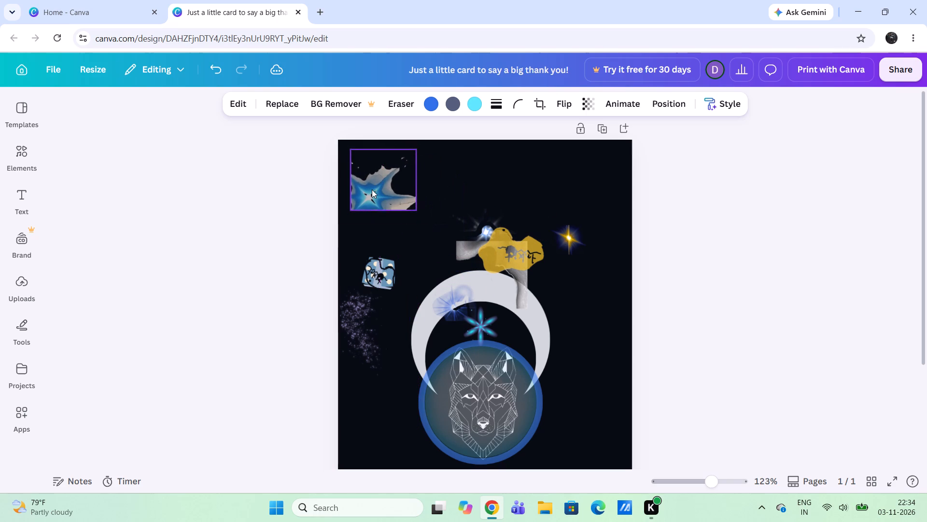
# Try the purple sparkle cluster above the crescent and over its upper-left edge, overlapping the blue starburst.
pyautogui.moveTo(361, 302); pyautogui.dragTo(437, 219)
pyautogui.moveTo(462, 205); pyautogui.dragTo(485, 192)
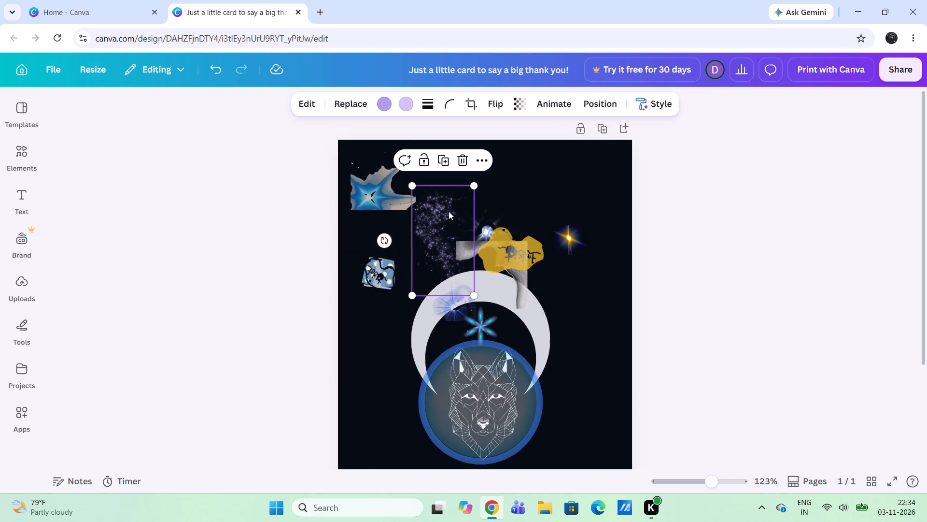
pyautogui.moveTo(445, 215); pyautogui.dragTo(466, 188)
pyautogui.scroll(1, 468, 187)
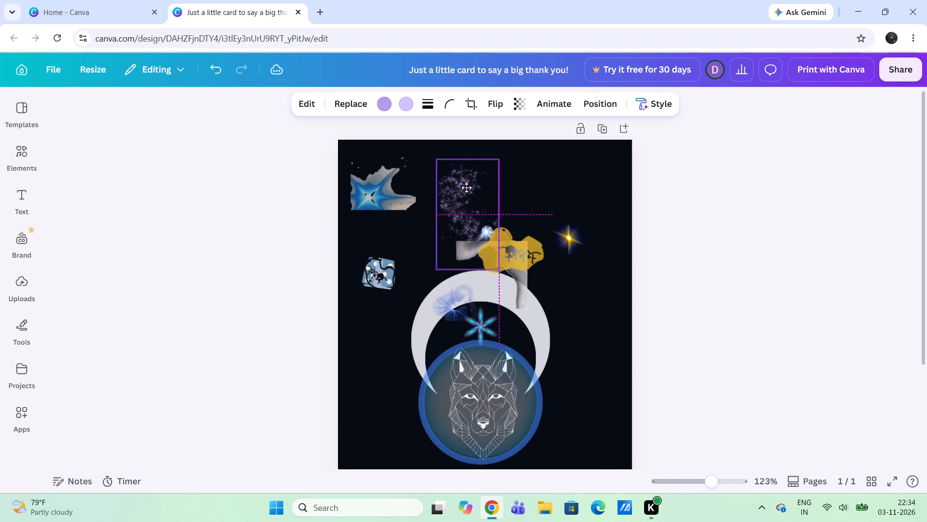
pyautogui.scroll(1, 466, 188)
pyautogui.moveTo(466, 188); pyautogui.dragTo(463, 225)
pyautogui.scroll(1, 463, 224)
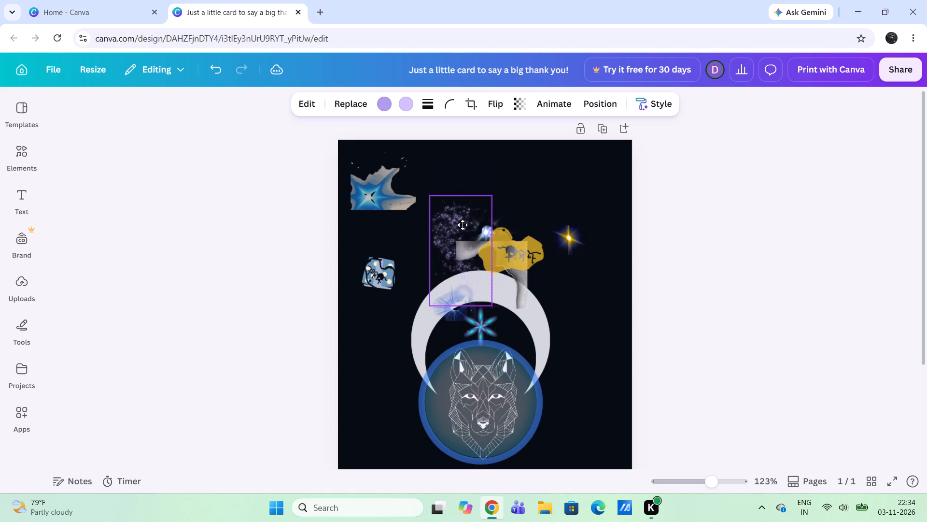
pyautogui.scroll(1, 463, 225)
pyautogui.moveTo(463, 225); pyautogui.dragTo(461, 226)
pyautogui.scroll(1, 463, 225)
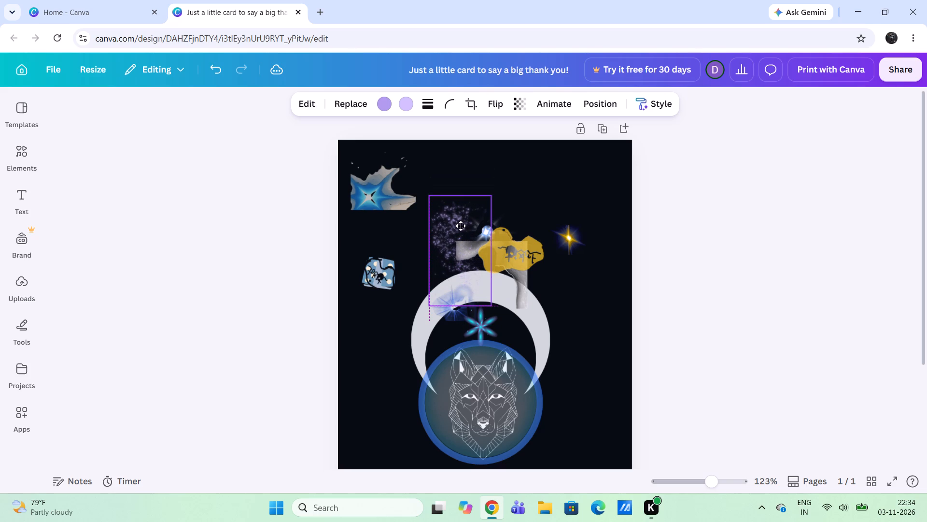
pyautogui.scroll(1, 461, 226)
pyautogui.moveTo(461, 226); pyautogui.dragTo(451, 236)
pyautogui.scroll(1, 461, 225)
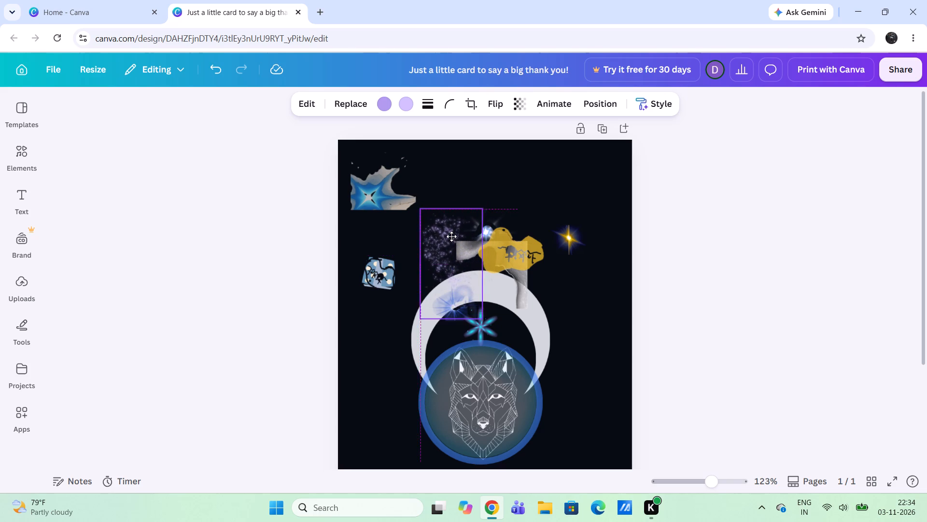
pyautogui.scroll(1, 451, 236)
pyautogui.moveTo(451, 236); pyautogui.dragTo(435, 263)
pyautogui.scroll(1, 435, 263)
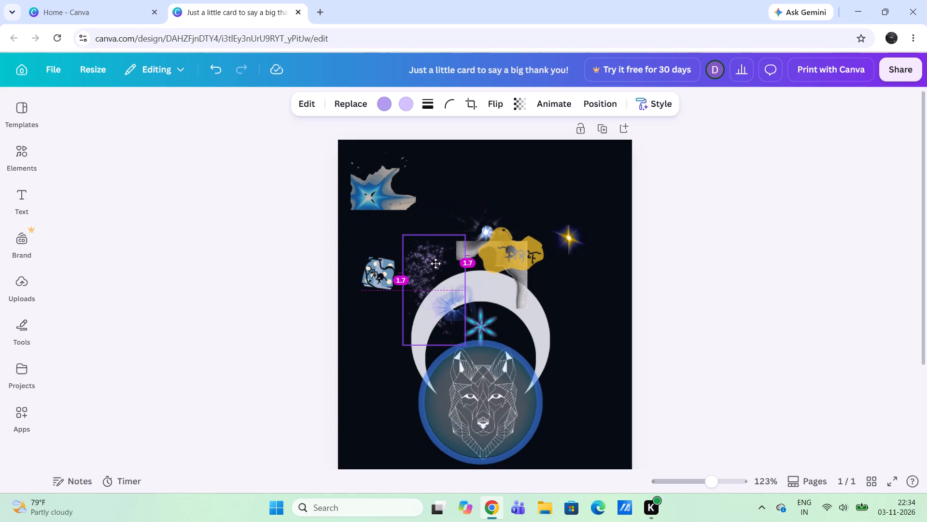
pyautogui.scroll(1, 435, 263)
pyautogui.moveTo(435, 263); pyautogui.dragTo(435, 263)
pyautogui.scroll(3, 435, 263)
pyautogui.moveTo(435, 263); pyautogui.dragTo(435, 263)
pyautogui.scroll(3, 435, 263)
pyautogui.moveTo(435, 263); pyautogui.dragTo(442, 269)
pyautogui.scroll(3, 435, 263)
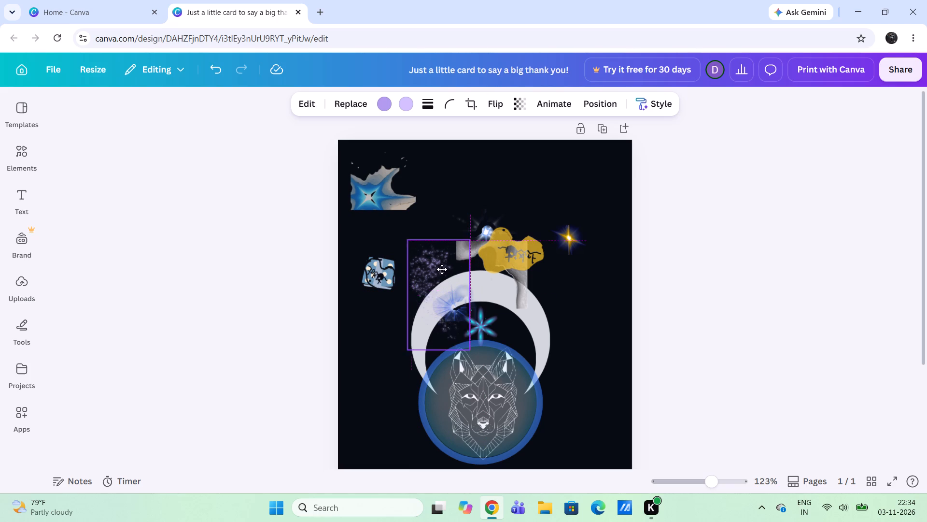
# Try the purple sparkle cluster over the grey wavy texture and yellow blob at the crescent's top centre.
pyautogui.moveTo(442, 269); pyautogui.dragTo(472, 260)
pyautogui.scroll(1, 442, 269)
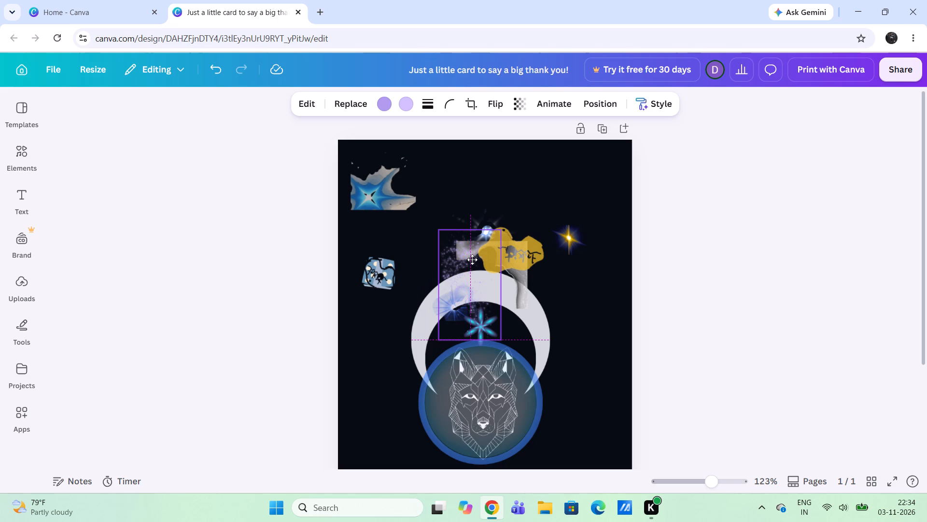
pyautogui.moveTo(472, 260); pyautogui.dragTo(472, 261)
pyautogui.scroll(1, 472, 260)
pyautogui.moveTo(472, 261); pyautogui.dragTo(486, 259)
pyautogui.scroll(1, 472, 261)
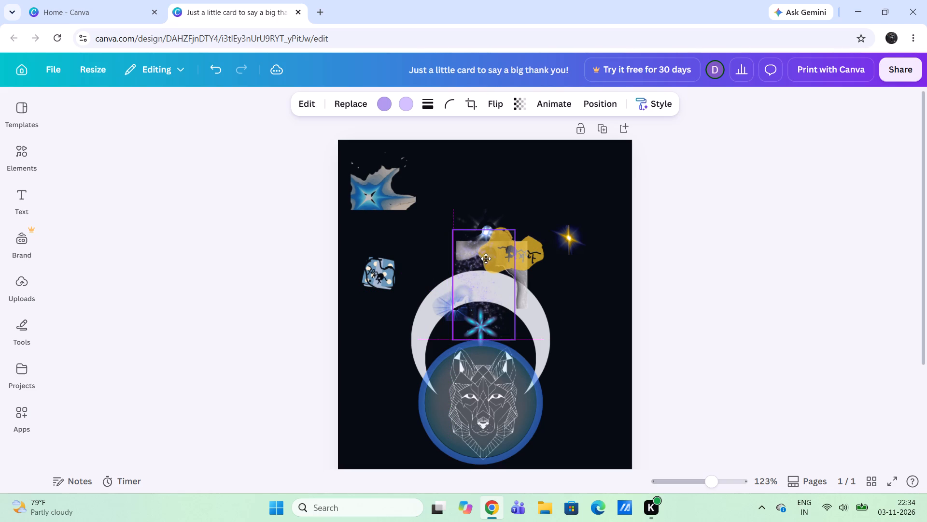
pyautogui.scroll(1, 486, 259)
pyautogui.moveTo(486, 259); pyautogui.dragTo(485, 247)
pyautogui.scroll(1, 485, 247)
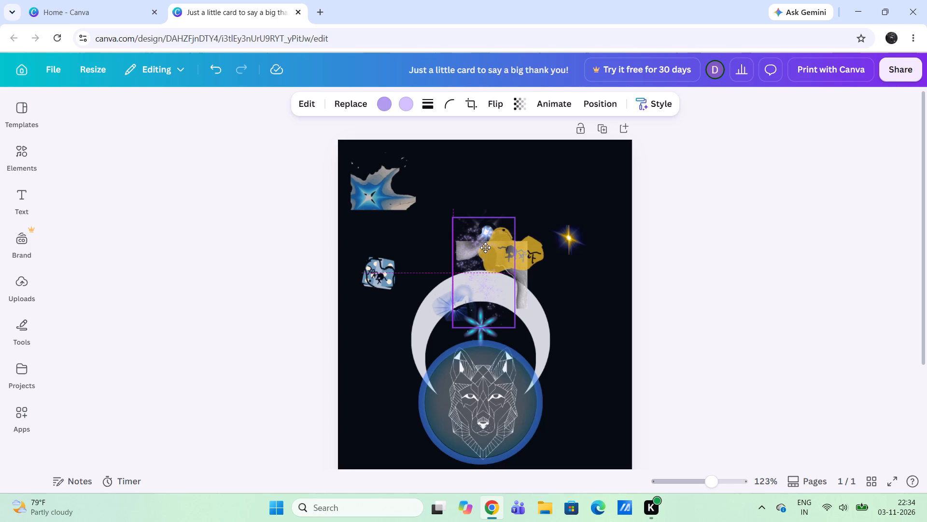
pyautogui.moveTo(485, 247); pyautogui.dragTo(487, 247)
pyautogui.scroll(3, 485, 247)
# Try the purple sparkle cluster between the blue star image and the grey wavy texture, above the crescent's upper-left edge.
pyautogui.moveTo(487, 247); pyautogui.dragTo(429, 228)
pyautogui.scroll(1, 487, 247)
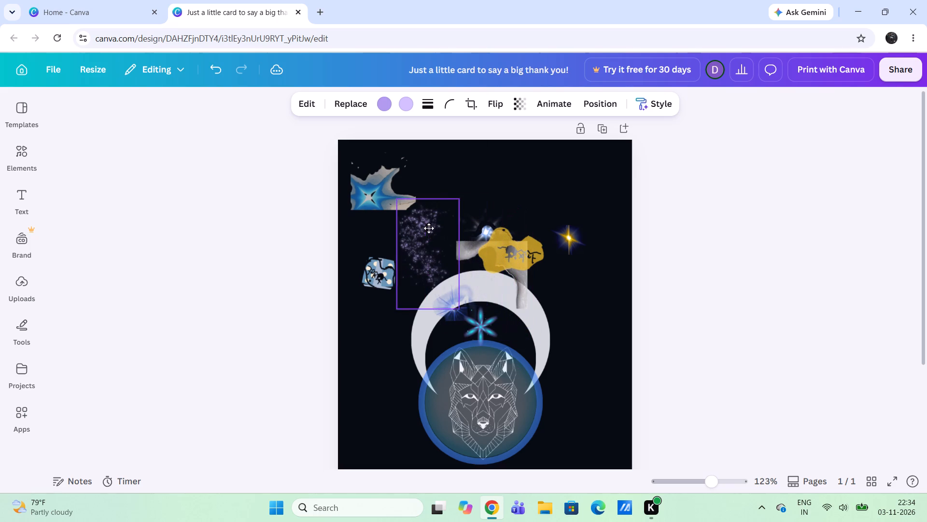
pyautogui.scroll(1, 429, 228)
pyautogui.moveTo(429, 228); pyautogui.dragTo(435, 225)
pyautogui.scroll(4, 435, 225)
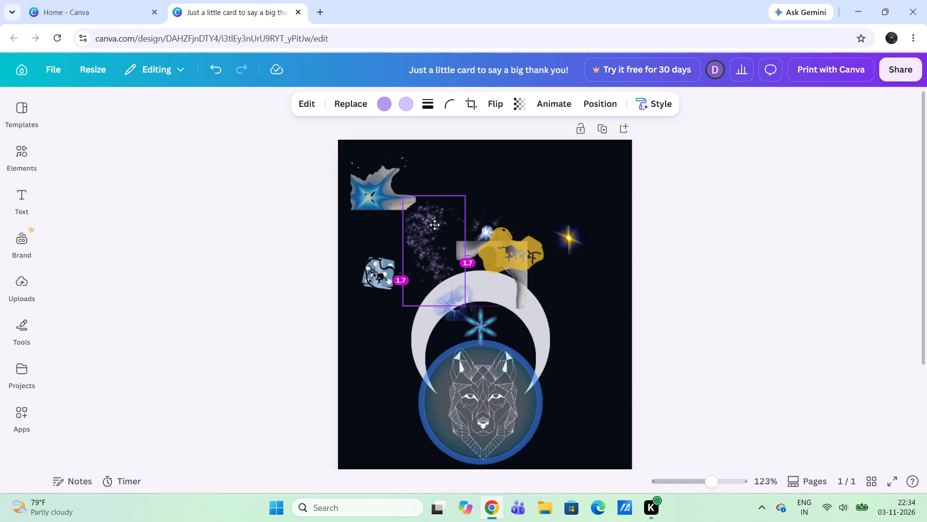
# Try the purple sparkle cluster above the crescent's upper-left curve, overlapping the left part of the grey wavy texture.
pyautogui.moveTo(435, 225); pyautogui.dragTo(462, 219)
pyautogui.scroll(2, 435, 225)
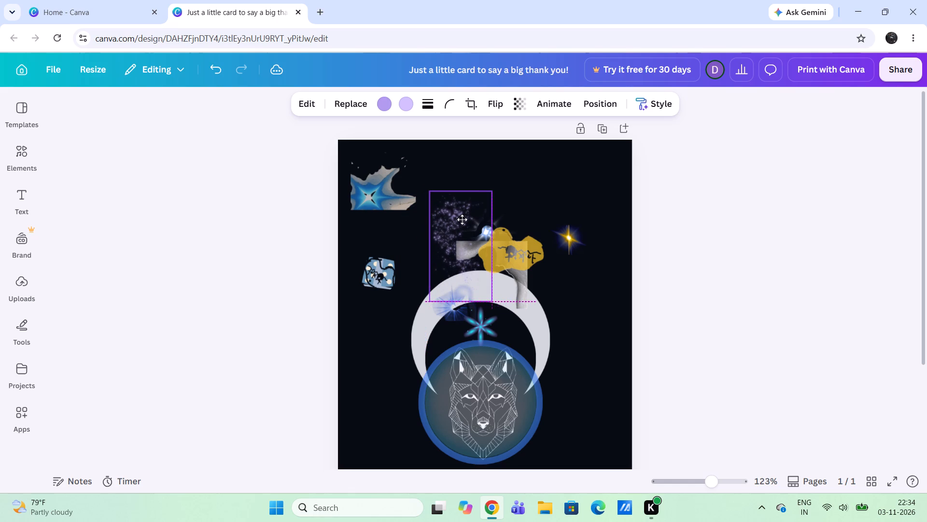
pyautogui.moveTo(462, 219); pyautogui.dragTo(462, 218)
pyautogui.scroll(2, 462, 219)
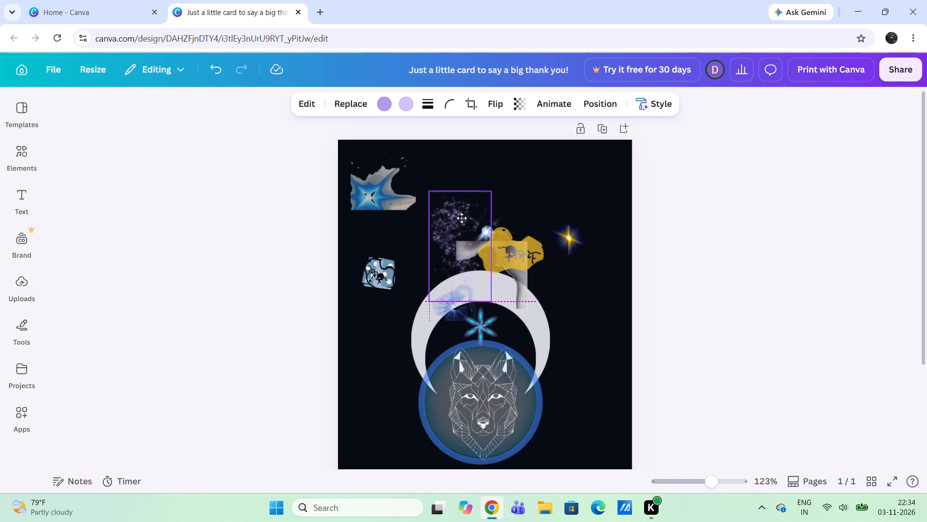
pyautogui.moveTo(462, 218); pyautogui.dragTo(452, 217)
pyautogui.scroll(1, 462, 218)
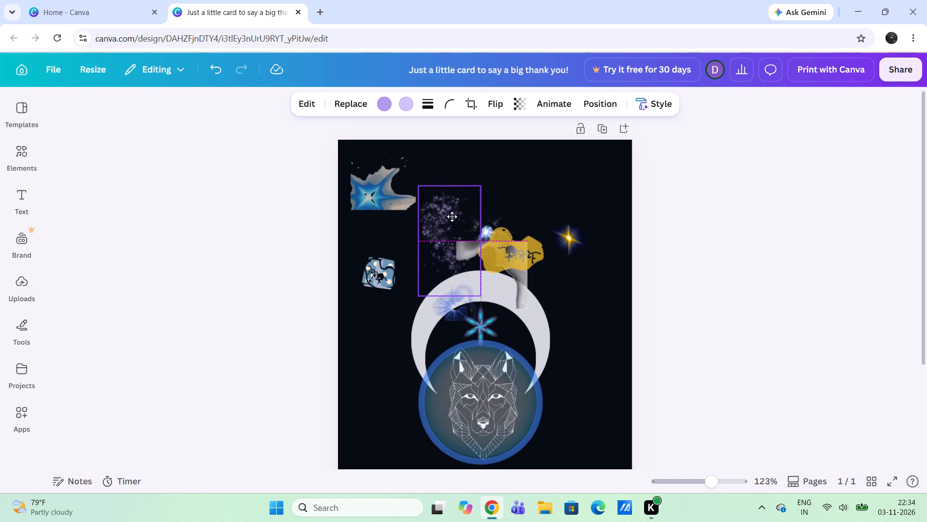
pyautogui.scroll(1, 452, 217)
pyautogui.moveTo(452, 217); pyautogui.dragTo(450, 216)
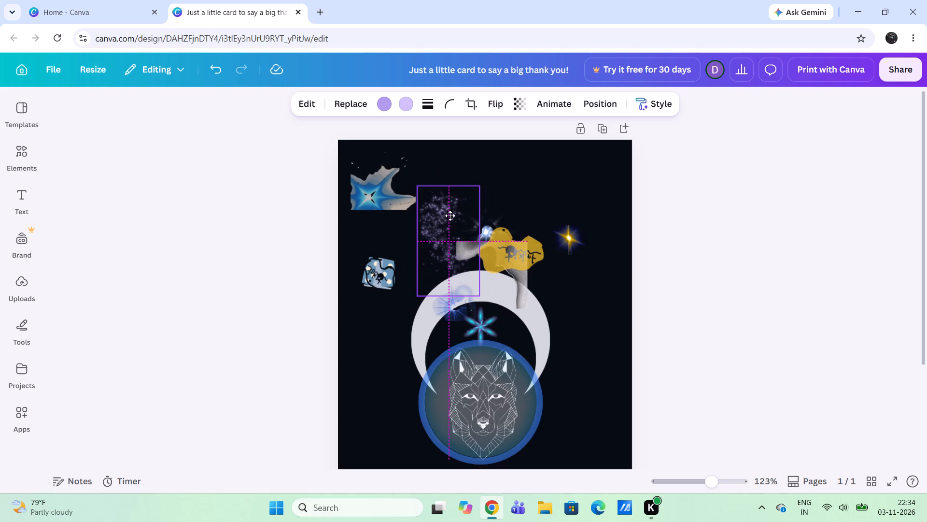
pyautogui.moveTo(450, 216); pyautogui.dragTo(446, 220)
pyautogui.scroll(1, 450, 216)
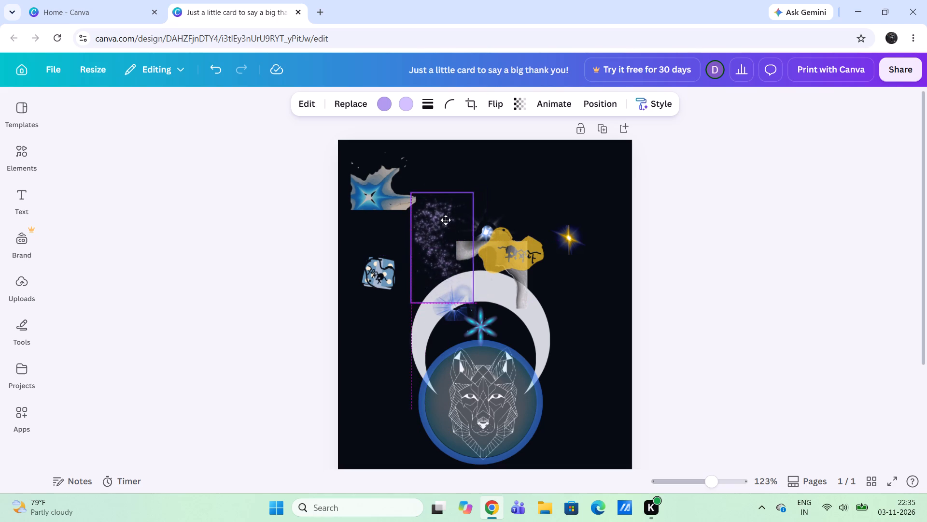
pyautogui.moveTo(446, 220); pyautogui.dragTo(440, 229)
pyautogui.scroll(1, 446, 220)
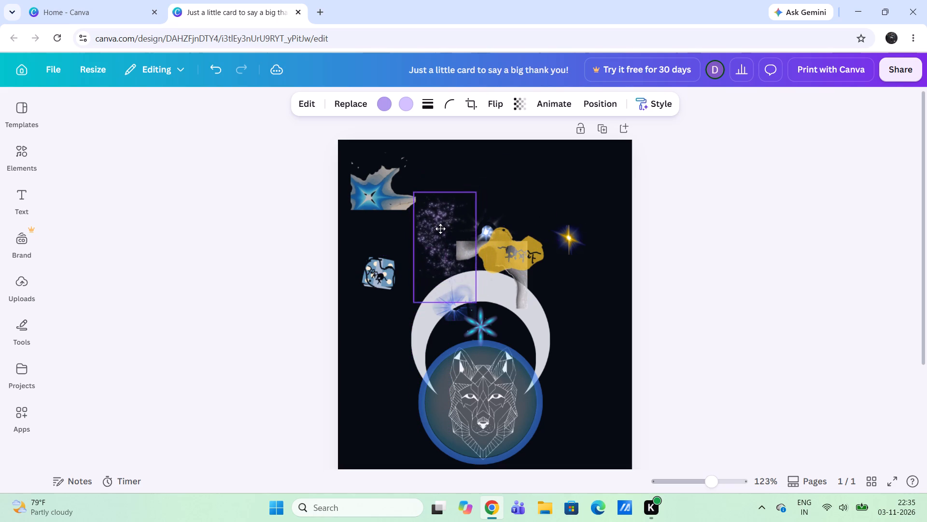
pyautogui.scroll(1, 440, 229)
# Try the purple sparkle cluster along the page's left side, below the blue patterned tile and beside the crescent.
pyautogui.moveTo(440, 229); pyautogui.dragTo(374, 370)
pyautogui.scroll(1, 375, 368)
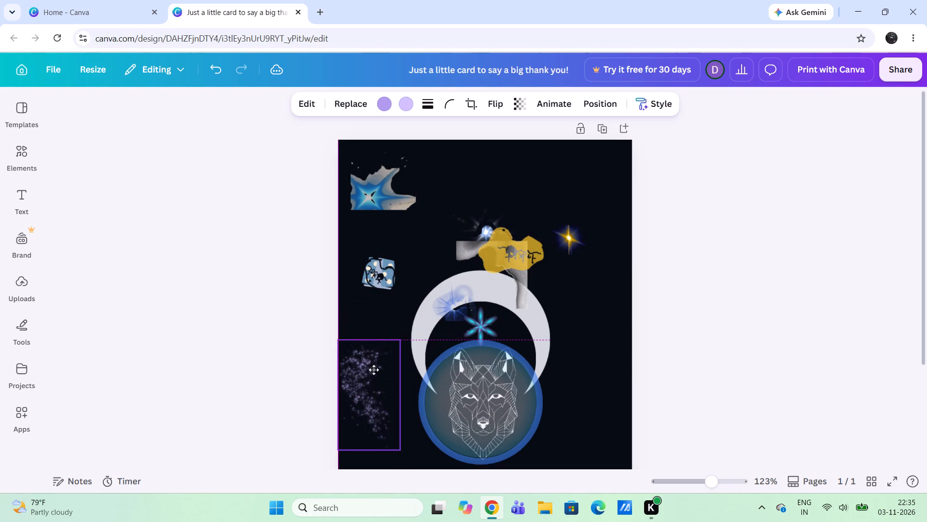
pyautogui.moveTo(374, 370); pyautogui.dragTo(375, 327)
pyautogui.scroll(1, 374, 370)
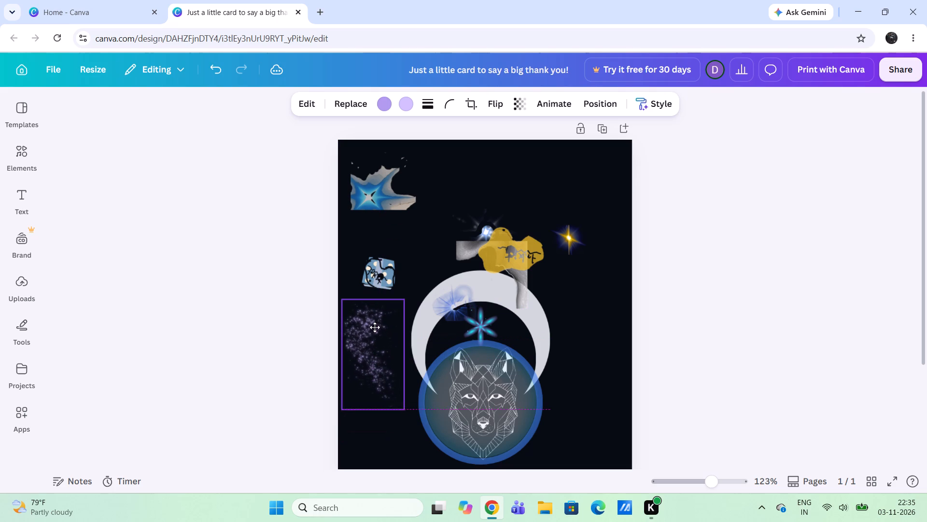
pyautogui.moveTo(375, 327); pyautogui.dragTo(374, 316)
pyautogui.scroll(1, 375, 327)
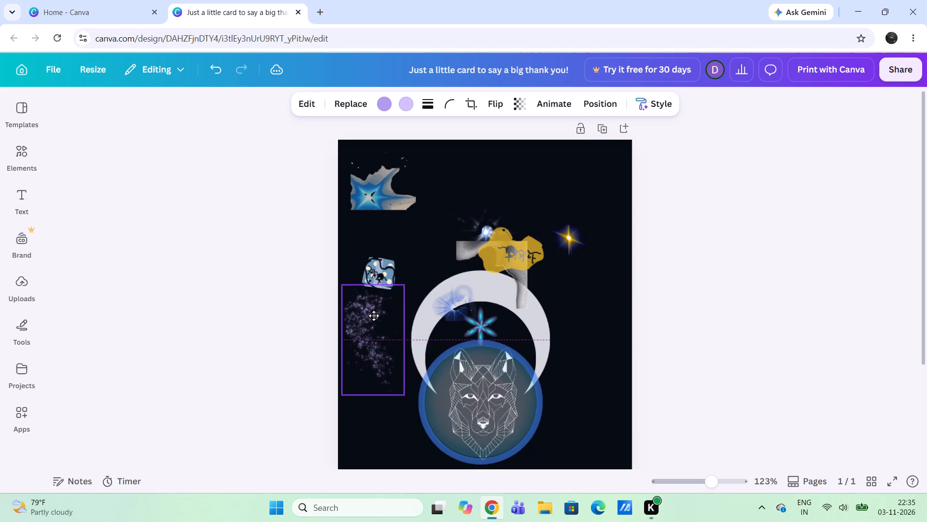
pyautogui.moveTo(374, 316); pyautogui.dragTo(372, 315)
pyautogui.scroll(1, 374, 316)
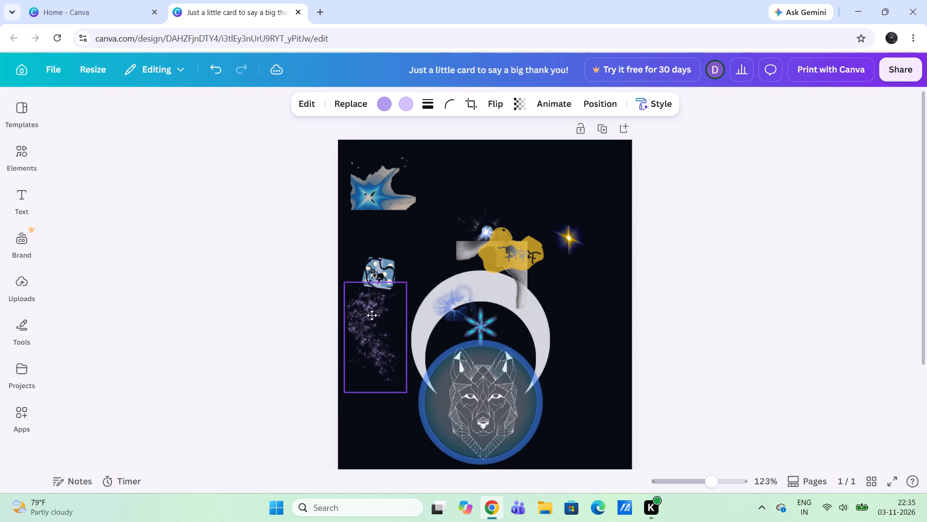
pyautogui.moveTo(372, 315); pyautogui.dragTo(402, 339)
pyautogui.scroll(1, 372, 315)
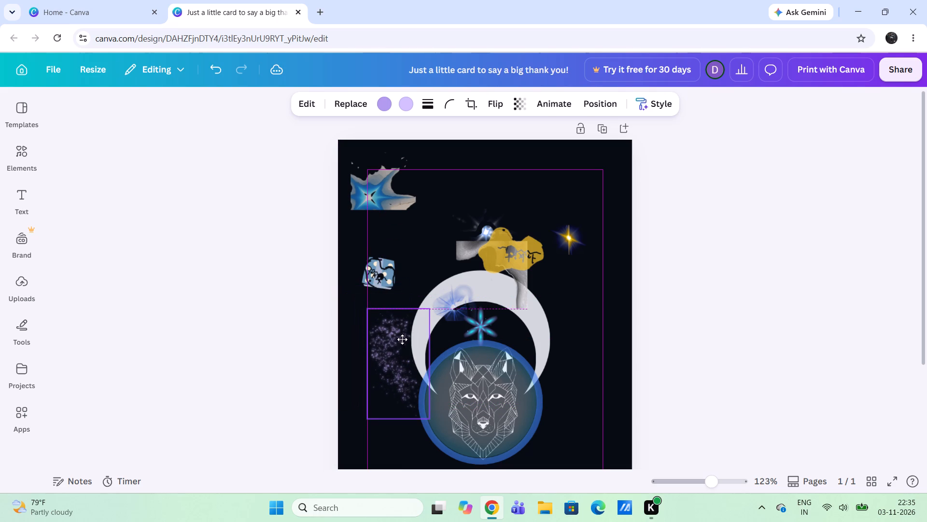
# Place the purple sparkle cluster against the page's right edge, beside the crescent and the wolf circle.
pyautogui.moveTo(402, 339); pyautogui.dragTo(547, 290)
pyautogui.scroll(1, 402, 339)
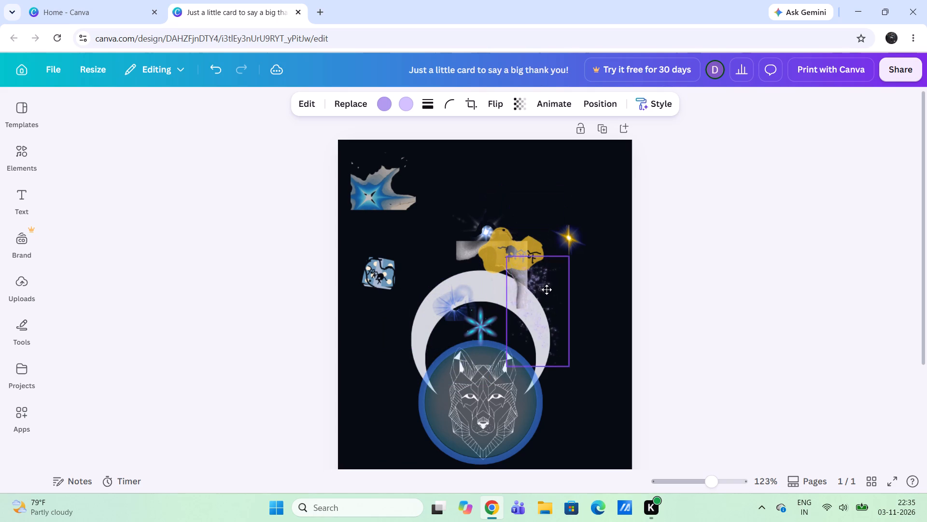
pyautogui.scroll(1, 547, 290)
pyautogui.moveTo(547, 290); pyautogui.dragTo(604, 331)
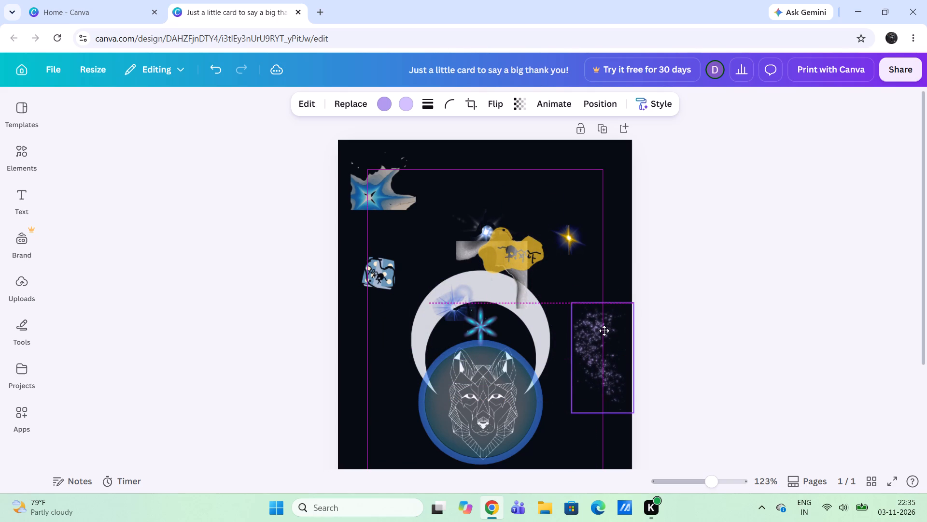
pyautogui.moveTo(604, 331); pyautogui.dragTo(602, 329)
pyautogui.click(613, 359)
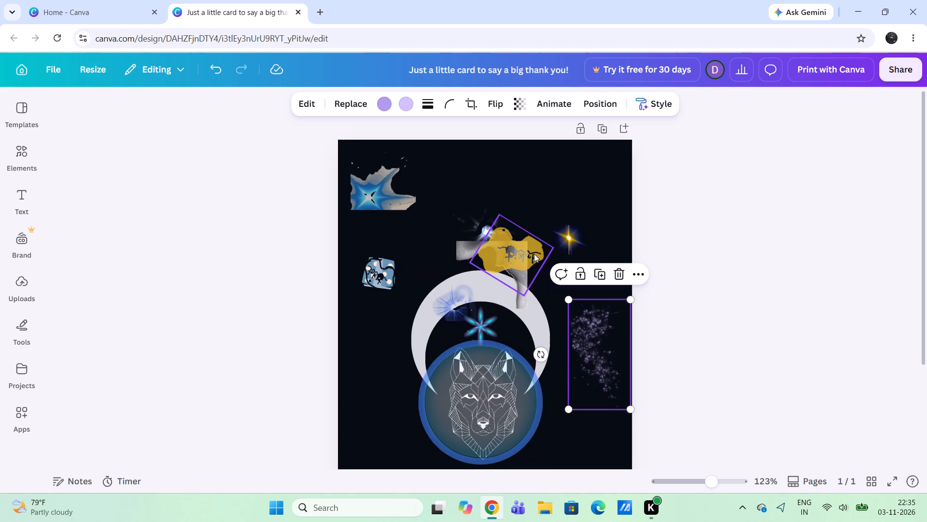
# Move the yellow blob to the page's upper-right corner, above the gold star.
pyautogui.moveTo(537, 261); pyautogui.dragTo(598, 200)
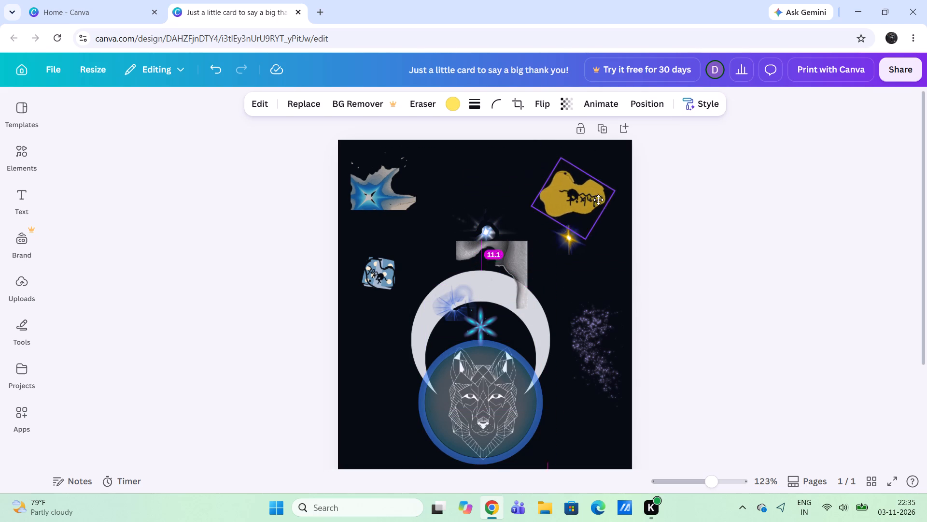
pyautogui.moveTo(598, 200); pyautogui.dragTo(605, 200)
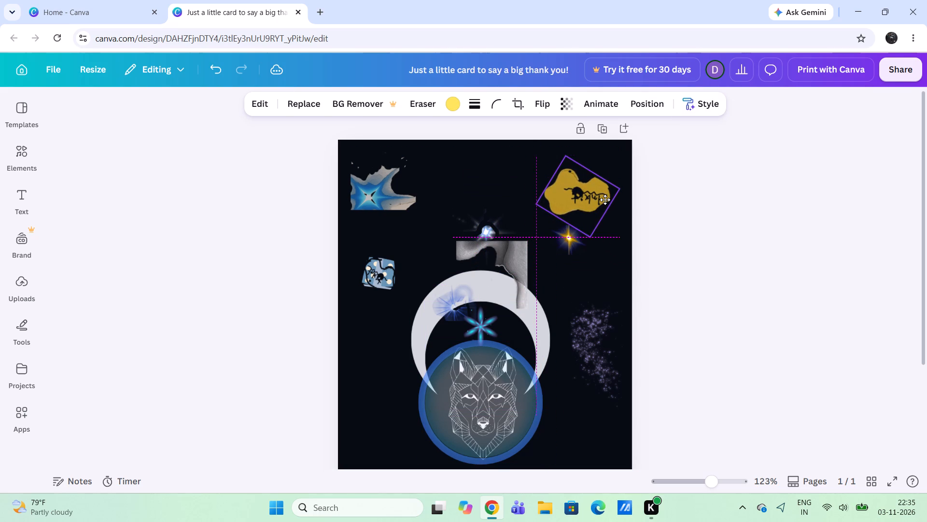
pyautogui.moveTo(605, 200); pyautogui.dragTo(614, 198)
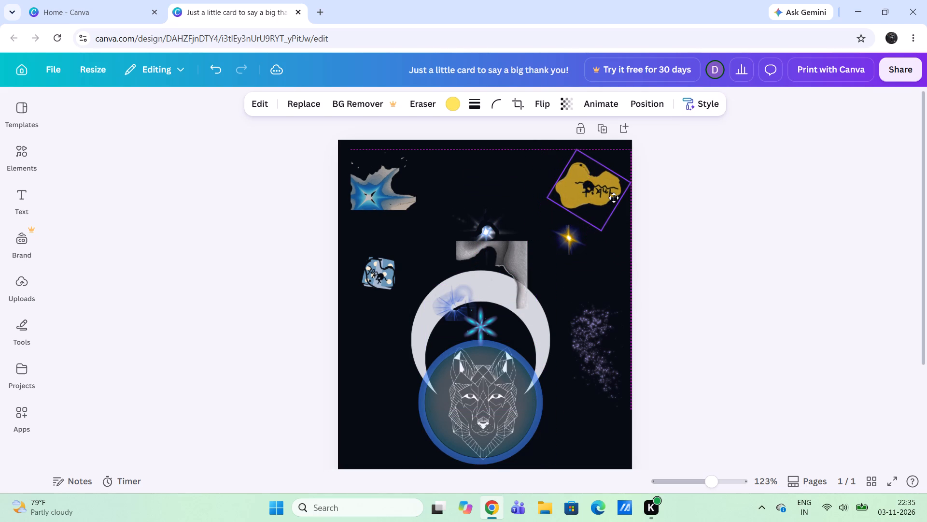
pyautogui.moveTo(614, 198); pyautogui.dragTo(608, 203)
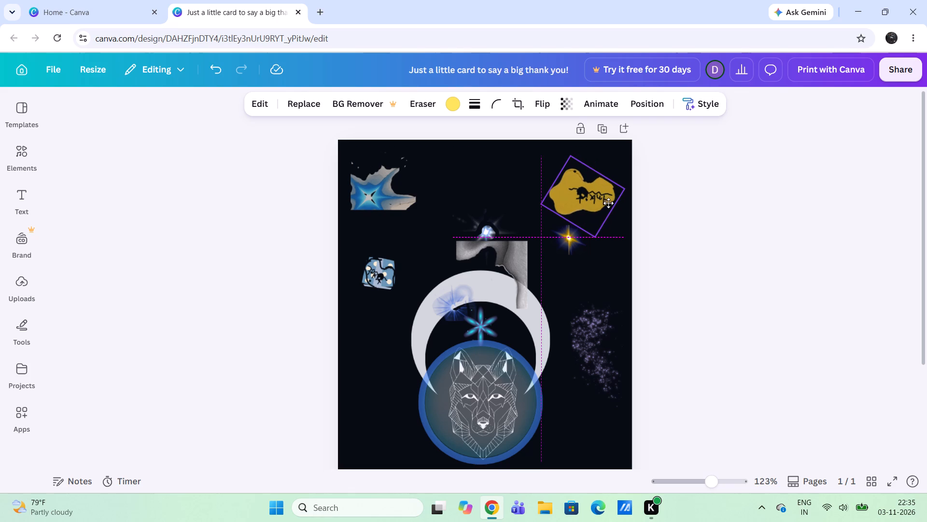
pyautogui.moveTo(608, 203); pyautogui.dragTo(610, 200)
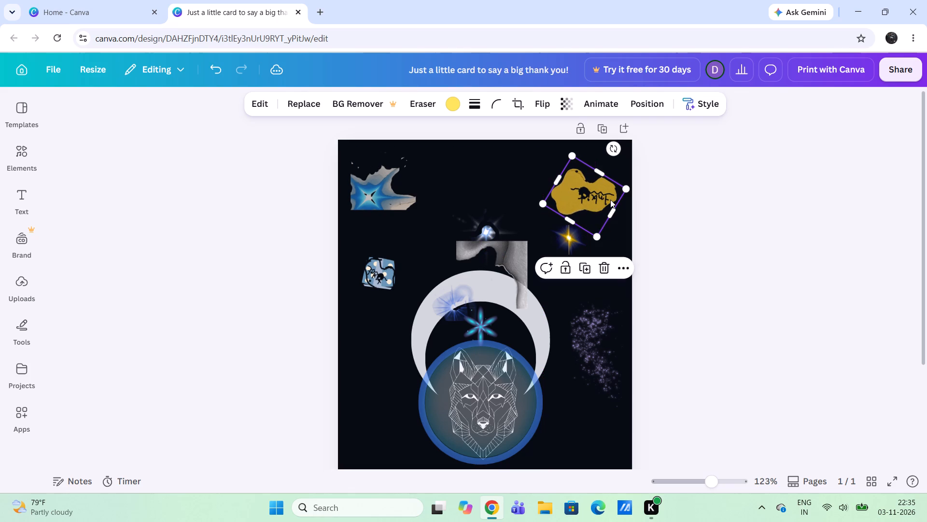
# Shift the gold star slightly downward, leaving a gap beneath the yellow blob.
pyautogui.moveTo(569, 245); pyautogui.dragTo(568, 253)
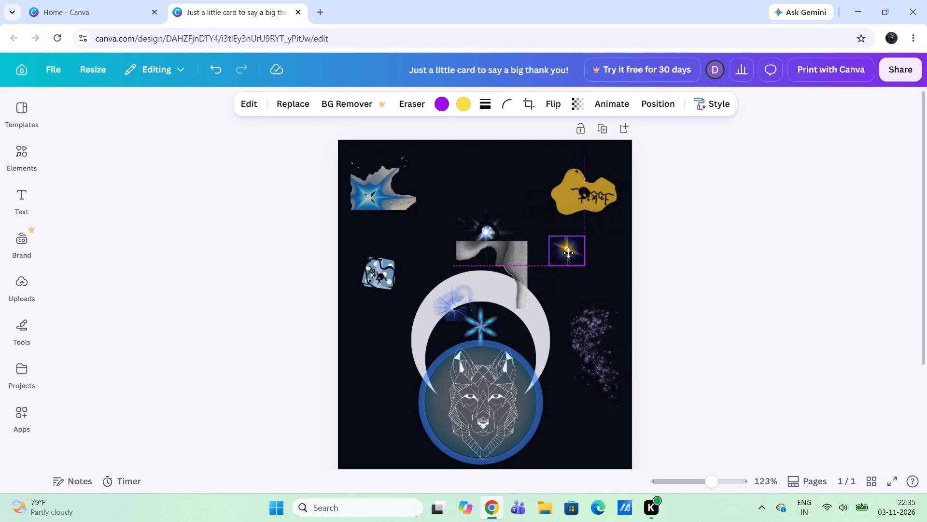
pyautogui.moveTo(568, 253); pyautogui.dragTo(570, 256)
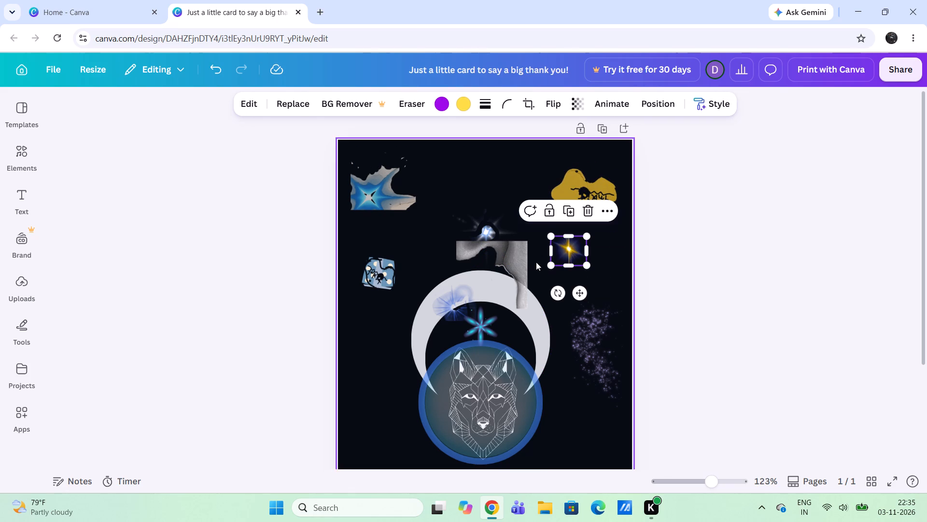
# Move the grey wavy texture up clear of the crescent, surrounding the small white starburst.
pyautogui.moveTo(521, 262); pyautogui.dragTo(525, 210)
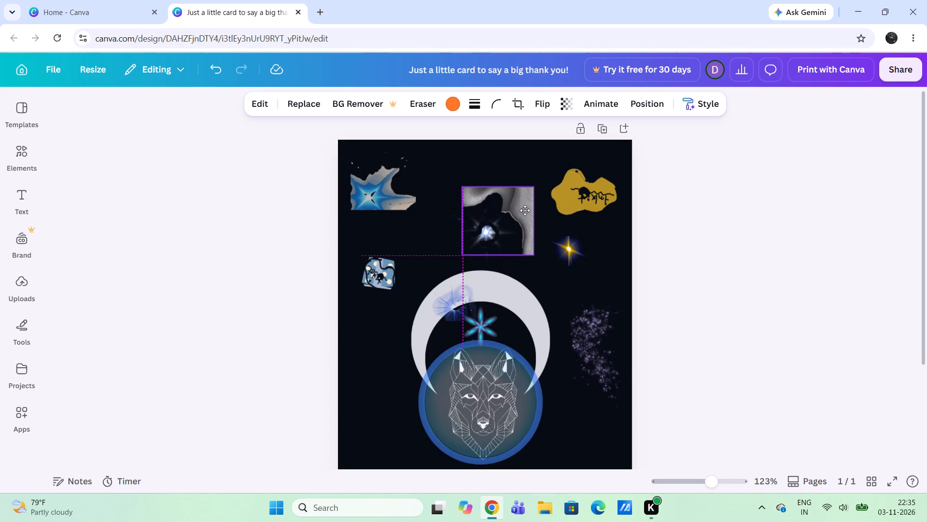
pyautogui.moveTo(525, 210); pyautogui.dragTo(520, 215)
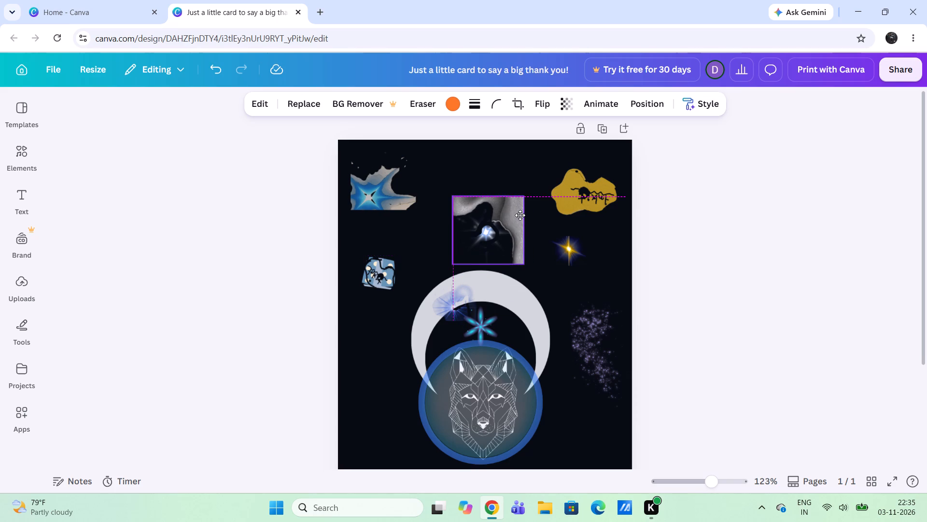
pyautogui.moveTo(520, 215); pyautogui.dragTo(514, 213)
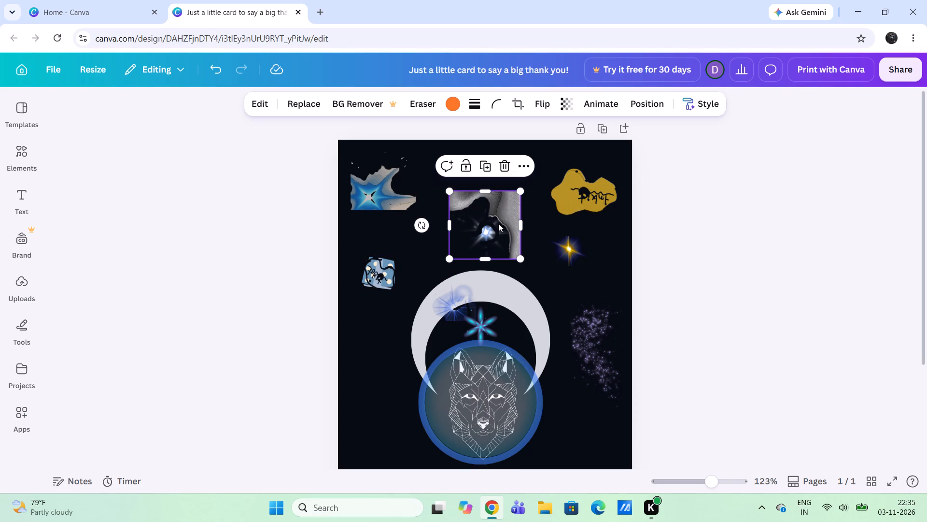
# Rotate the small blue patterned tile on the page's left side so its frame is level.
pyautogui.click(371, 267)
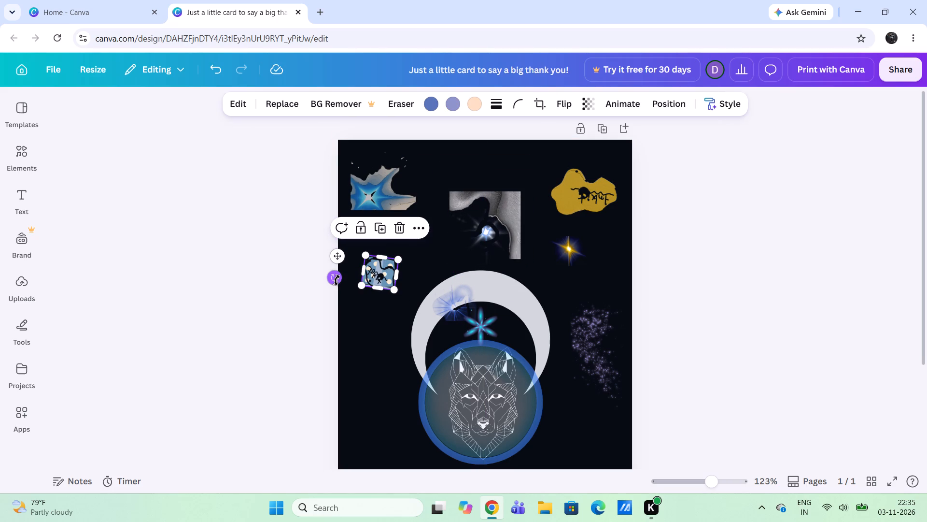
pyautogui.moveTo(337, 279); pyautogui.dragTo(338, 285)
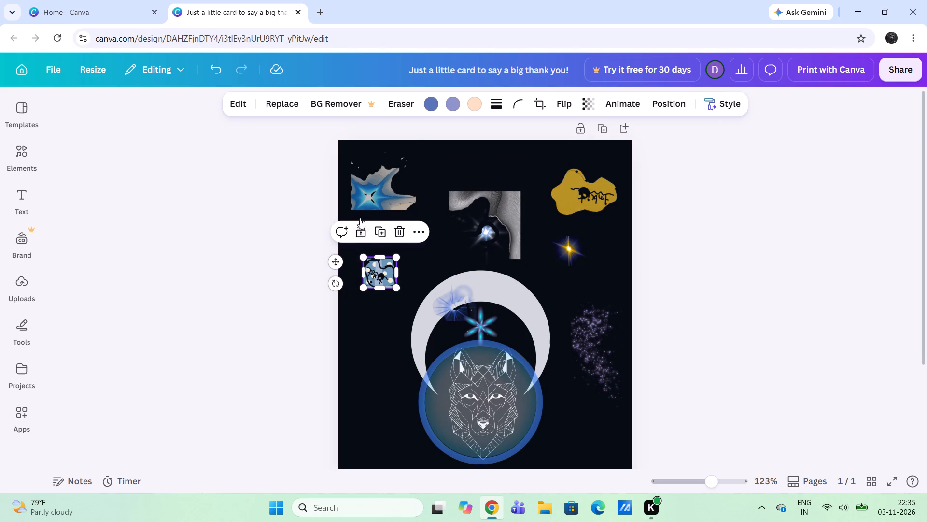
# Shift the blue star graphic slightly right and down in the page's upper-left area, above the blue patterned tile.
pyautogui.moveTo(370, 201); pyautogui.dragTo(426, 221)
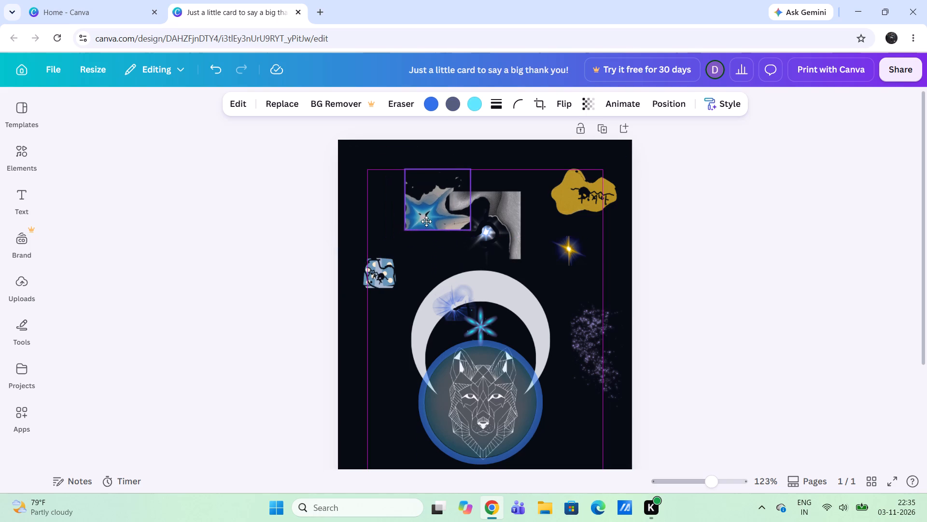
pyautogui.moveTo(426, 221); pyautogui.dragTo(374, 225)
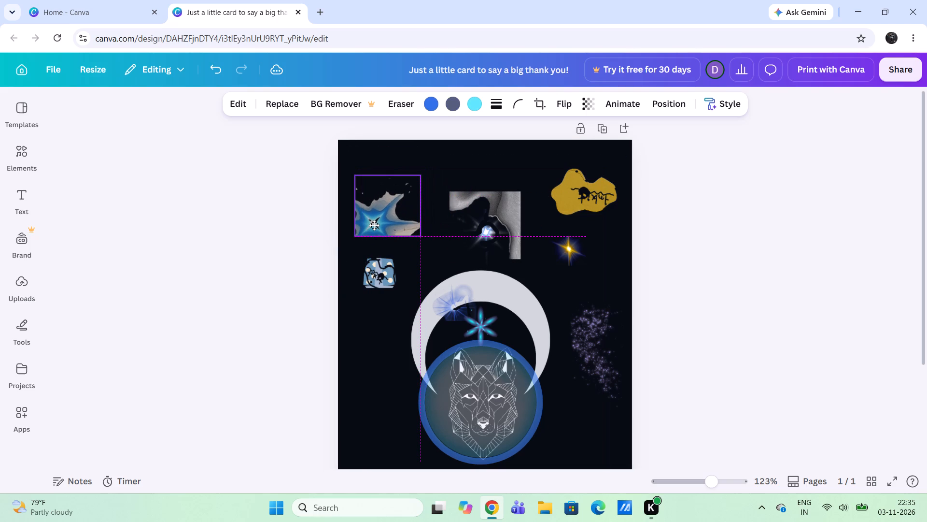
pyautogui.moveTo(374, 225); pyautogui.dragTo(399, 246)
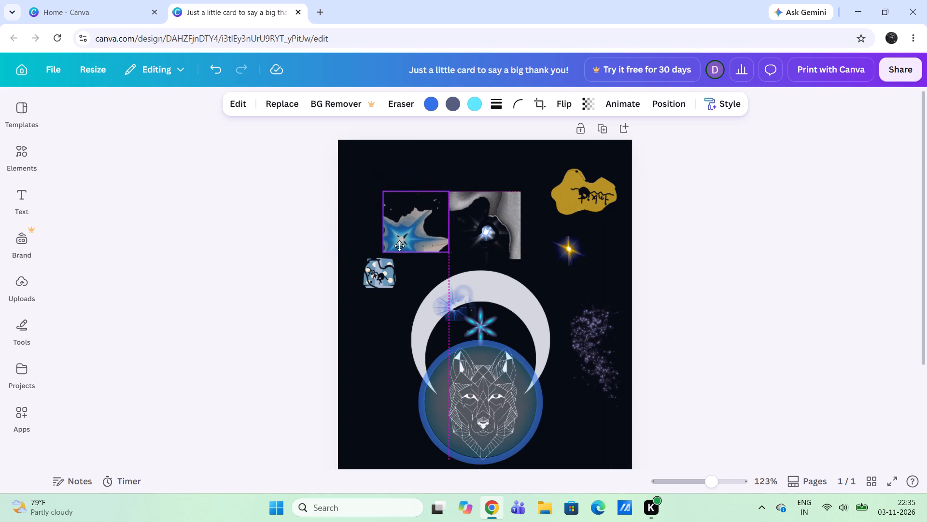
pyautogui.moveTo(399, 246); pyautogui.dragTo(412, 243)
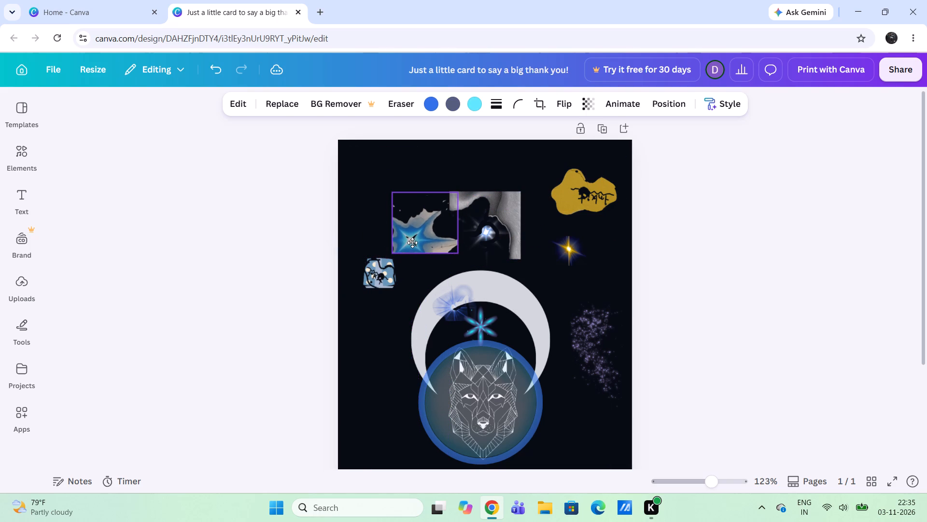
pyautogui.moveTo(412, 243); pyautogui.dragTo(407, 238)
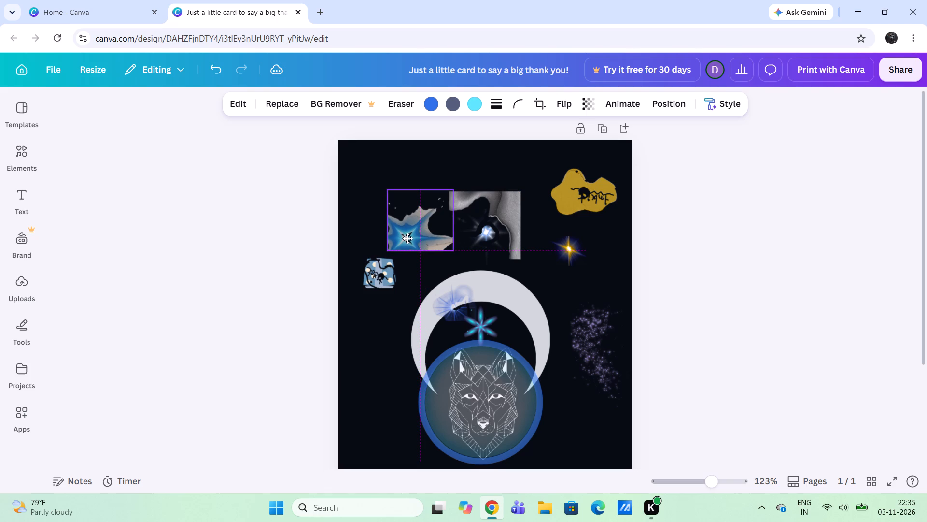
pyautogui.moveTo(407, 238); pyautogui.dragTo(416, 243)
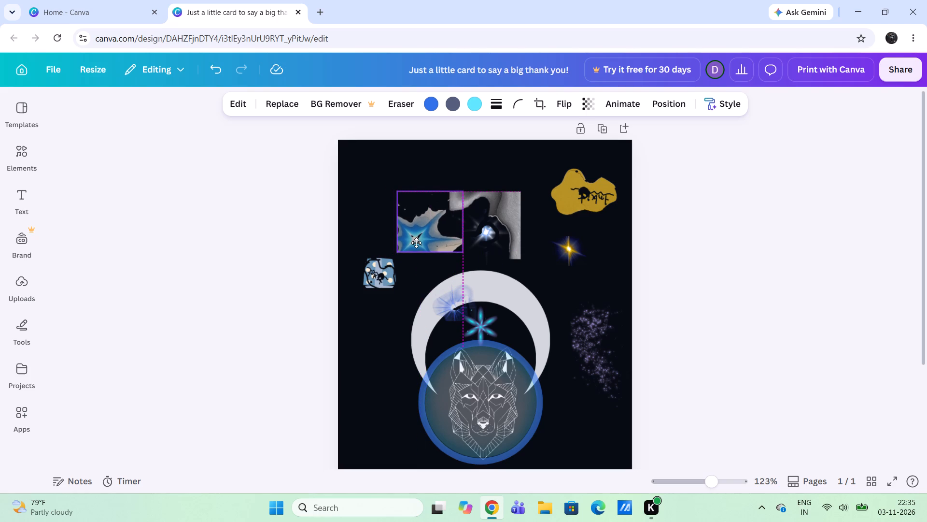
pyautogui.moveTo(416, 243); pyautogui.dragTo(421, 249)
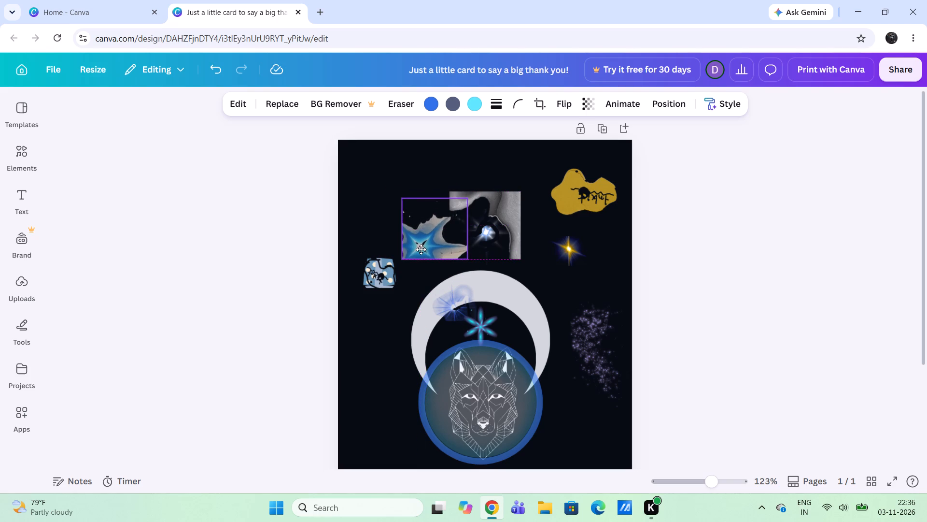
pyautogui.moveTo(421, 249); pyautogui.dragTo(441, 246)
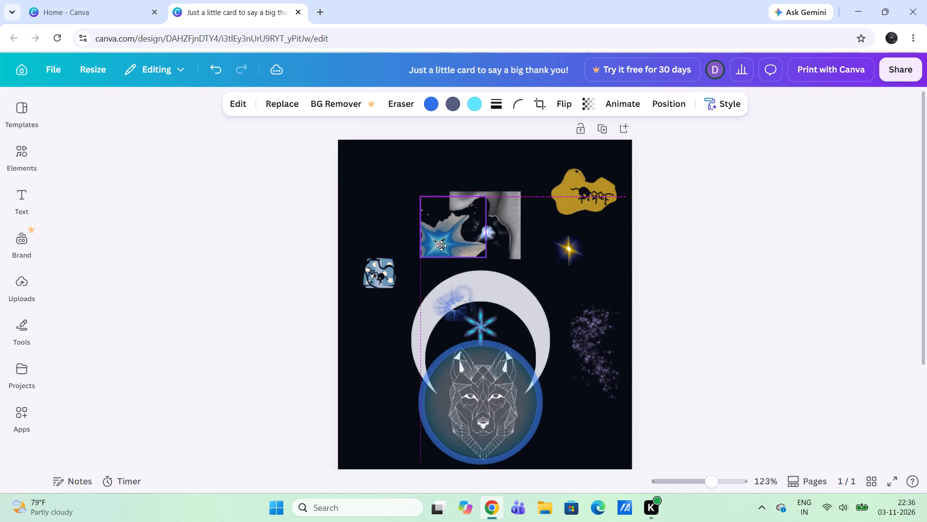
pyautogui.moveTo(441, 246); pyautogui.dragTo(444, 242)
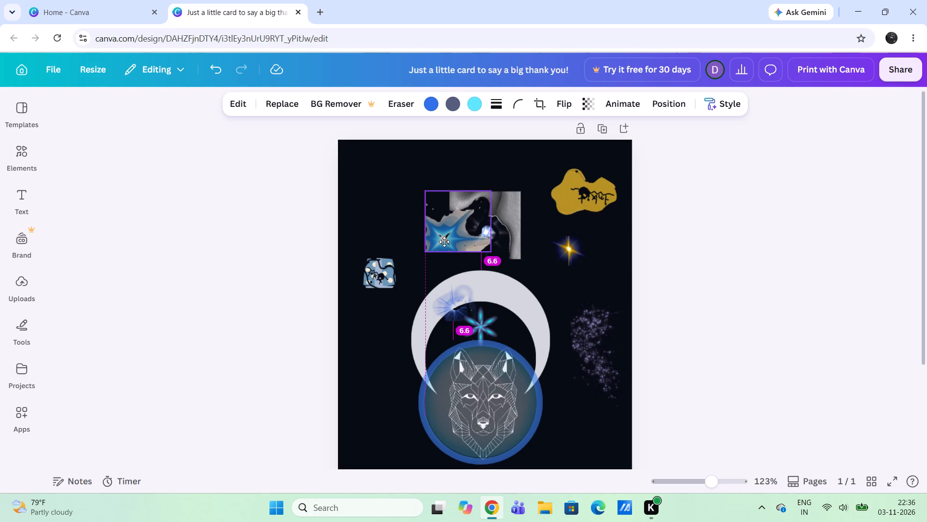
pyautogui.moveTo(444, 242); pyautogui.dragTo(443, 242)
pyautogui.moveTo(443, 242); pyautogui.dragTo(387, 227)
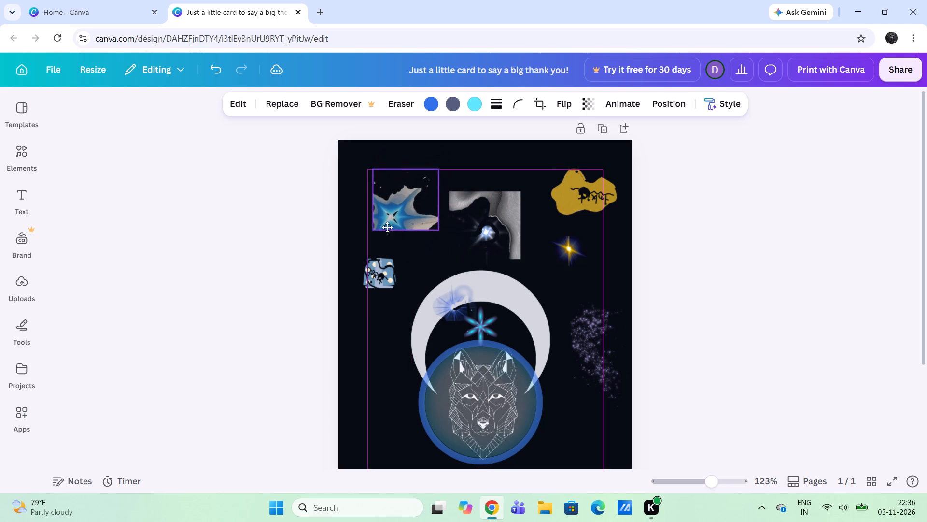
pyautogui.moveTo(387, 227); pyautogui.dragTo(383, 210)
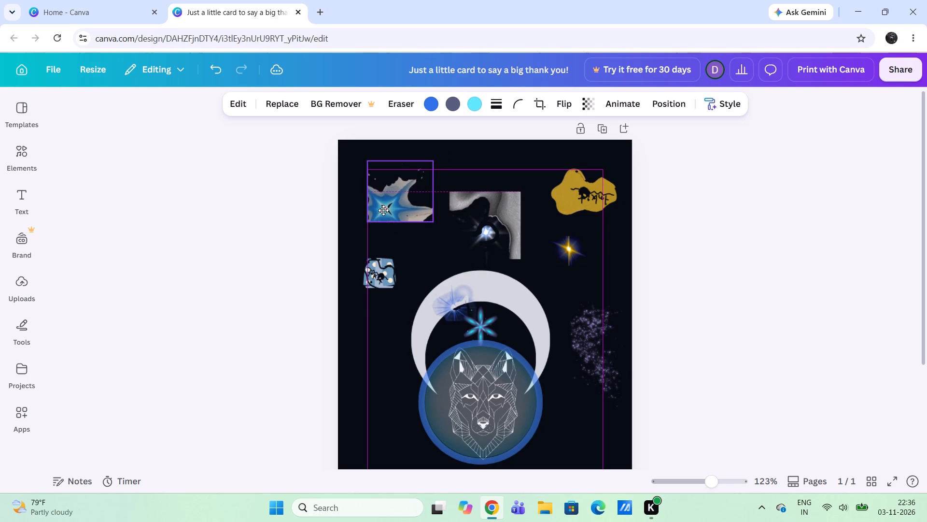
pyautogui.moveTo(383, 210); pyautogui.dragTo(380, 211)
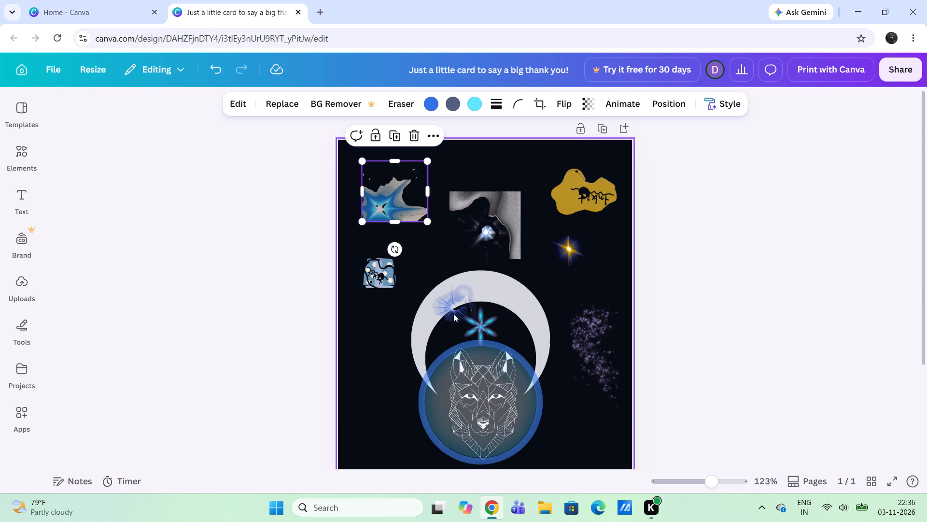
# Move the pale blue starburst to the top centre of the crescent moon, directly above the teal six-pointed star.
pyautogui.moveTo(459, 308); pyautogui.dragTo(487, 291)
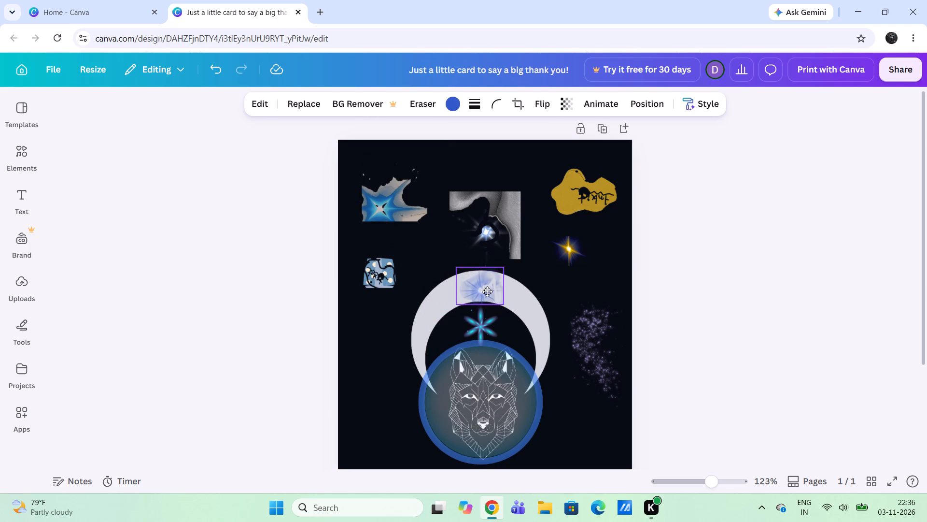
pyautogui.moveTo(487, 291); pyautogui.dragTo(504, 292)
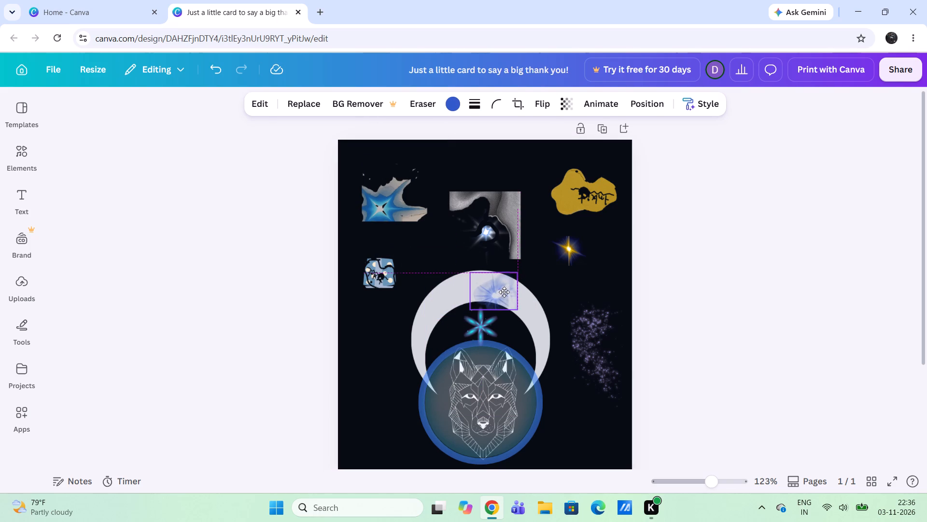
pyautogui.moveTo(504, 292); pyautogui.dragTo(514, 310)
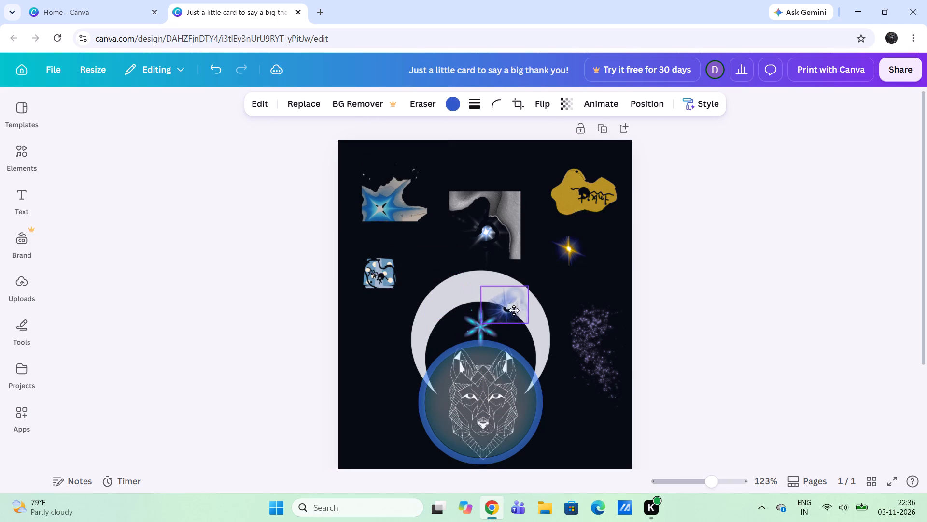
pyautogui.moveTo(514, 310); pyautogui.dragTo(508, 317)
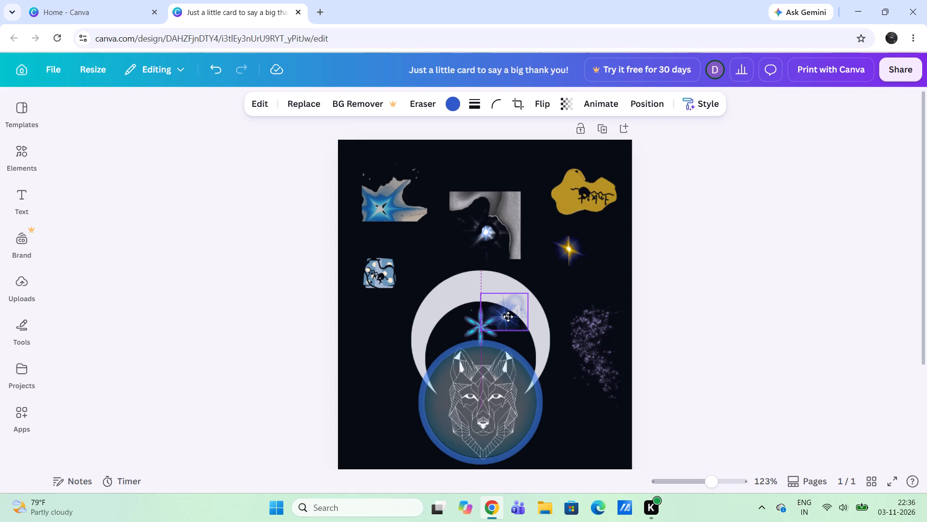
pyautogui.moveTo(508, 317); pyautogui.dragTo(490, 304)
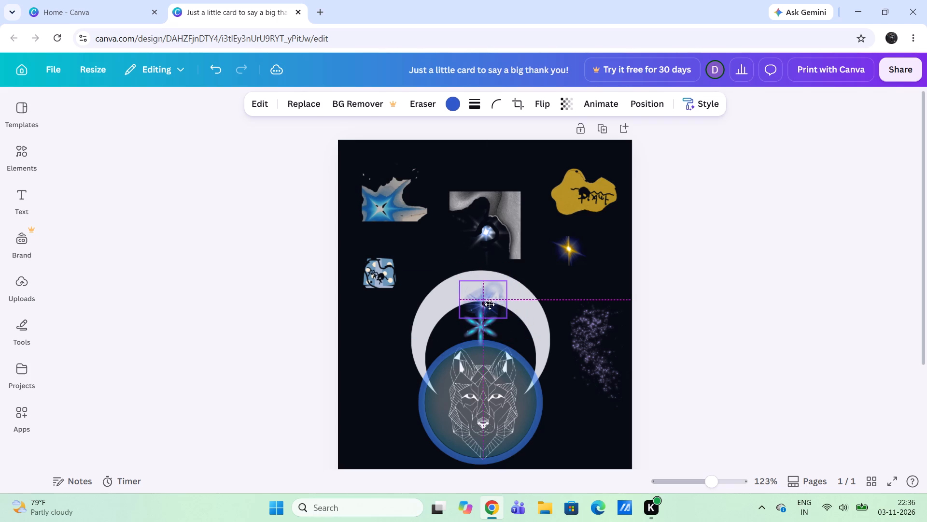
pyautogui.moveTo(490, 304); pyautogui.dragTo(489, 304)
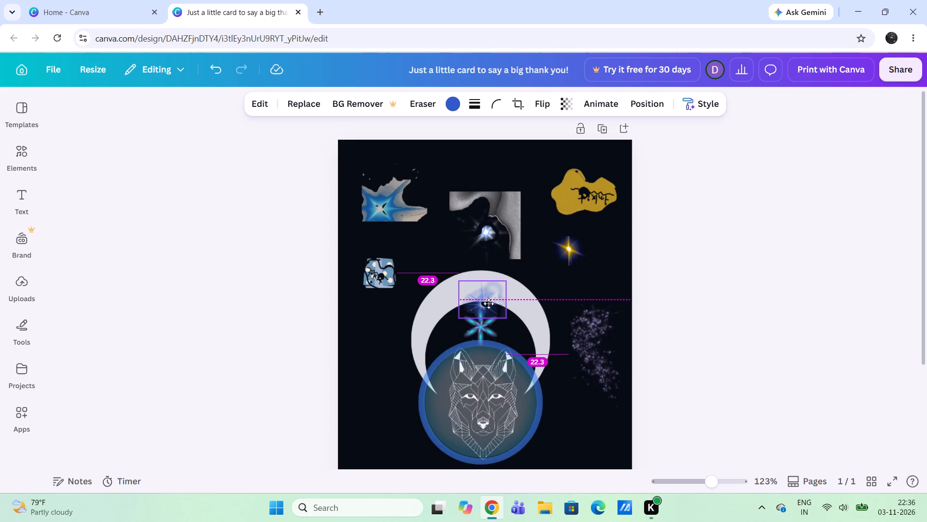
pyautogui.moveTo(489, 304); pyautogui.dragTo(486, 297)
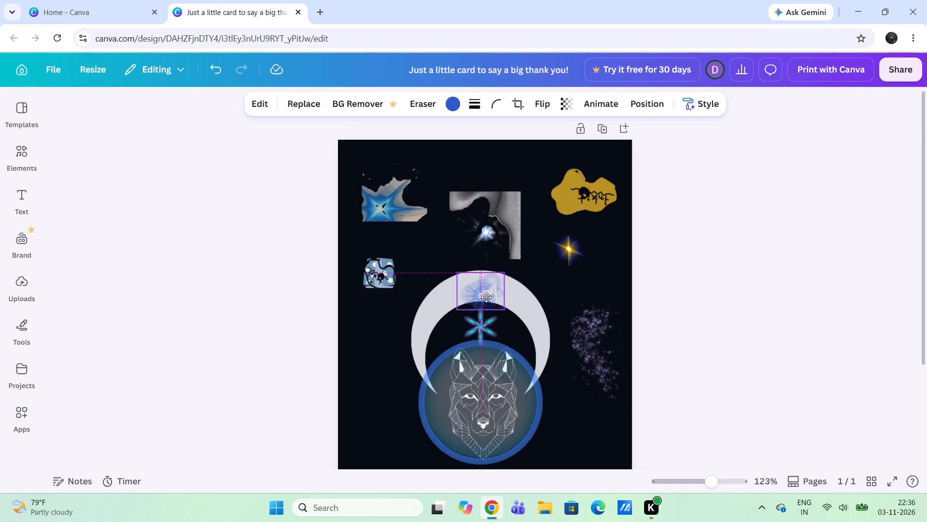
pyautogui.moveTo(486, 297); pyautogui.dragTo(486, 298)
pyautogui.moveTo(486, 298); pyautogui.dragTo(486, 299)
pyautogui.moveTo(486, 299); pyautogui.dragTo(485, 299)
pyautogui.moveTo(485, 299); pyautogui.dragTo(446, 328)
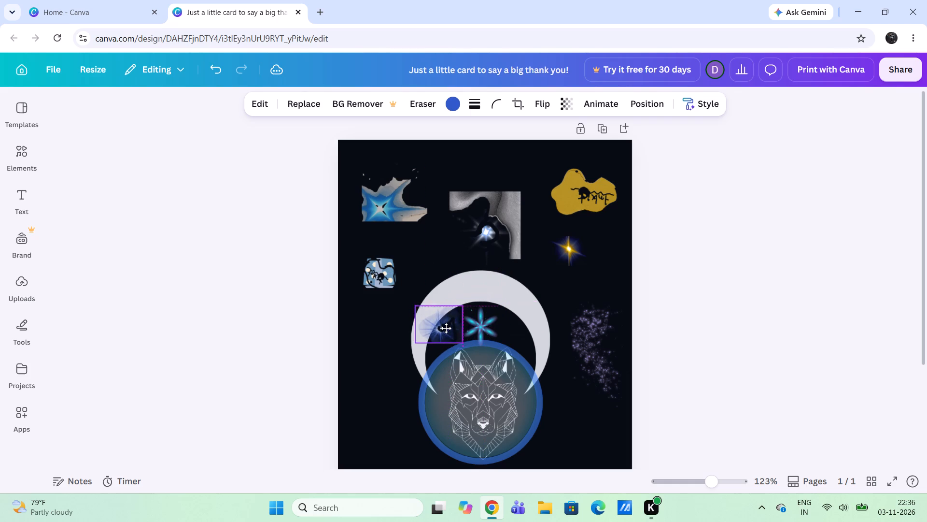
pyautogui.moveTo(446, 328); pyautogui.dragTo(441, 339)
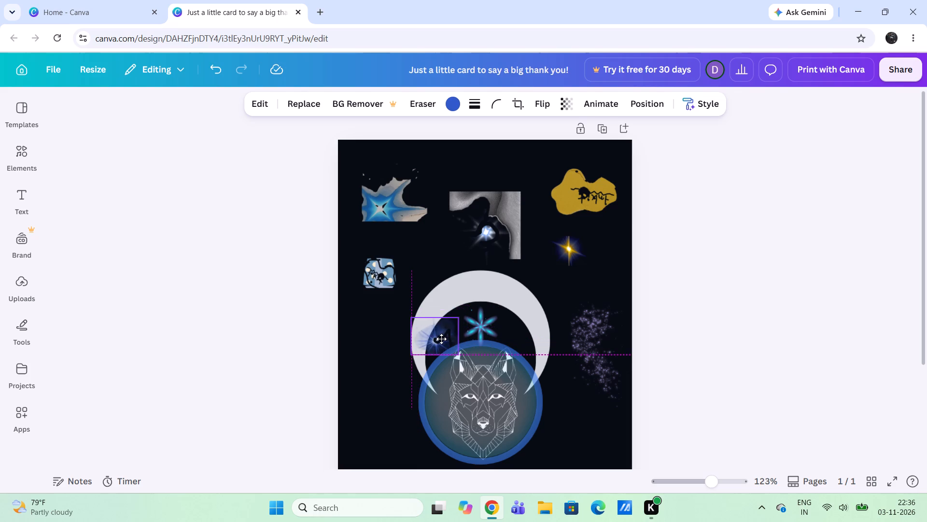
pyautogui.moveTo(441, 339); pyautogui.dragTo(419, 331)
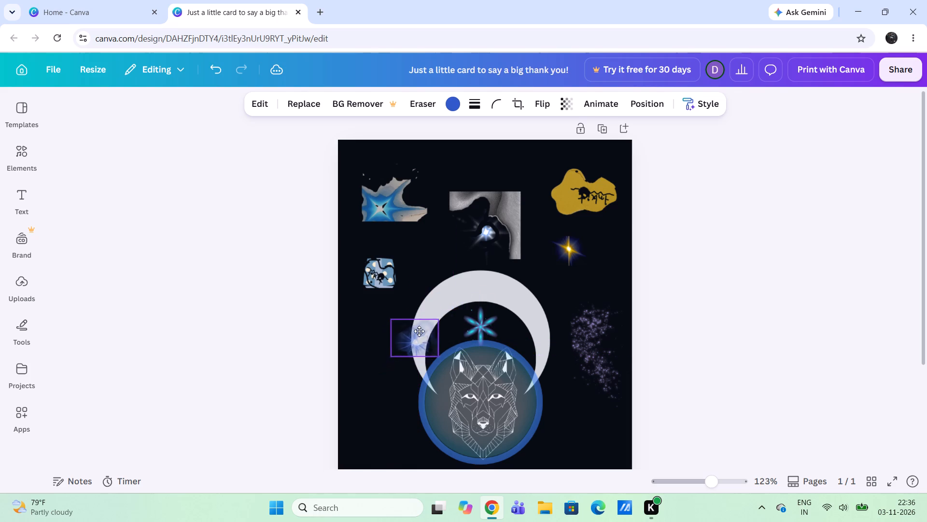
pyautogui.moveTo(419, 331); pyautogui.dragTo(486, 301)
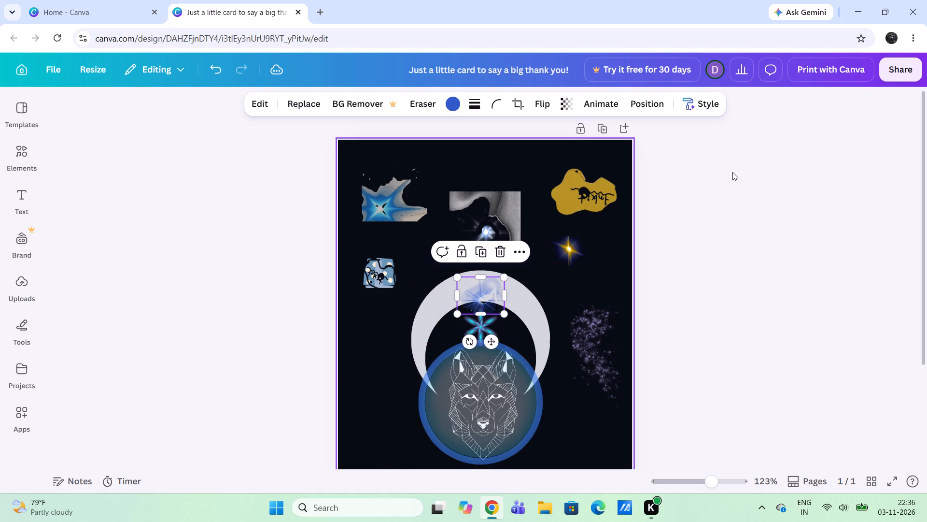
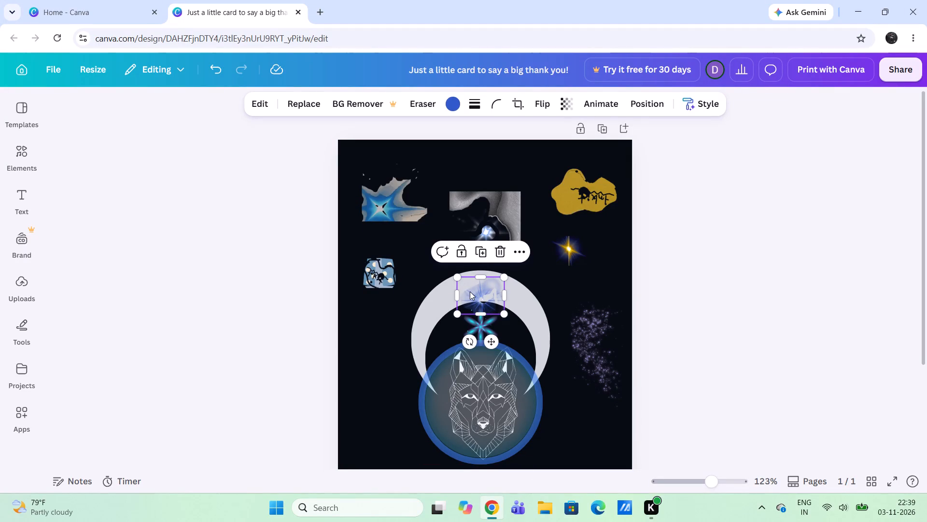
# Move the pale blue starburst off the crescent, between the blue star graphic and the grey wavy texture.
pyautogui.moveTo(470, 291); pyautogui.dragTo(455, 349)
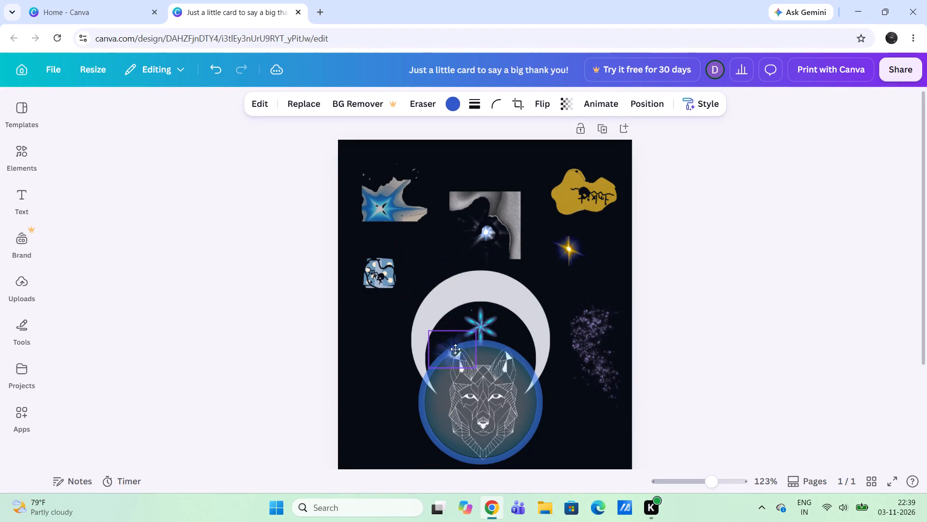
pyautogui.moveTo(455, 349); pyautogui.dragTo(421, 199)
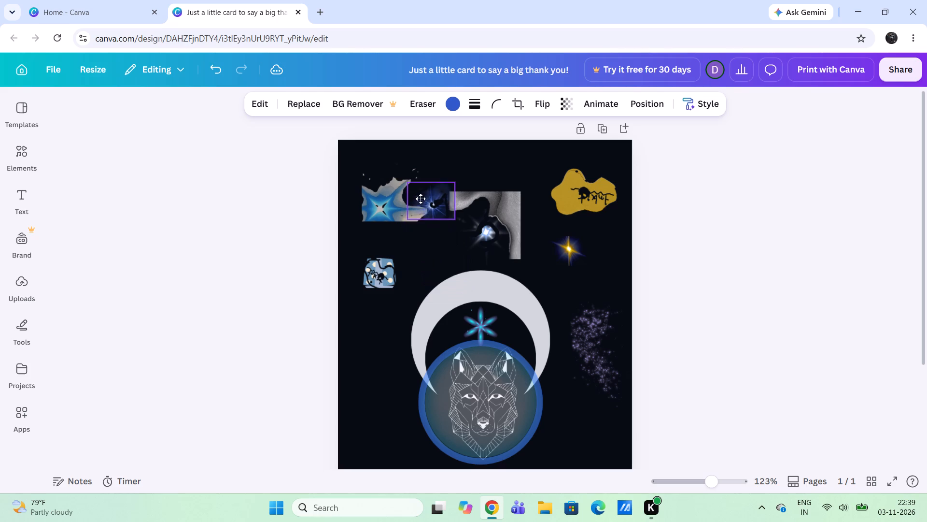
pyautogui.moveTo(421, 199); pyautogui.dragTo(424, 207)
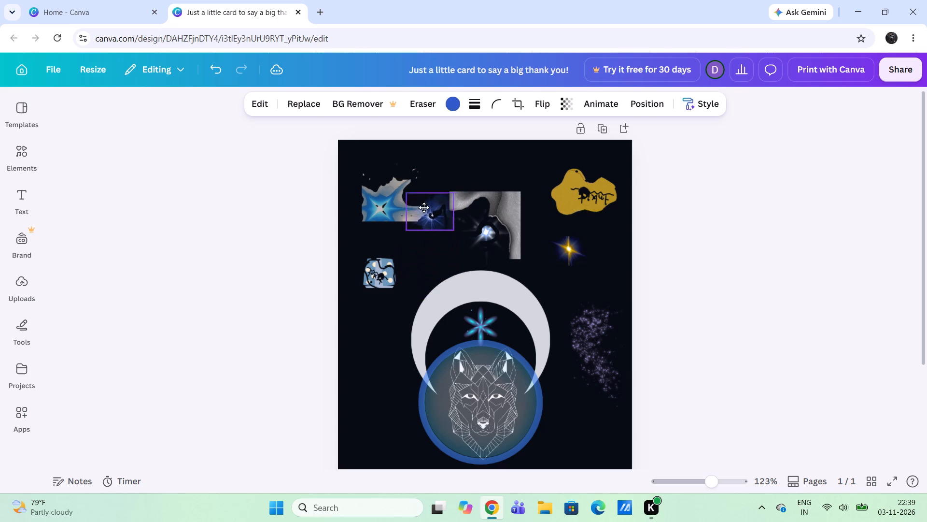
pyautogui.moveTo(424, 207); pyautogui.dragTo(407, 133)
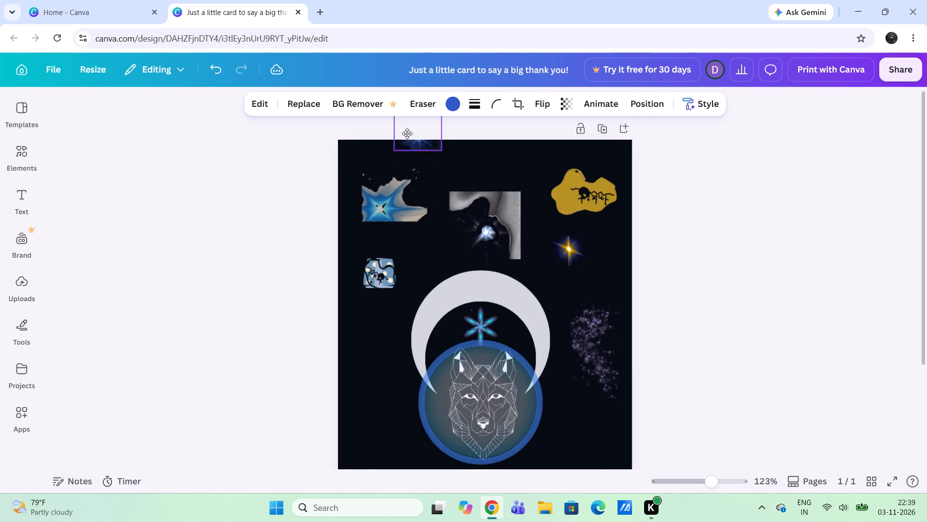
pyautogui.moveTo(407, 133); pyautogui.dragTo(453, 279)
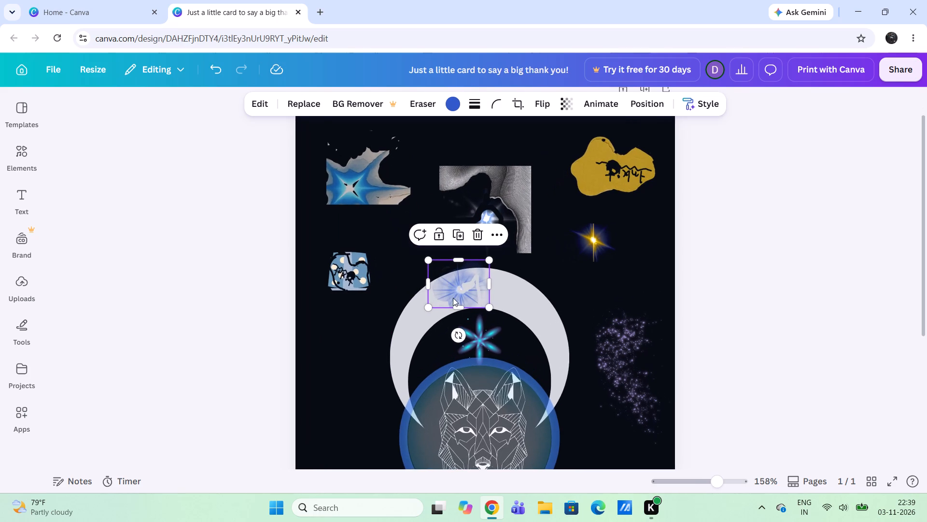
pyautogui.moveTo(452, 280); pyautogui.dragTo(460, 298)
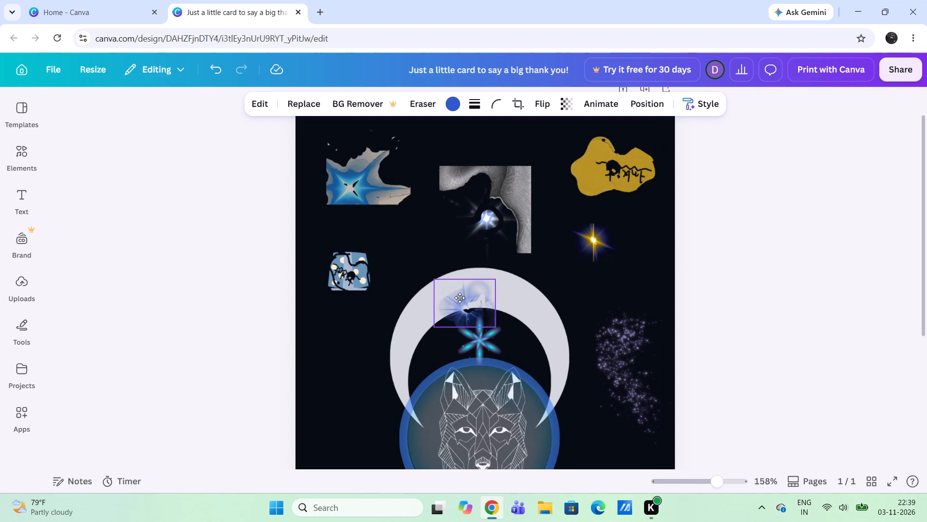
pyautogui.moveTo(460, 298); pyautogui.dragTo(392, 256)
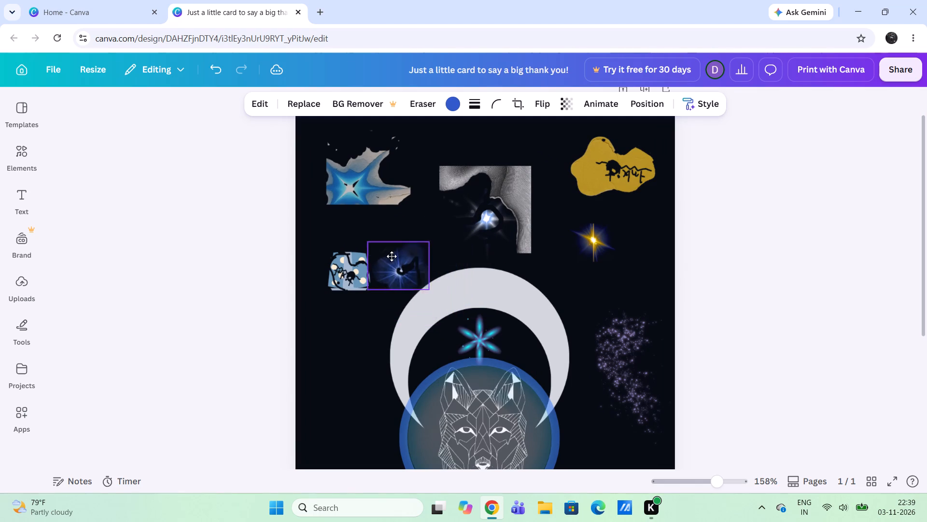
pyautogui.moveTo(392, 256); pyautogui.dragTo(416, 181)
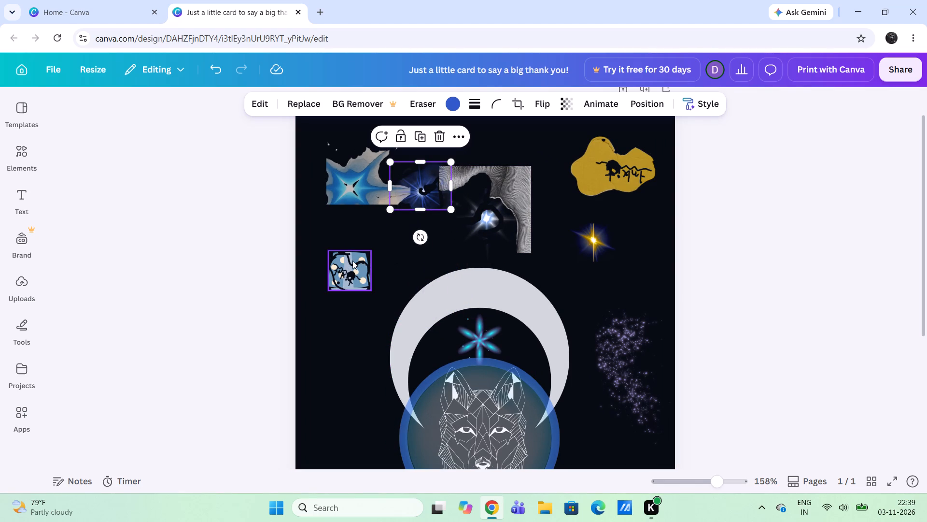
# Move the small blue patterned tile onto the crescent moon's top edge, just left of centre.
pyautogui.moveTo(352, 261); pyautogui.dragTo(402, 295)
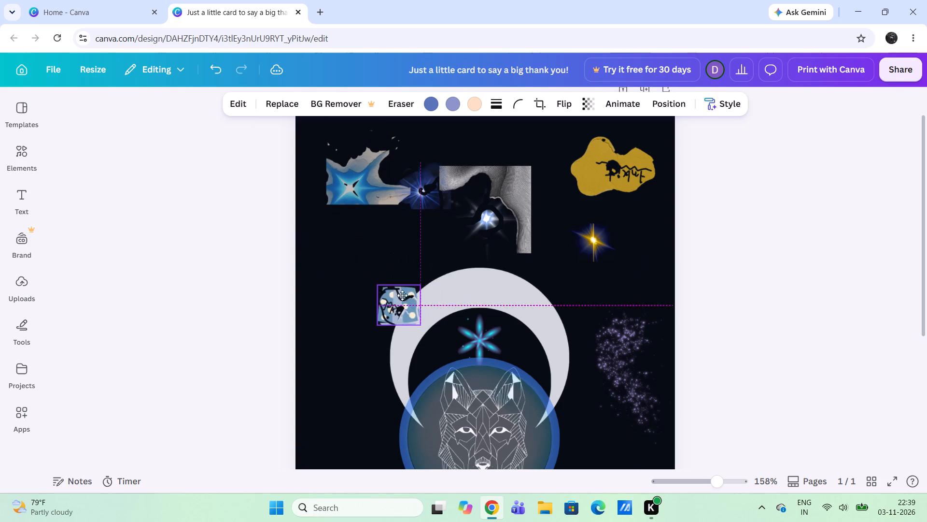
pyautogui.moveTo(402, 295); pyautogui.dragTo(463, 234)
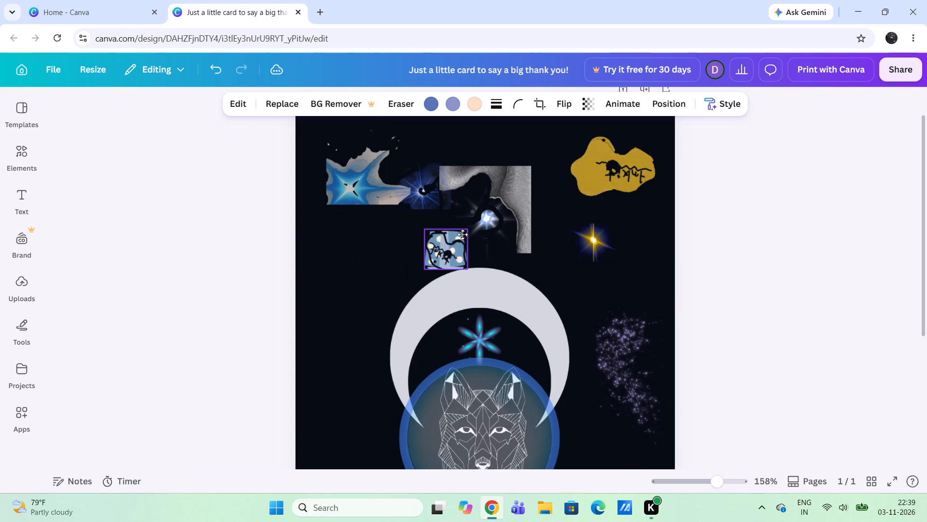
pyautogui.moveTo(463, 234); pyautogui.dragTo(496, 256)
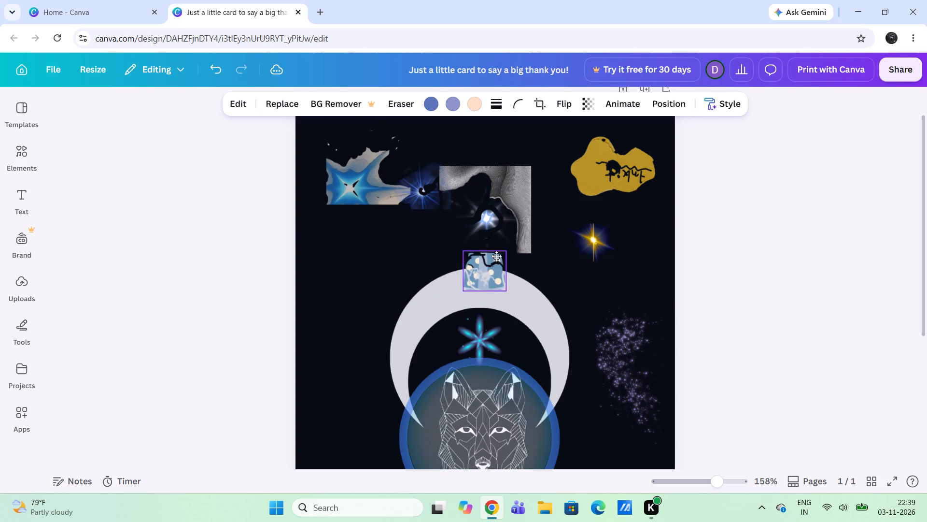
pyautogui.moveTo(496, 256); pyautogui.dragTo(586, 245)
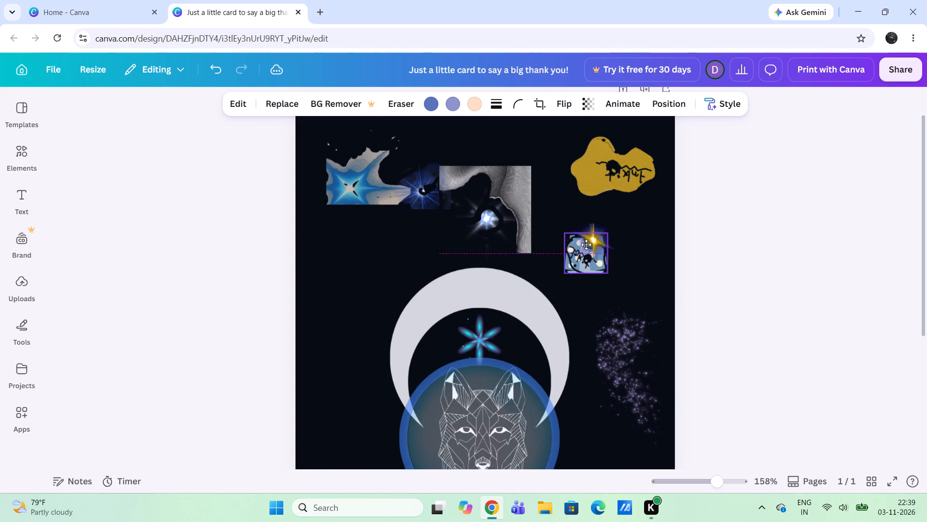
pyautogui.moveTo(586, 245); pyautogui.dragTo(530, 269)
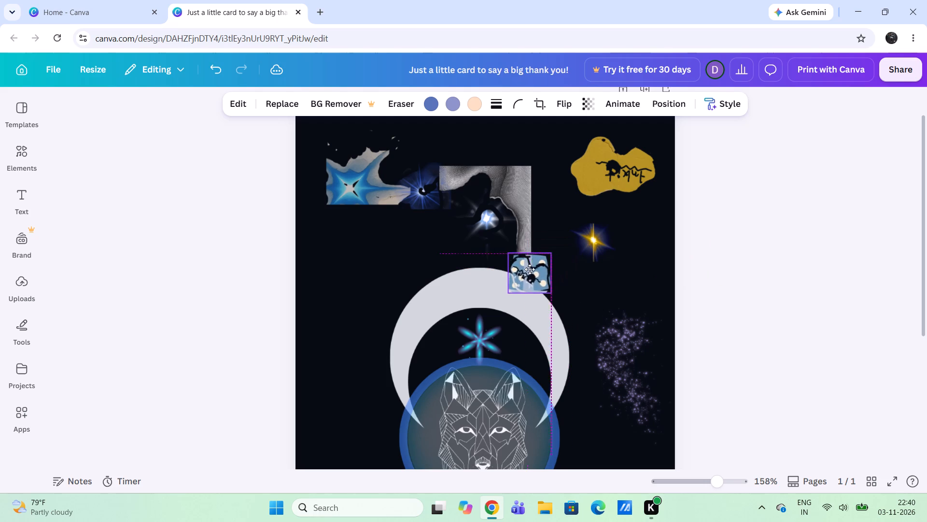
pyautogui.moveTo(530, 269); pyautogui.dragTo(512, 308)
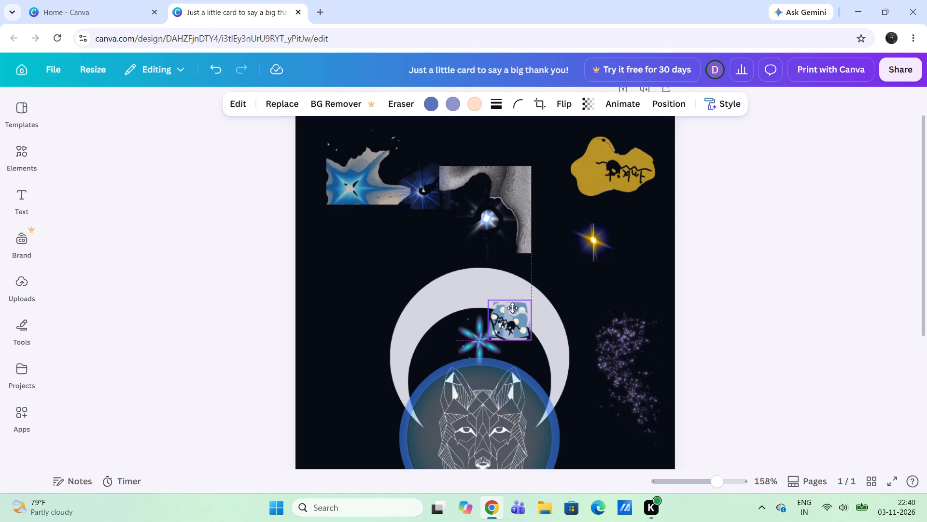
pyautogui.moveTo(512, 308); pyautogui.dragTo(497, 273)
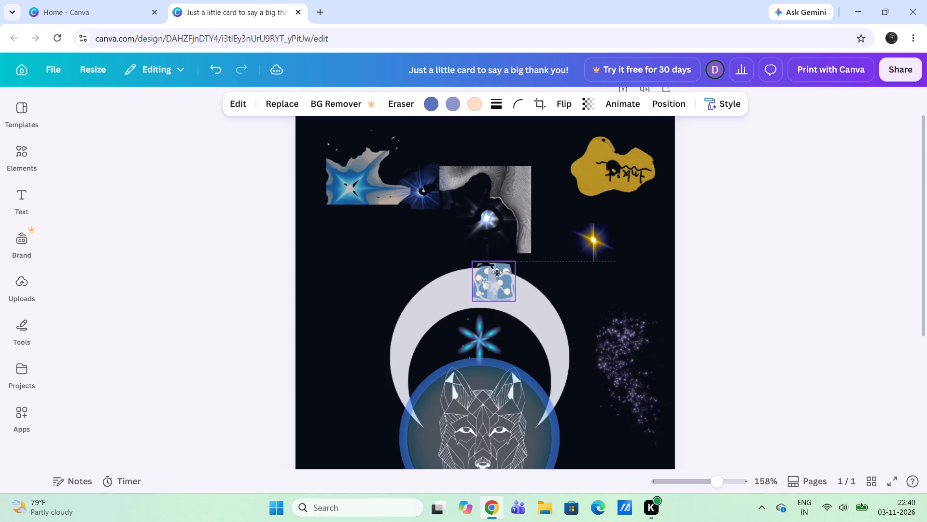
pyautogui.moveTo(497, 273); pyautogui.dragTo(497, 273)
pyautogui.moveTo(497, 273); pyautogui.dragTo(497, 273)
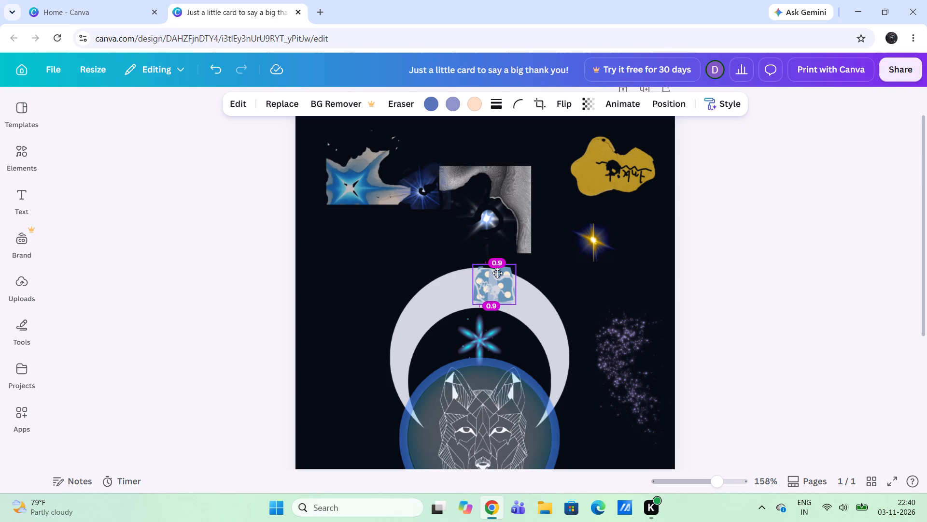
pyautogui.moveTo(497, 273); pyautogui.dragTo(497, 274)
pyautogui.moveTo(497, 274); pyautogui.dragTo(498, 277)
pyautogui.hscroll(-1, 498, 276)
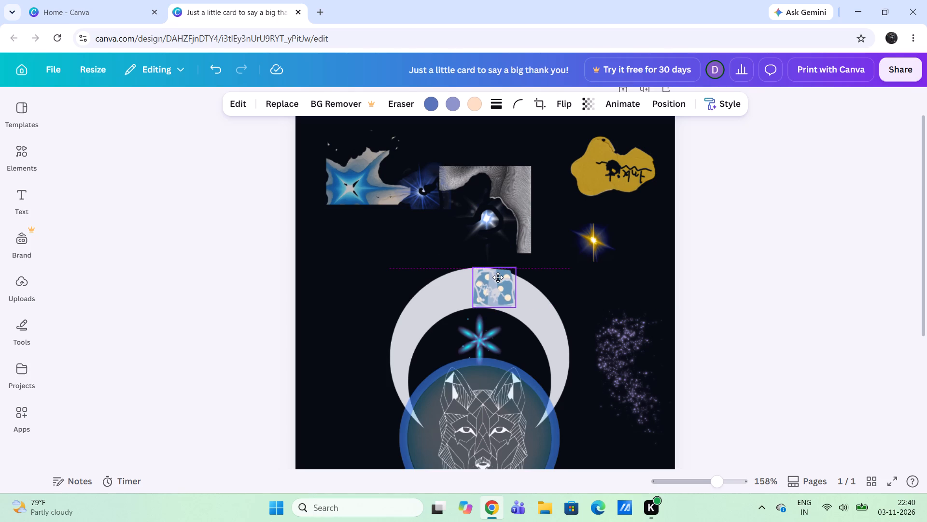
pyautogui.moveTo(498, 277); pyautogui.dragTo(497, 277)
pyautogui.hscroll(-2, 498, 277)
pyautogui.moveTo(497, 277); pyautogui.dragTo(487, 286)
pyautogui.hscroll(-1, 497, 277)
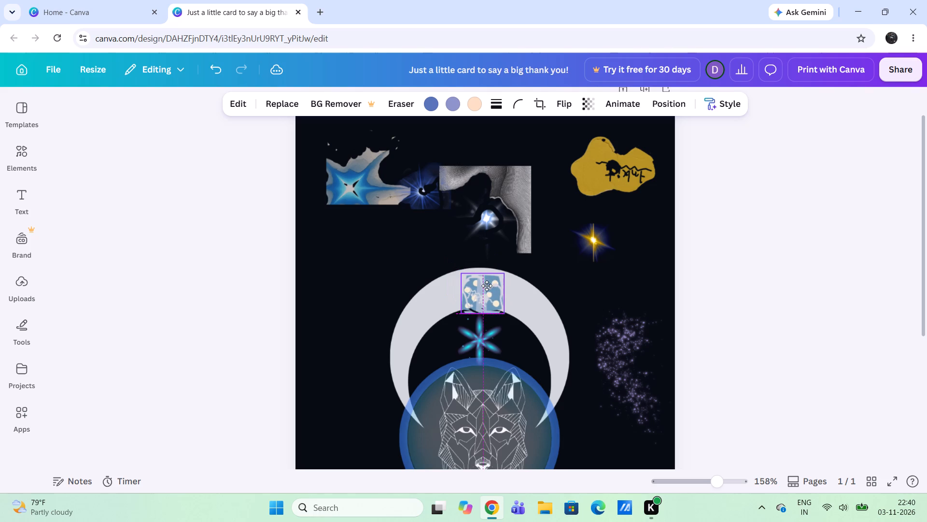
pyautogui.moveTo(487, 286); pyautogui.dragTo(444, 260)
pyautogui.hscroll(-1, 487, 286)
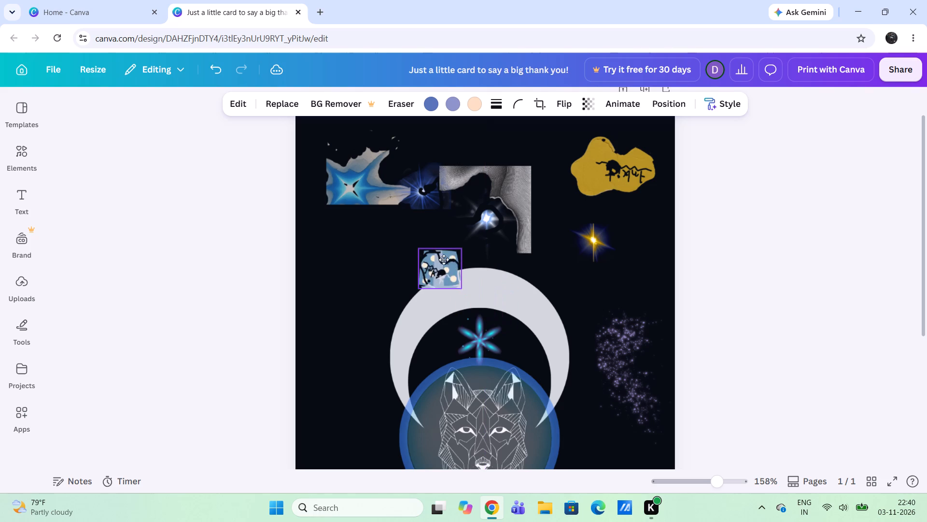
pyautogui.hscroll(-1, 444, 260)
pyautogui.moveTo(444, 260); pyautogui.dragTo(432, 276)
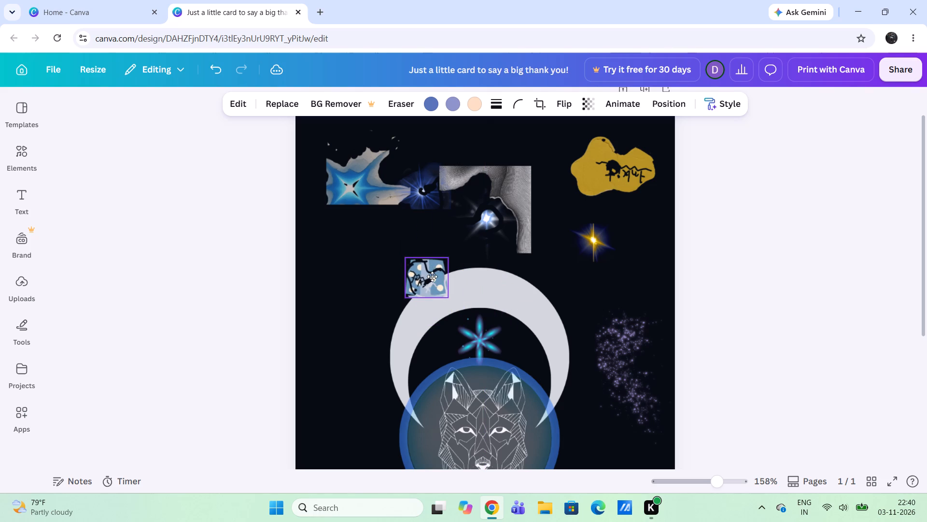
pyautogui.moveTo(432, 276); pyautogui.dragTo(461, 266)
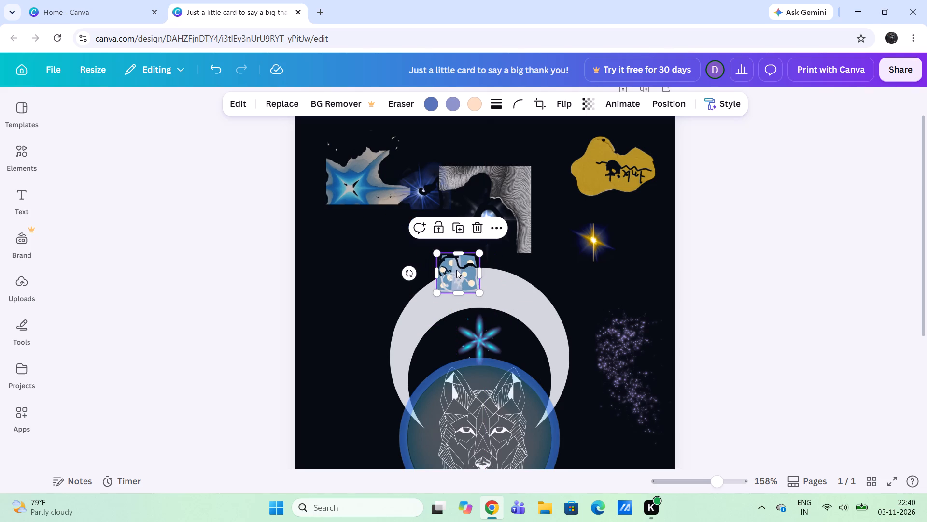
# Enlarge the blue patterned tile proportionally to about one and a half times its size.
pyautogui.moveTo(435, 291); pyautogui.dragTo(416, 316)
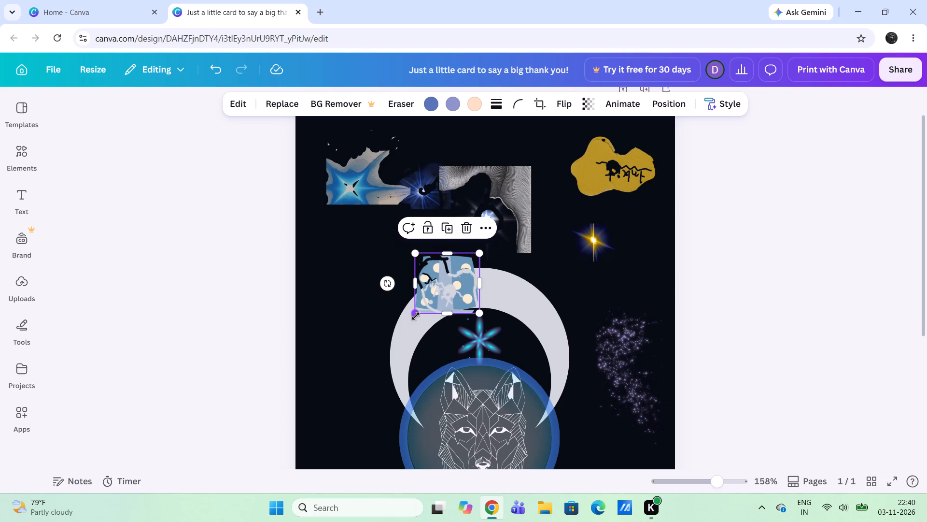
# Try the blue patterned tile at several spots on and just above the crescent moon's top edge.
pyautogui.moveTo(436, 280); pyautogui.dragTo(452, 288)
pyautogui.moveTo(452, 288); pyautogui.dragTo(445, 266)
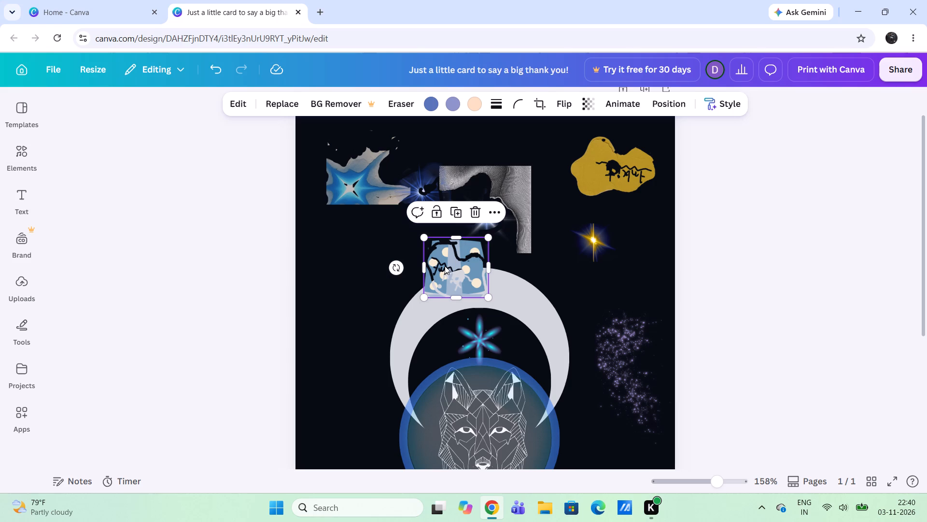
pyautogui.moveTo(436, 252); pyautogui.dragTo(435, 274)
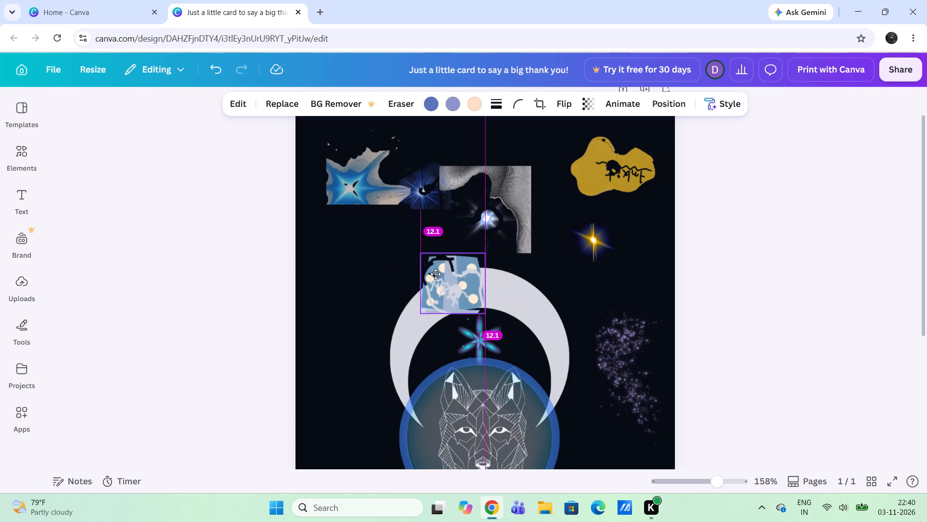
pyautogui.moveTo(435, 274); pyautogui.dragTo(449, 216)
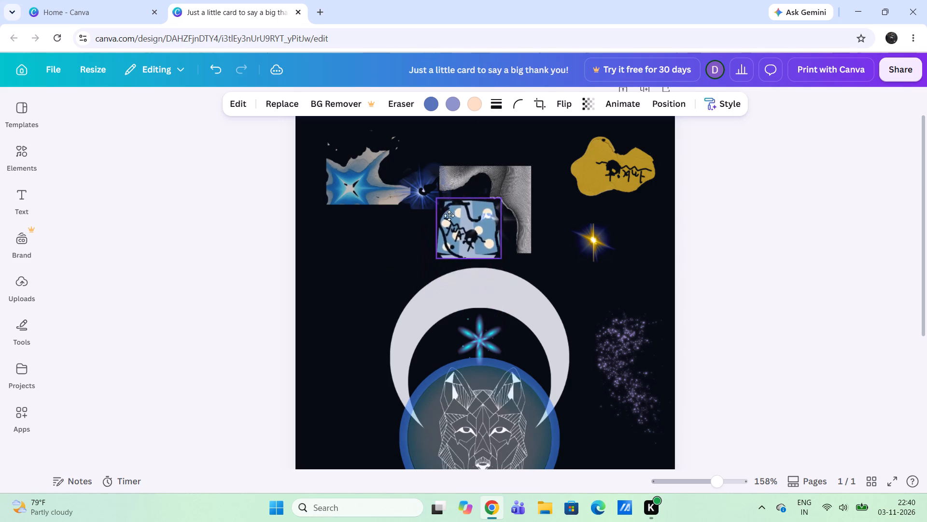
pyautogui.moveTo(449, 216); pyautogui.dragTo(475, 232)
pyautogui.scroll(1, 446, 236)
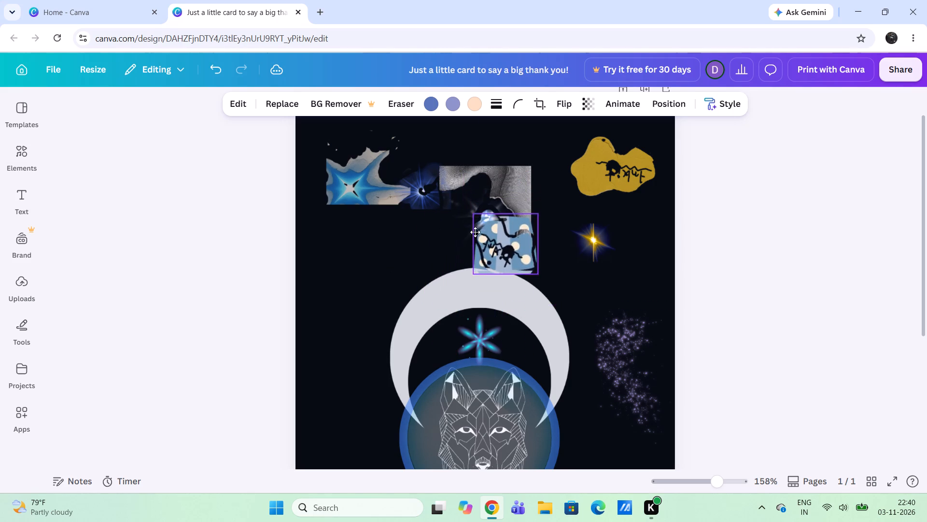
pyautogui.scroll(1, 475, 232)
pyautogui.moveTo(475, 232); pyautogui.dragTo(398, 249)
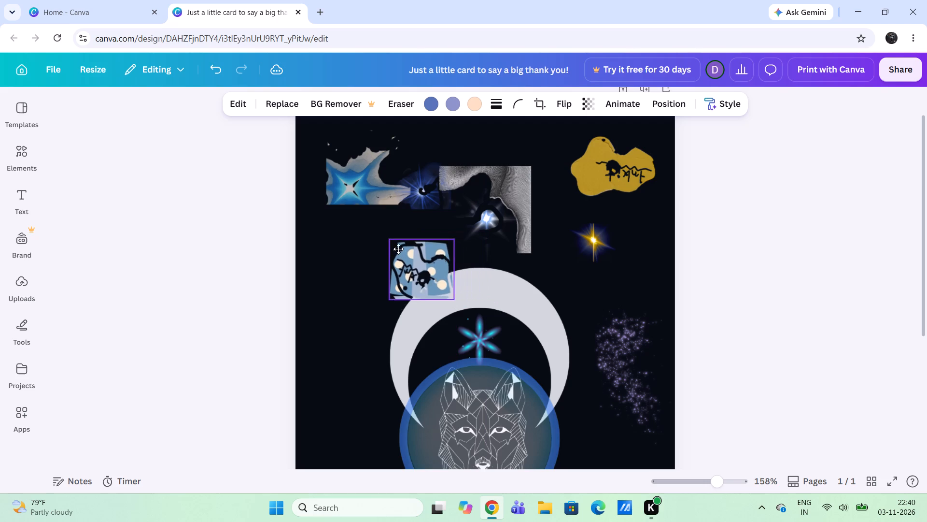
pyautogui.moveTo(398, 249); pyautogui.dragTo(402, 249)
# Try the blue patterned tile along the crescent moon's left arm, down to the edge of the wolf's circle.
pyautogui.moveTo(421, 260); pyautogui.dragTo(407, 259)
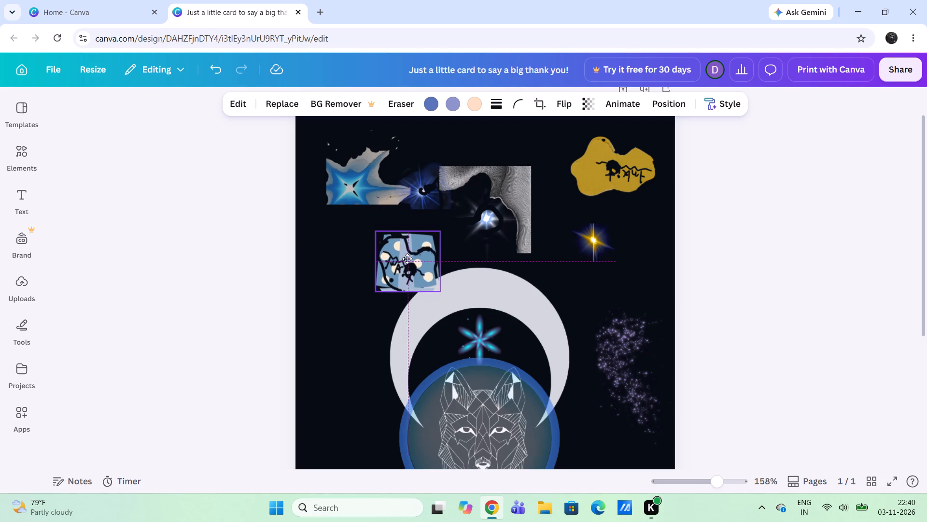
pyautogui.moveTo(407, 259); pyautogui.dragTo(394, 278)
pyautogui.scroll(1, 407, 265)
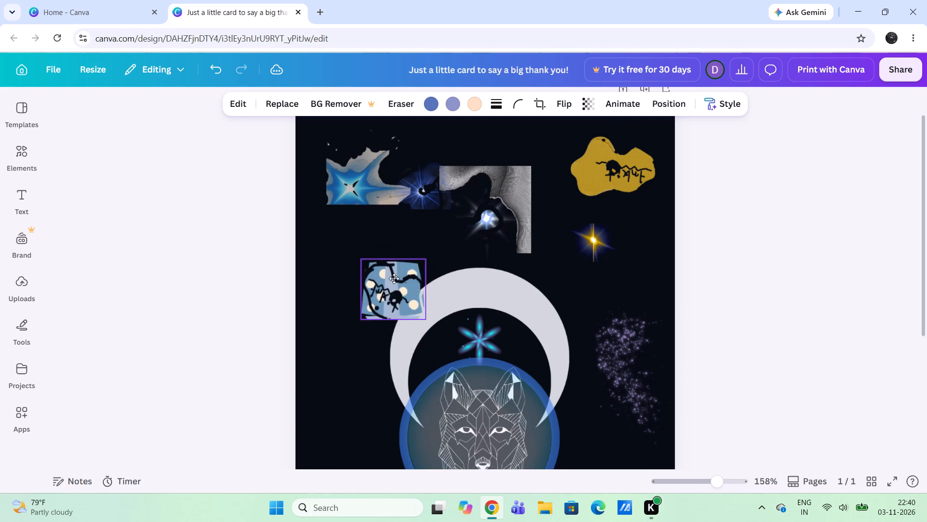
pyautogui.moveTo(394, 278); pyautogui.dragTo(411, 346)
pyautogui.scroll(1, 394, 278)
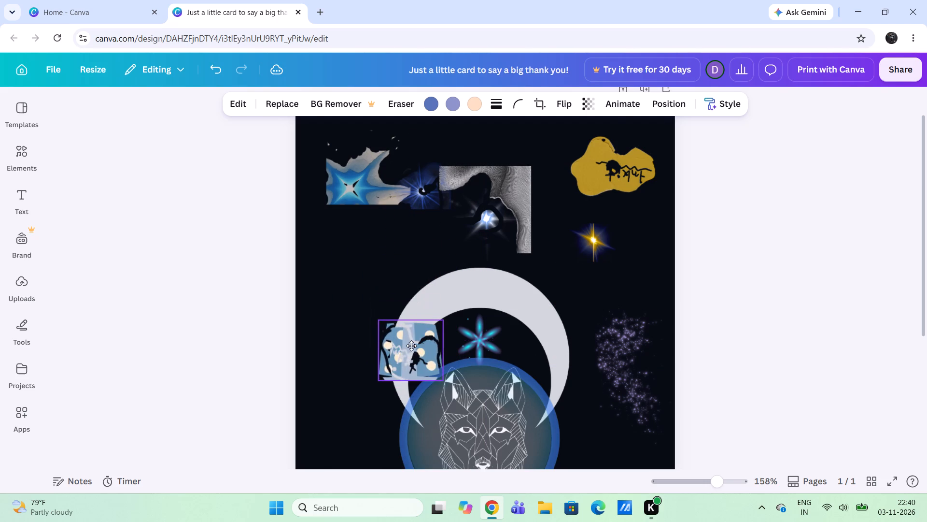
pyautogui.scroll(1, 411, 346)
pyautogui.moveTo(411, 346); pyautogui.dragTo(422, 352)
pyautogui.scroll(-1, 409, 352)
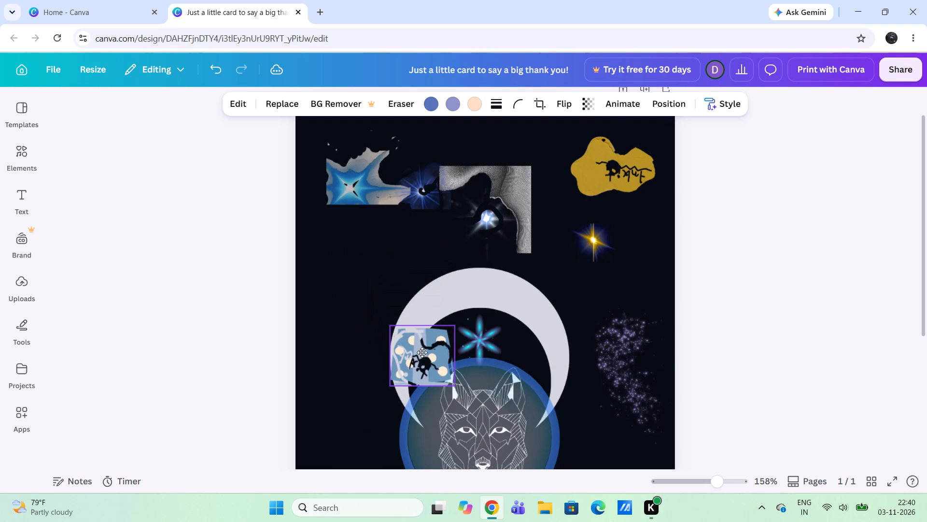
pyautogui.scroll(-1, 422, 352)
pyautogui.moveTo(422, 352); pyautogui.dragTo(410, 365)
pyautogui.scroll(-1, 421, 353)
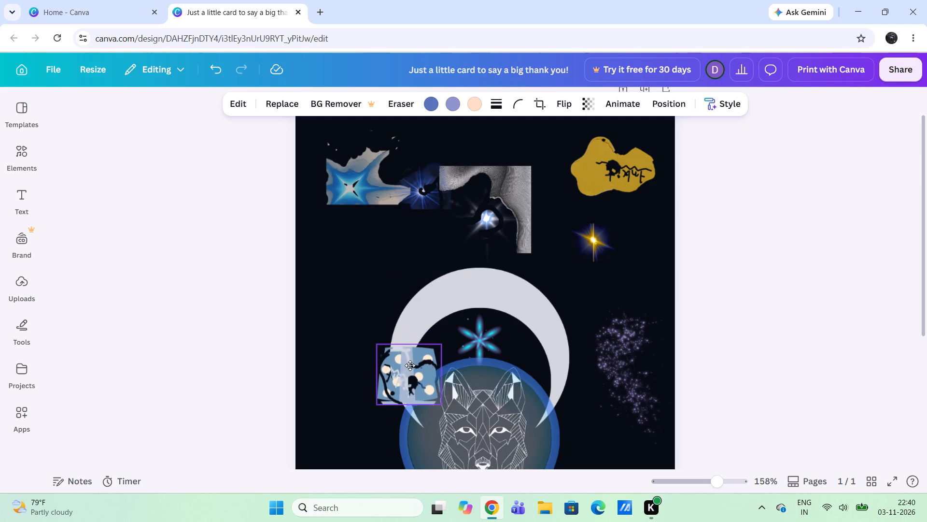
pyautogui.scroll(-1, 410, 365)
# Move the blue patterned tile just above the crescent moon, overlapping the grey texture and the pale blue starburst's left side.
pyautogui.moveTo(410, 365); pyautogui.dragTo(435, 255)
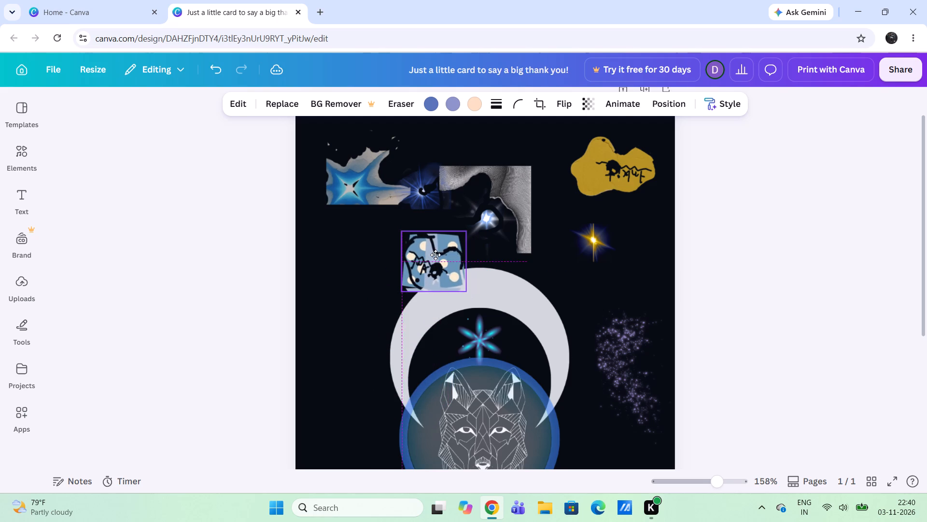
pyautogui.moveTo(435, 255); pyautogui.dragTo(454, 227)
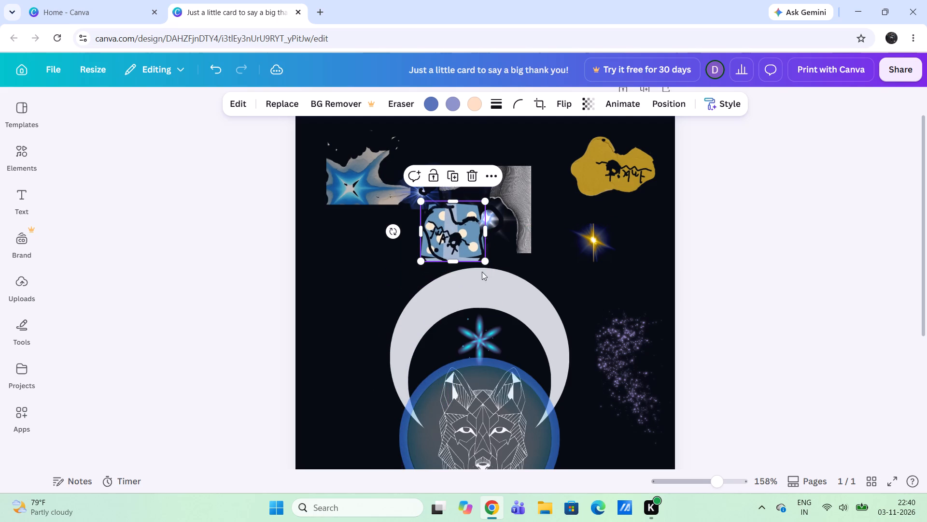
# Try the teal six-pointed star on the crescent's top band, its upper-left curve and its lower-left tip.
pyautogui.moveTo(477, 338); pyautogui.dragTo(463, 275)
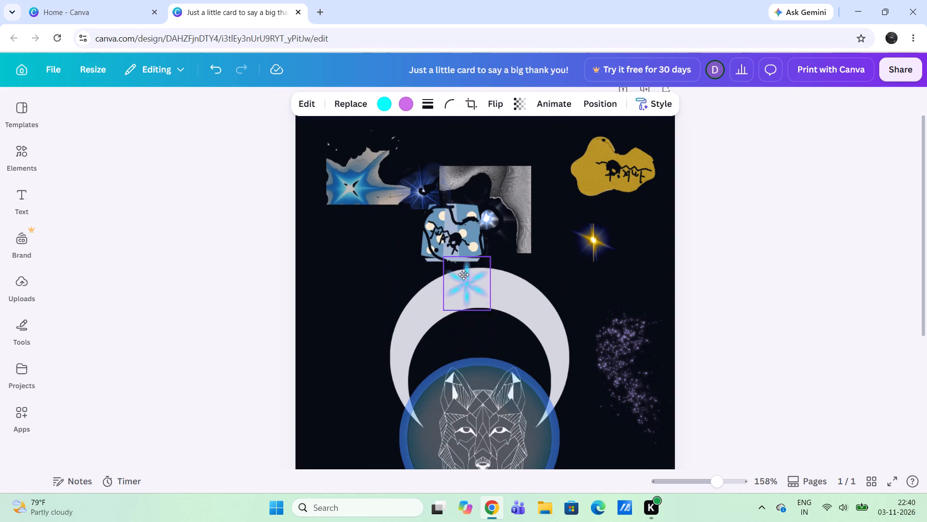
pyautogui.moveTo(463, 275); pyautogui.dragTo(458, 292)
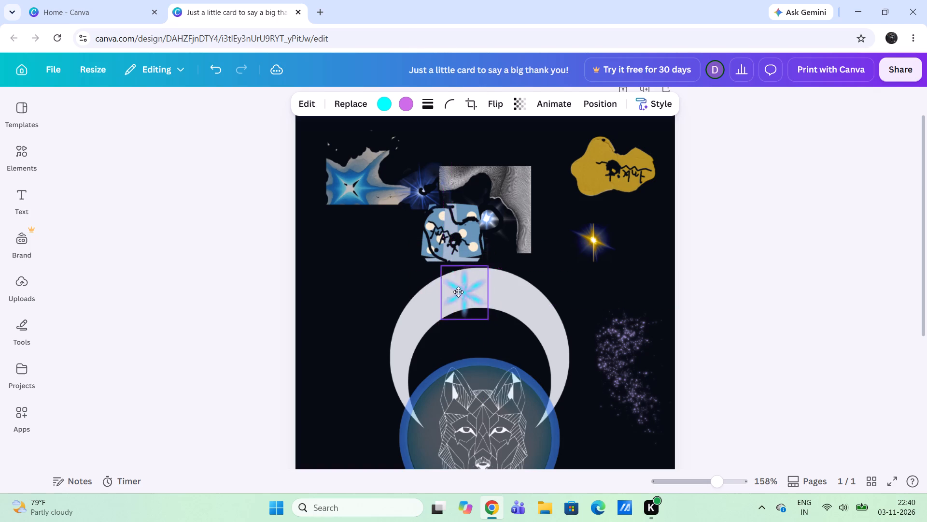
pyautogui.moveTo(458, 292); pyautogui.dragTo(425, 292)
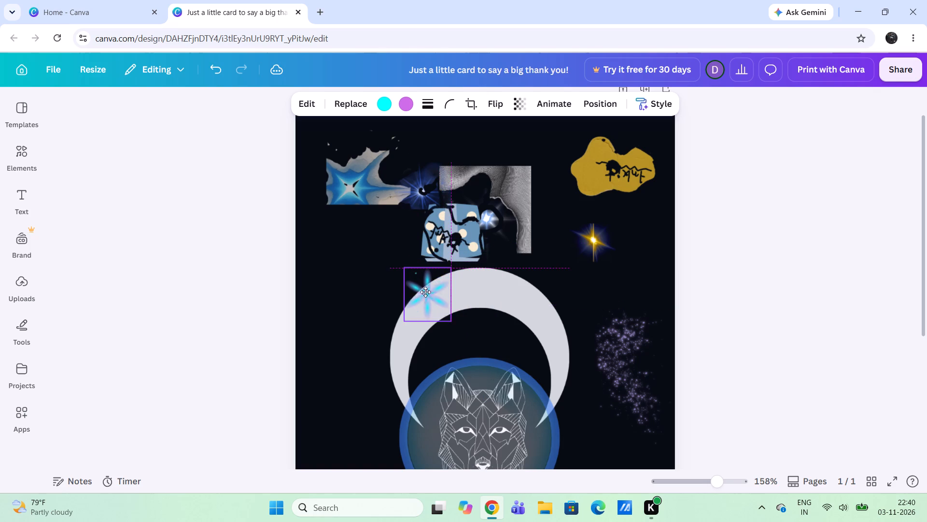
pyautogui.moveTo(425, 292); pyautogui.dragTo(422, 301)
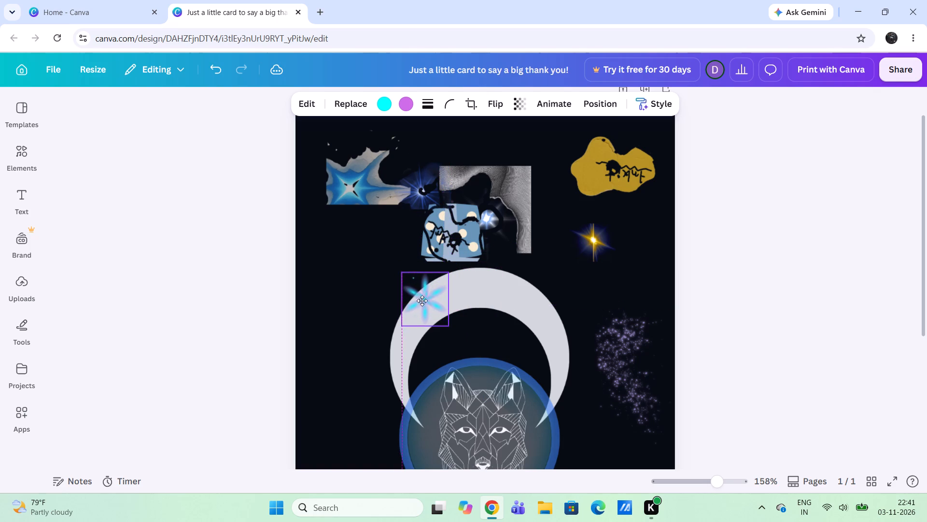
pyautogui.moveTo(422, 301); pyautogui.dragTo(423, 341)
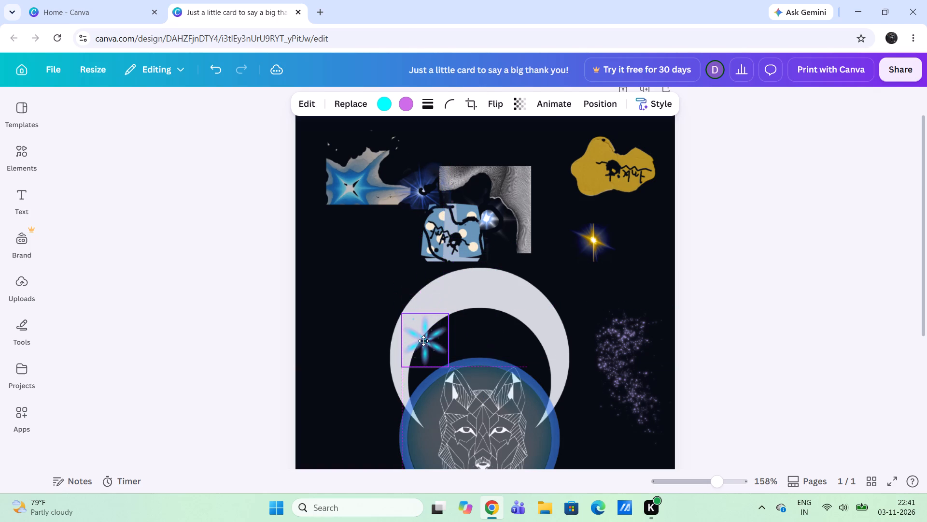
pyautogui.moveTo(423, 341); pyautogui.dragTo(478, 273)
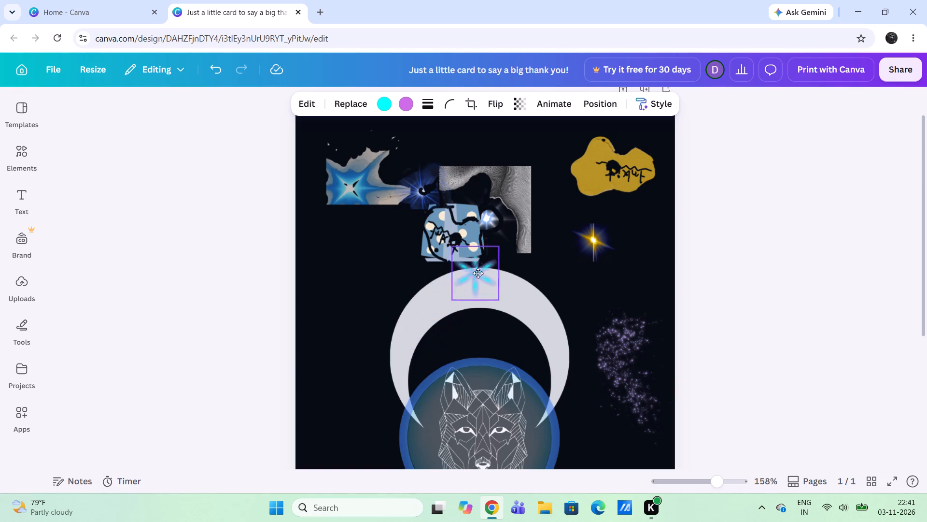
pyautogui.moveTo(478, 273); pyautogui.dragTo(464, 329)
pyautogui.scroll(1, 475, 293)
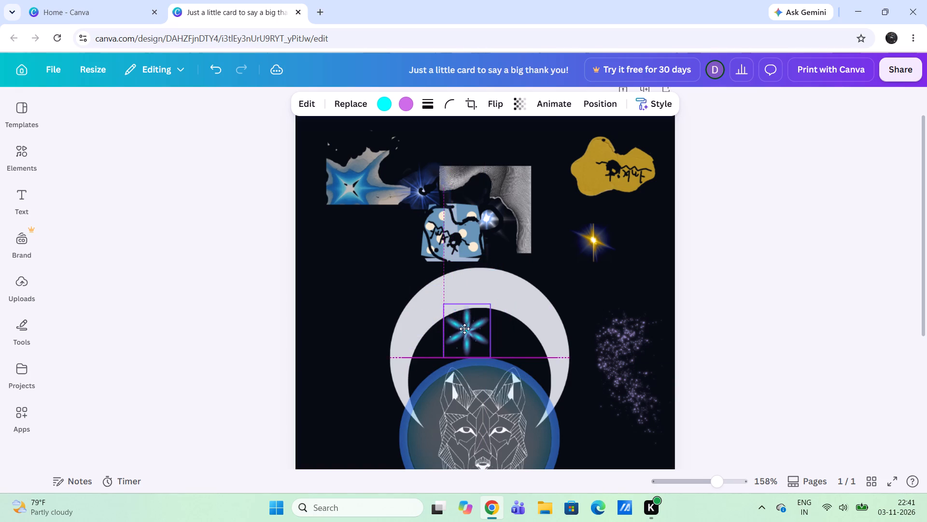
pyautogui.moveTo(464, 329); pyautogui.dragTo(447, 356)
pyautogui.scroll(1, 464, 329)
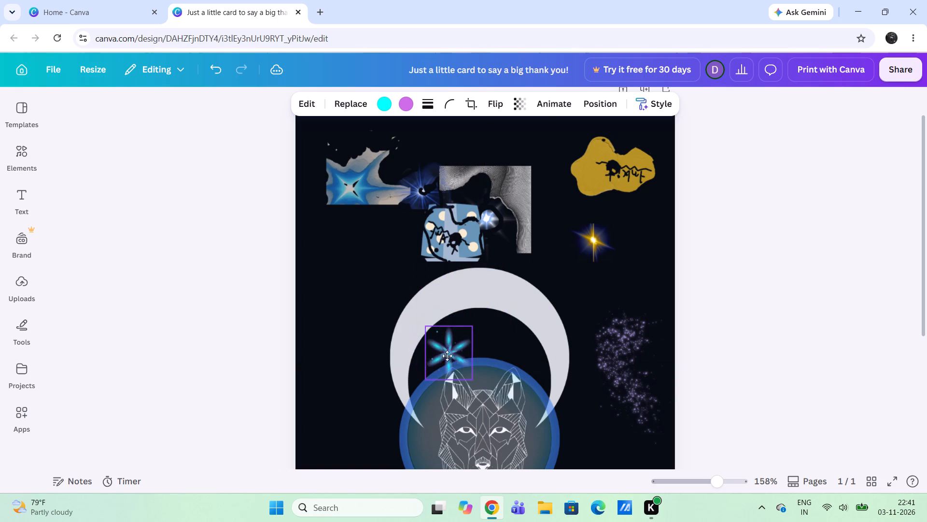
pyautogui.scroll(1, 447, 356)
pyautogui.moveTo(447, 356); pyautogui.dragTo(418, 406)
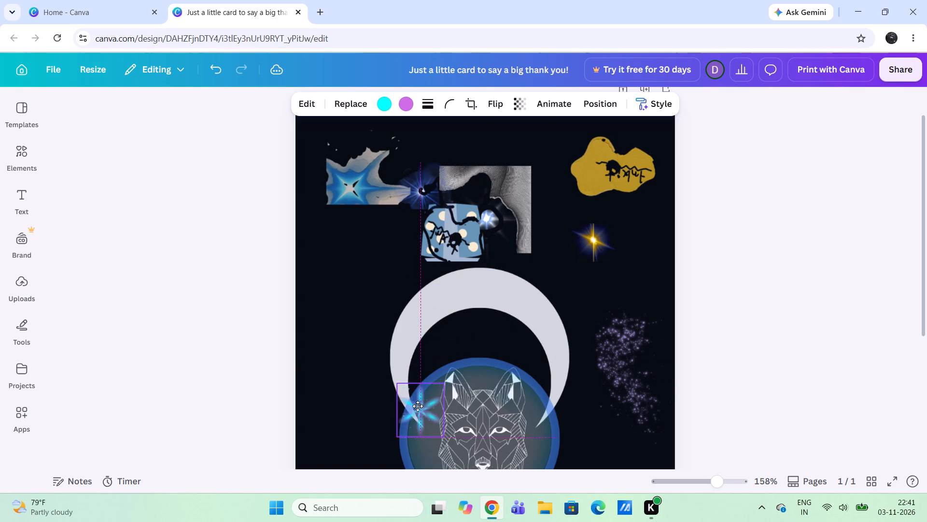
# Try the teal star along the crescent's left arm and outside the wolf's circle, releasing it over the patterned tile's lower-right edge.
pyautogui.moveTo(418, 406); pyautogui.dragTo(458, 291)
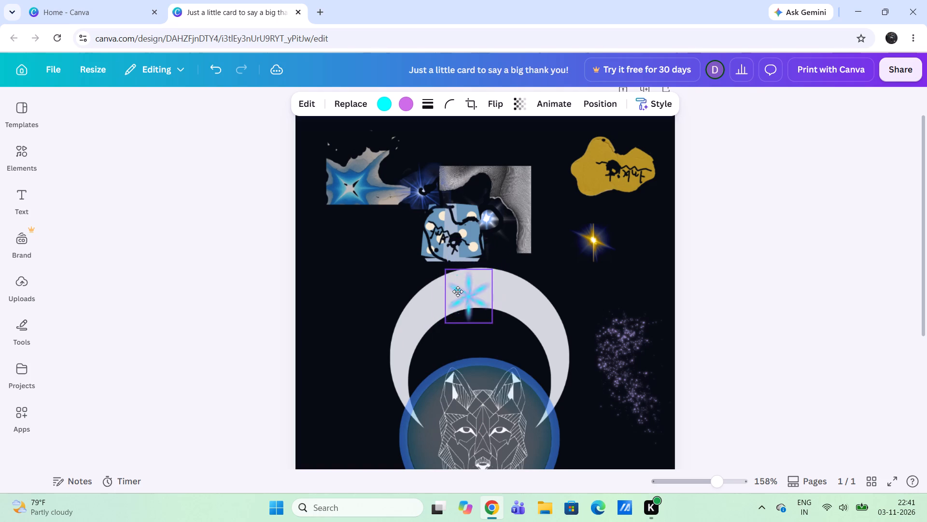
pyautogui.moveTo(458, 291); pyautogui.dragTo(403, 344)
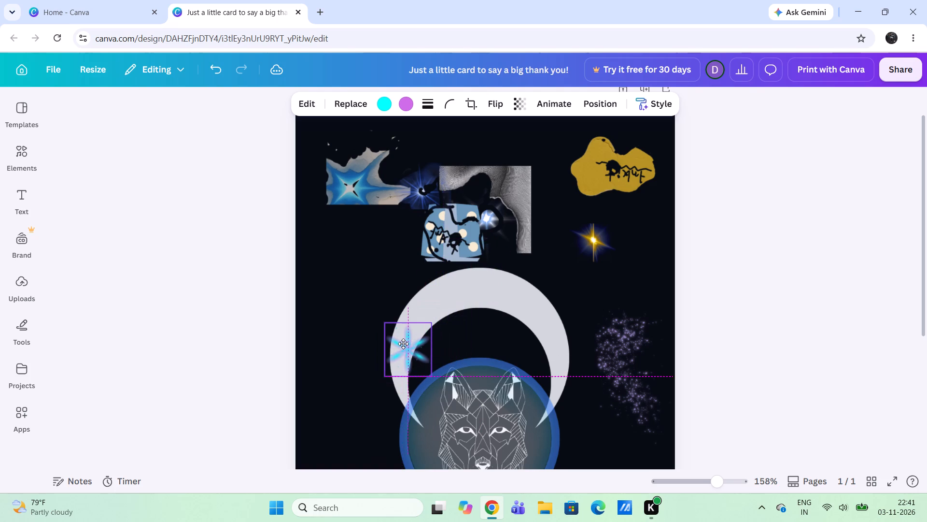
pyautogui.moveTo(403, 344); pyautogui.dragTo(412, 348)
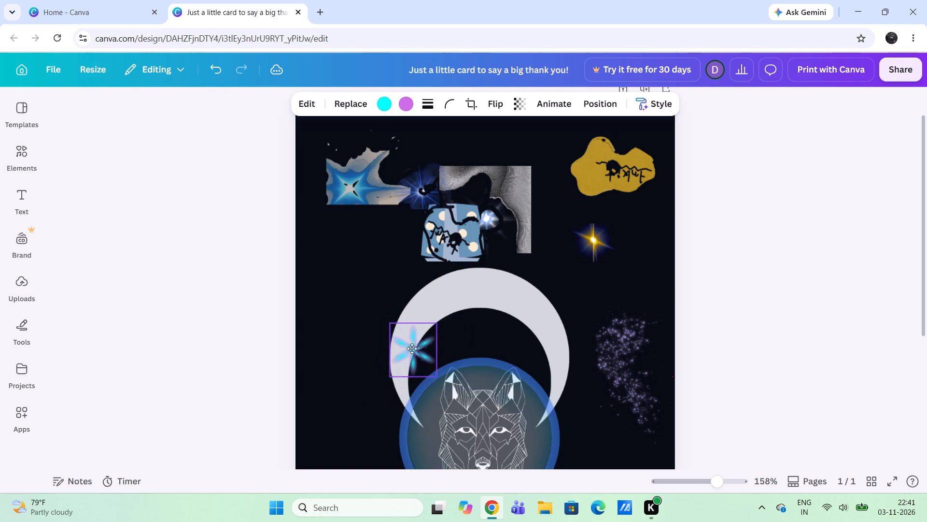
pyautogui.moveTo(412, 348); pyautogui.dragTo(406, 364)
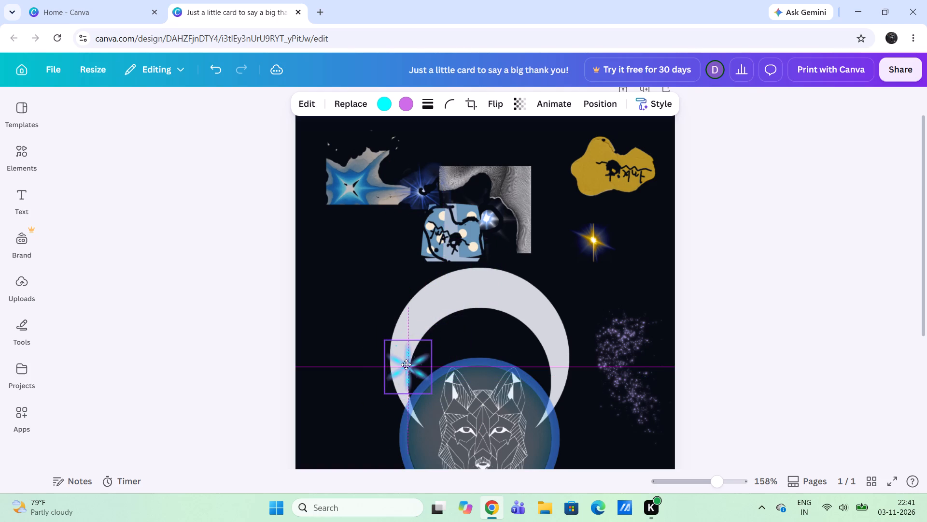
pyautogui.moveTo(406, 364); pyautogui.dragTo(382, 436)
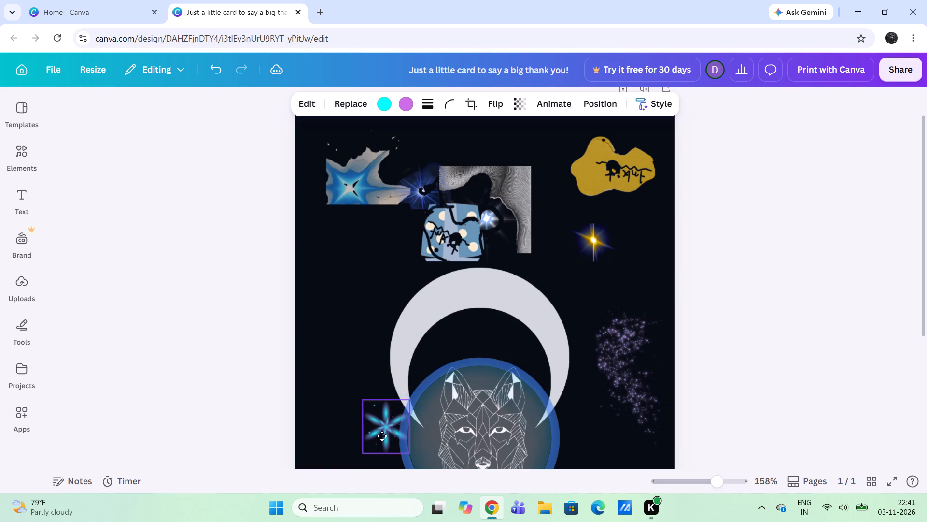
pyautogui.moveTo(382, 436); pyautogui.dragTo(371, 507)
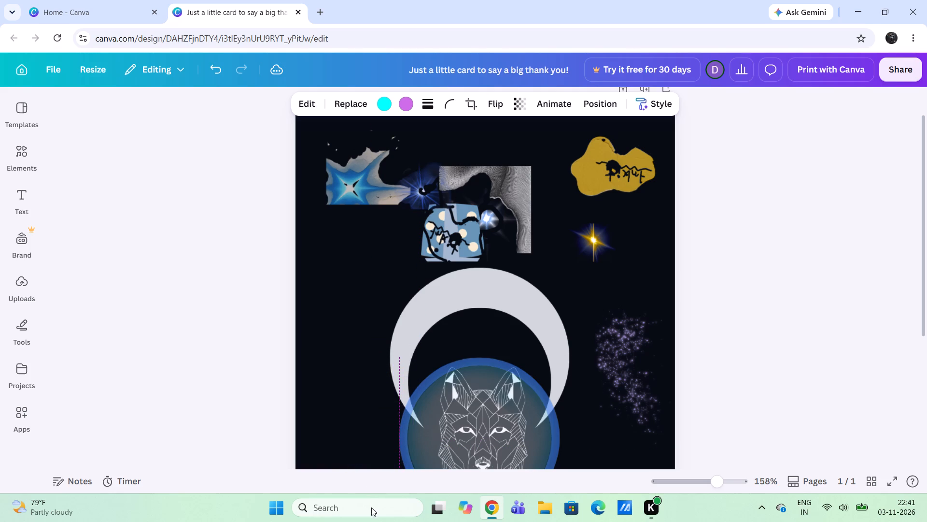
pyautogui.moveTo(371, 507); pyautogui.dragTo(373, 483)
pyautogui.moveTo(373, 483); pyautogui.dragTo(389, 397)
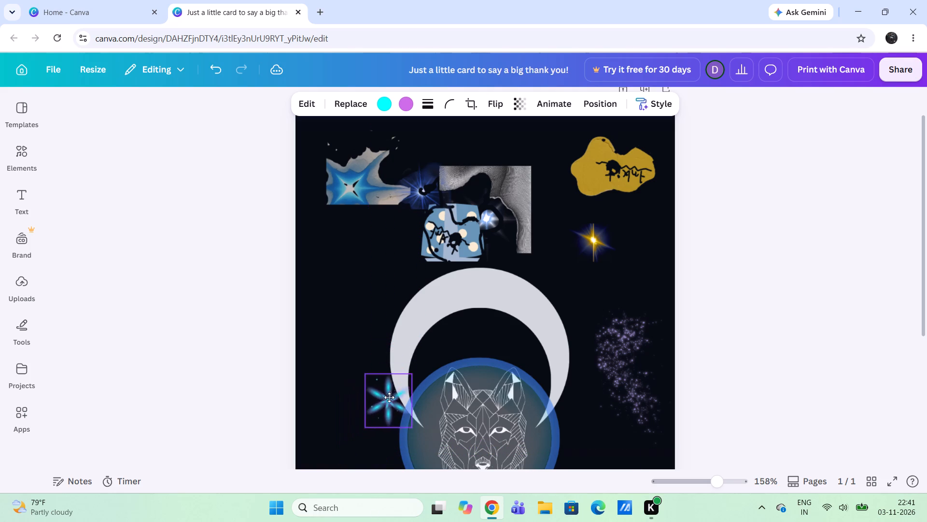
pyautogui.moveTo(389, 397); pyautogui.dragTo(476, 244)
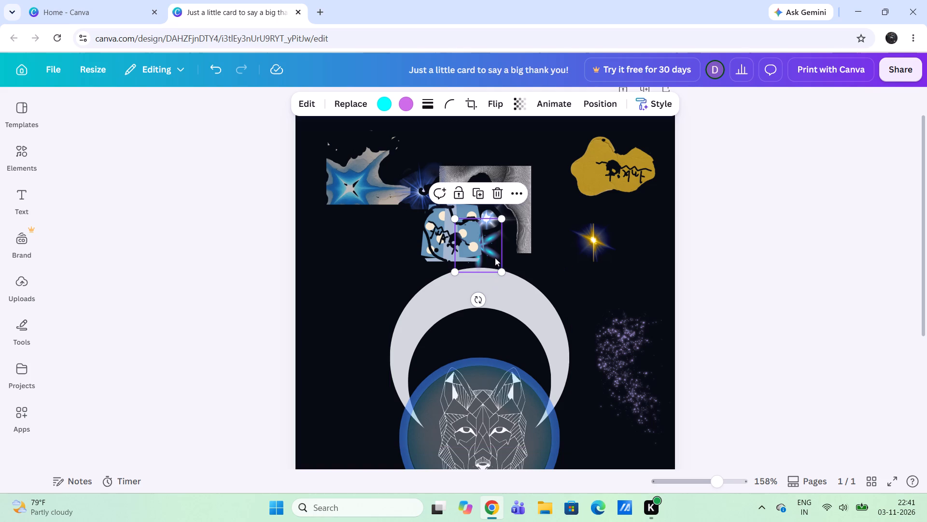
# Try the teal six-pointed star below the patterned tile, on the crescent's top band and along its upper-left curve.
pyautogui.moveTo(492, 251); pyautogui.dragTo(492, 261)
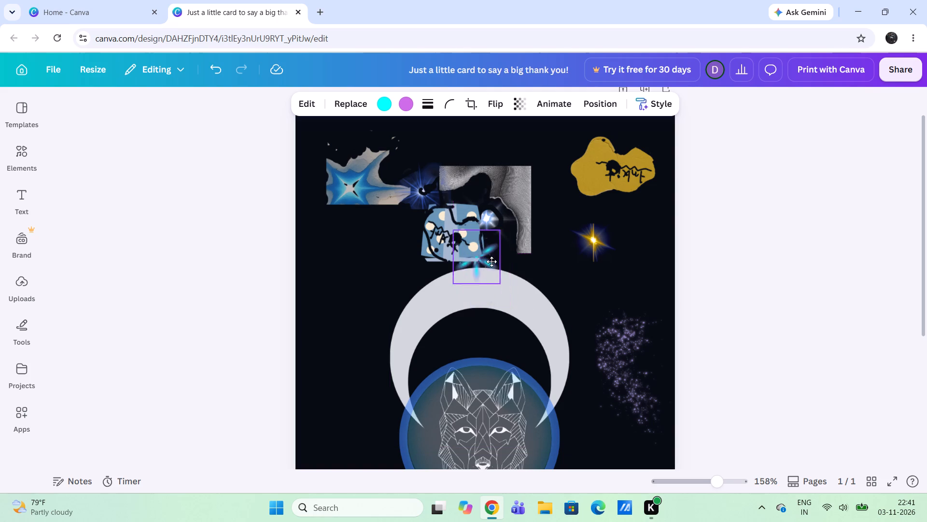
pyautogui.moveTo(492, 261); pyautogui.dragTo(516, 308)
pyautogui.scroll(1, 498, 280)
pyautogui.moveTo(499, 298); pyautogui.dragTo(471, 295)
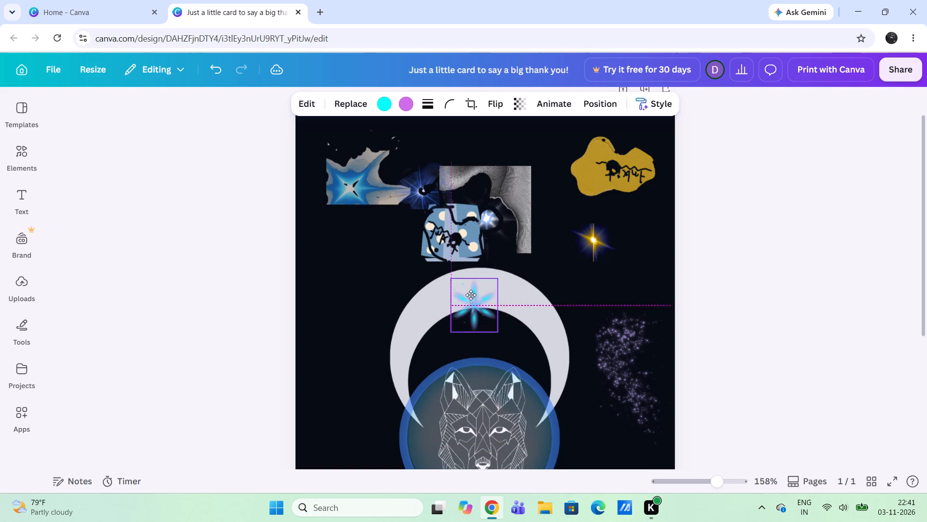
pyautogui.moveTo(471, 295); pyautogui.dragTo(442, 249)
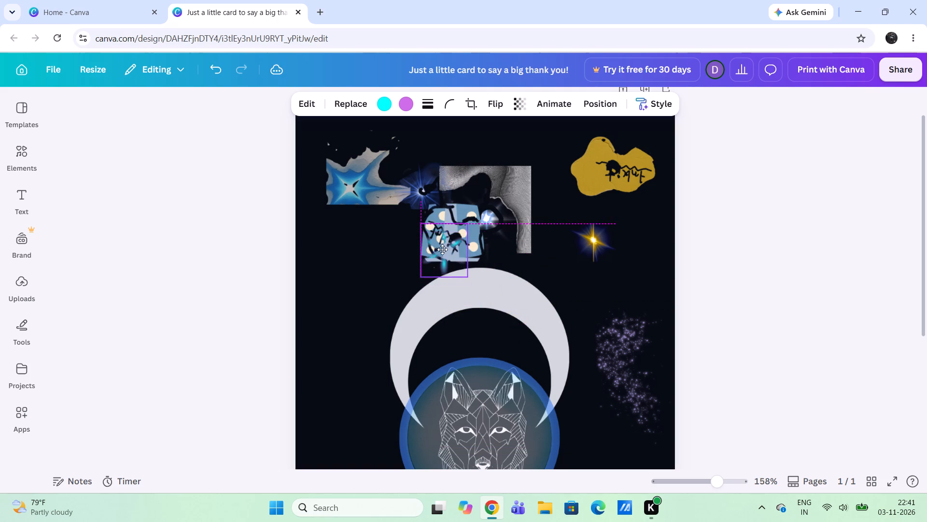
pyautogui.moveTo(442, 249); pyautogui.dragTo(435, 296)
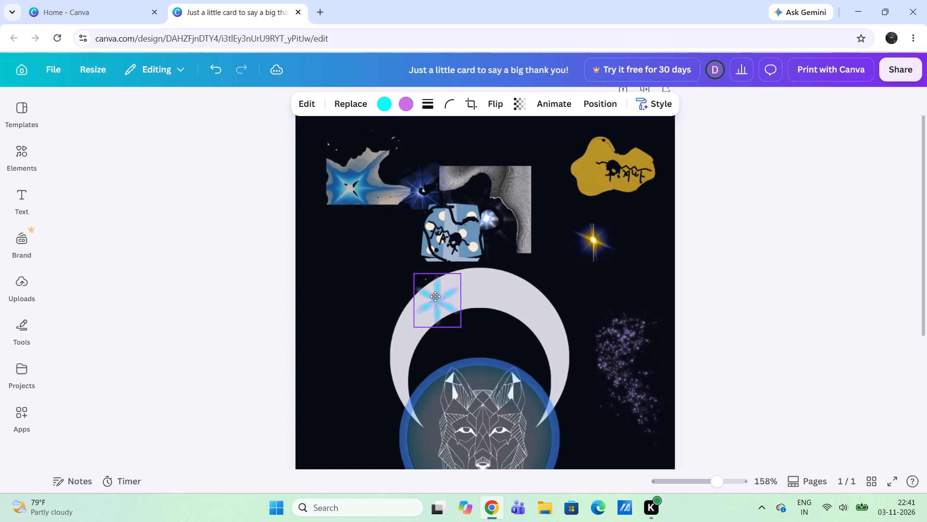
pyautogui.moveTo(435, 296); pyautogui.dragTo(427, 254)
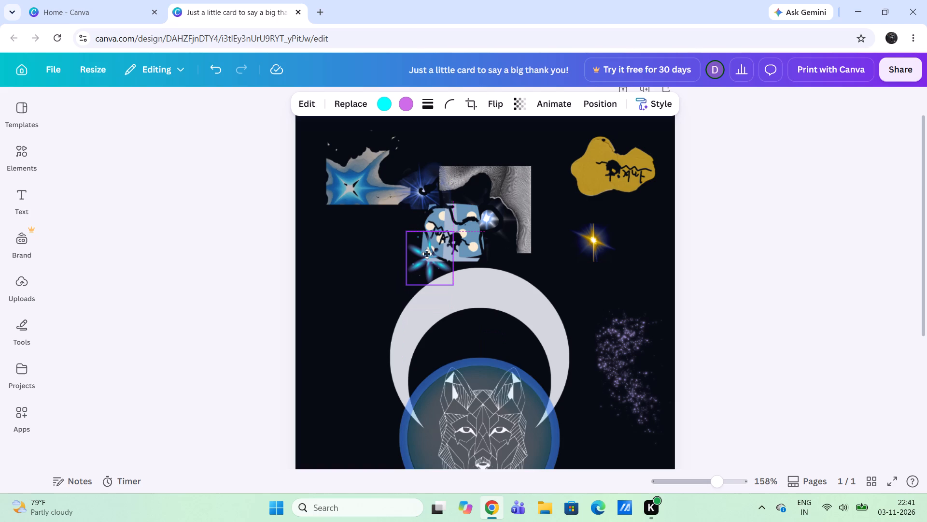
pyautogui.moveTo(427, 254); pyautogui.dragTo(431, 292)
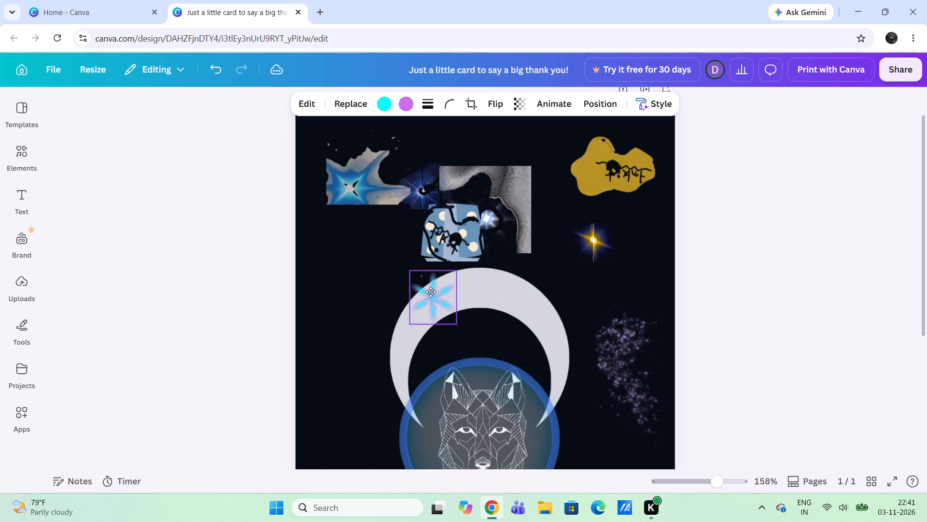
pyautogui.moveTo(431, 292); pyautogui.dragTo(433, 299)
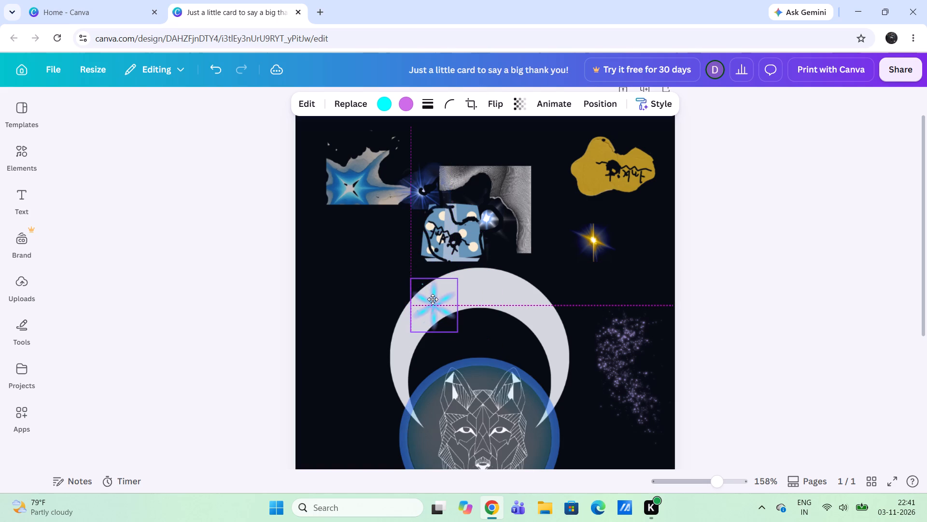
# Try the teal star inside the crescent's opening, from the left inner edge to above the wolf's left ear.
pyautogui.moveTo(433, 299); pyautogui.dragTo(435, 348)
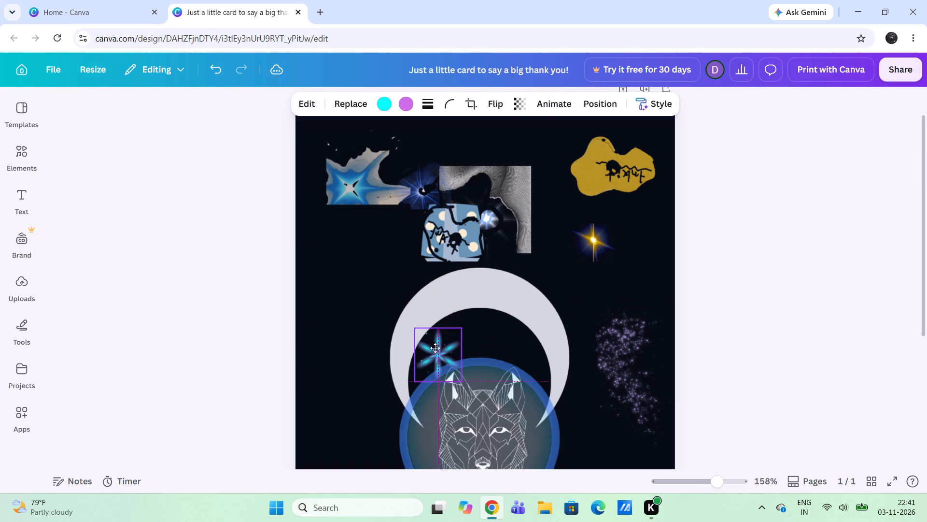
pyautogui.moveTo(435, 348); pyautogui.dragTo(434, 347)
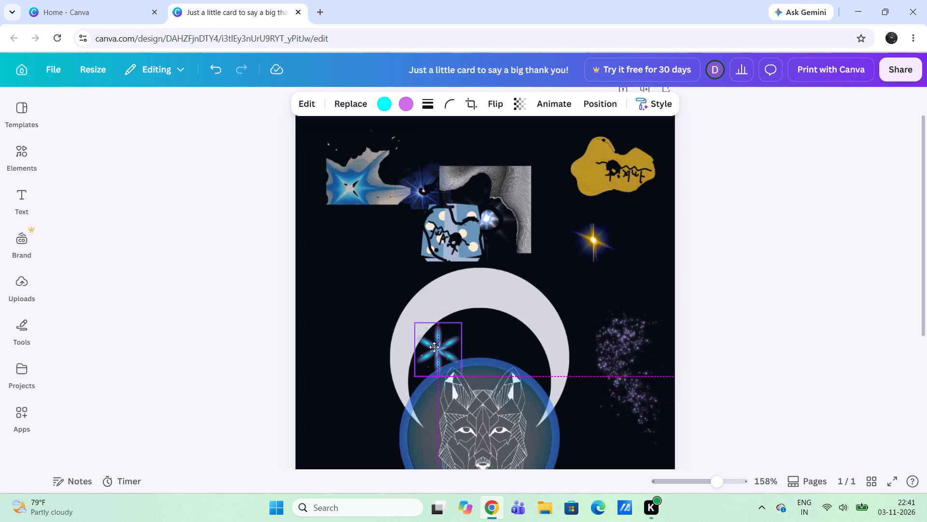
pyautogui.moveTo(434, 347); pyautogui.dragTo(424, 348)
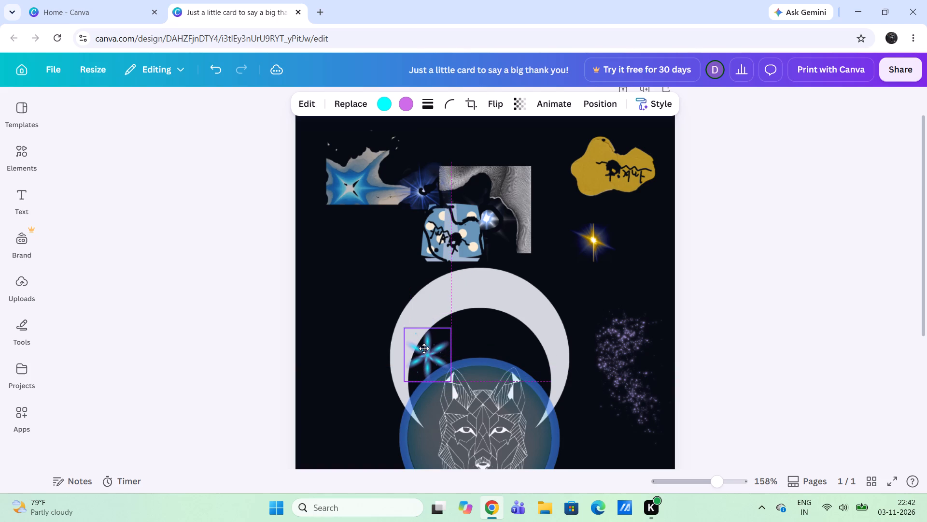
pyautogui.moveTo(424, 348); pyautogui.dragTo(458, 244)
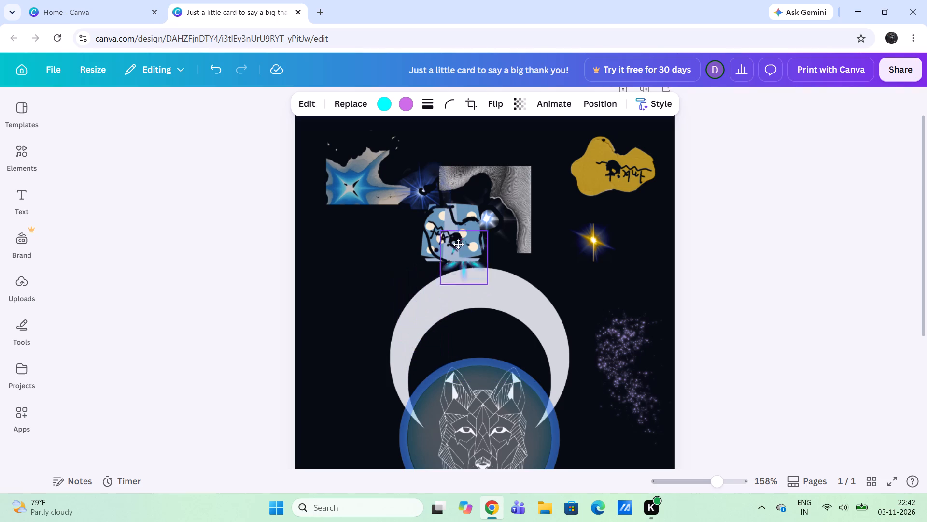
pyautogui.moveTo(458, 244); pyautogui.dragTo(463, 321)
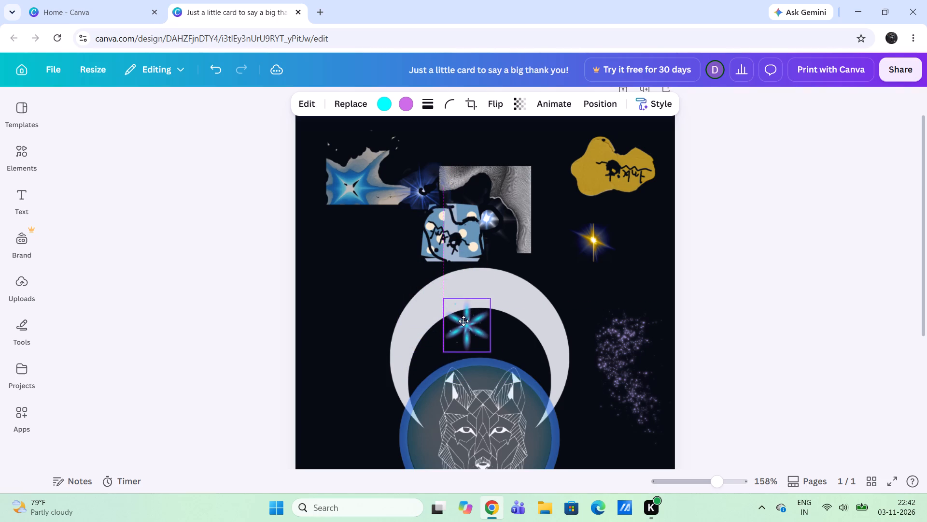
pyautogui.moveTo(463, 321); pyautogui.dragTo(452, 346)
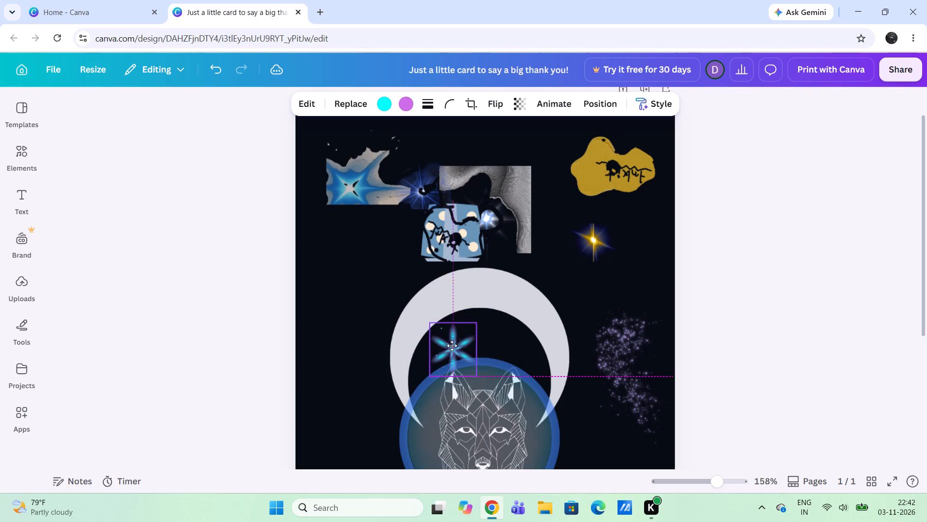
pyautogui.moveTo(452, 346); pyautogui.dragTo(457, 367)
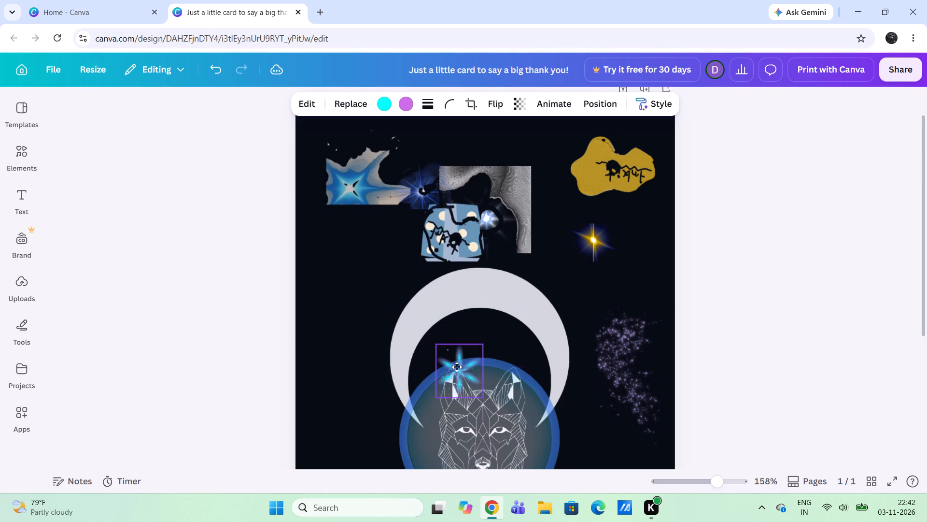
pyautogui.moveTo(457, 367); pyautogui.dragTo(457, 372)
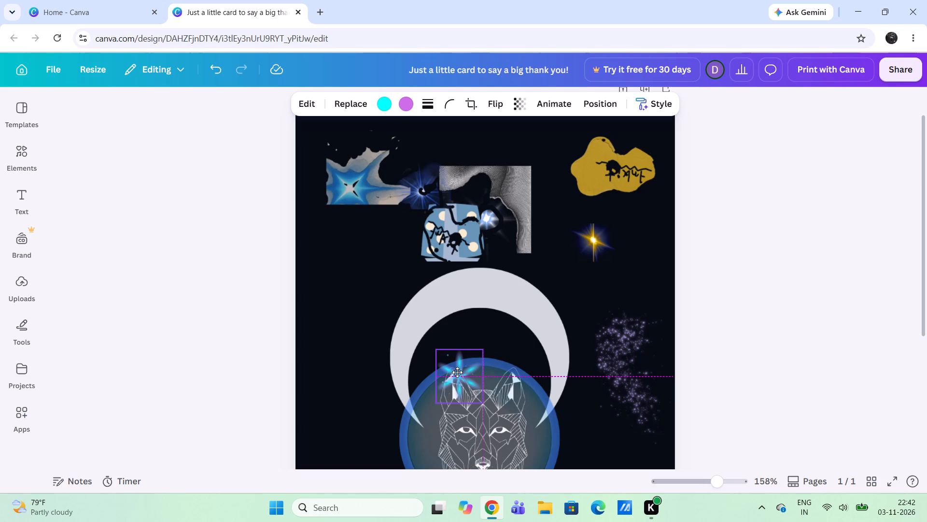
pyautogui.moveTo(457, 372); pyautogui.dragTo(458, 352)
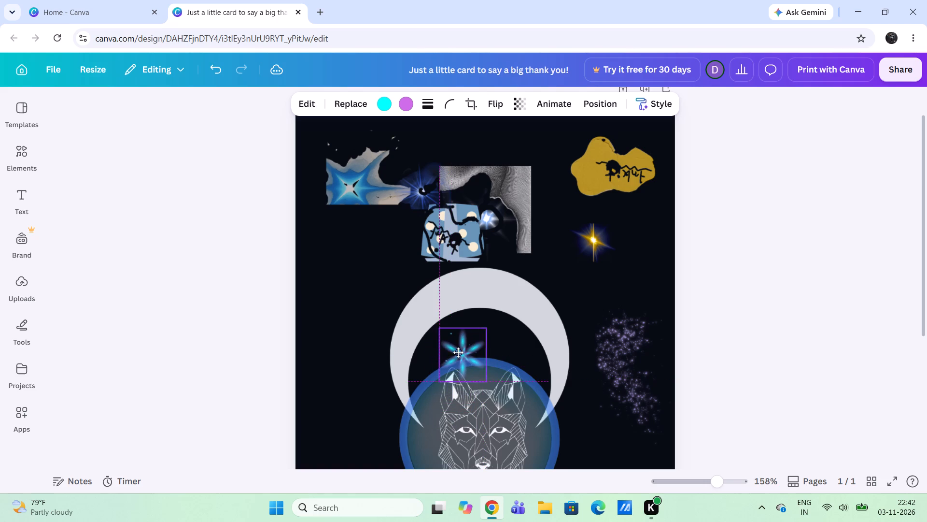
# Move the teal star to the crescent's upper-right inner edge and enlarge it slightly.
pyautogui.moveTo(458, 352); pyautogui.dragTo(510, 315)
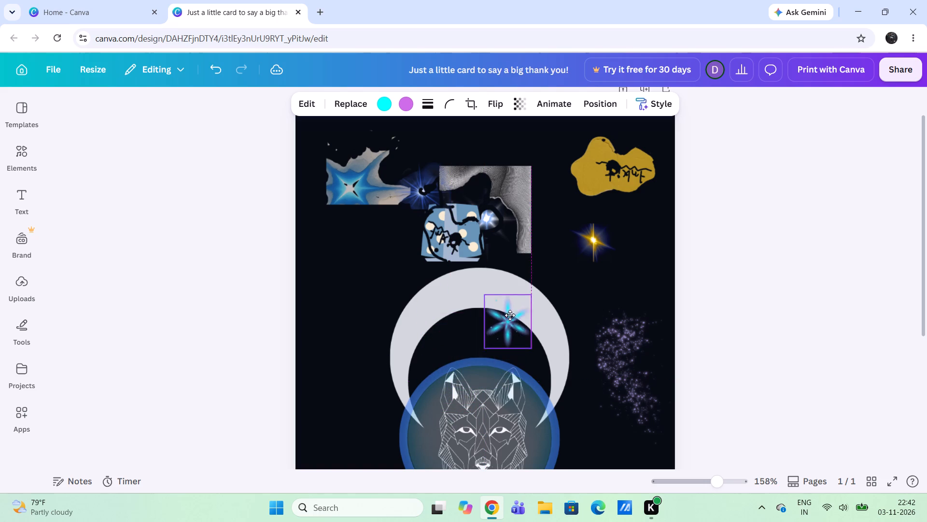
pyautogui.moveTo(510, 315); pyautogui.dragTo(506, 302)
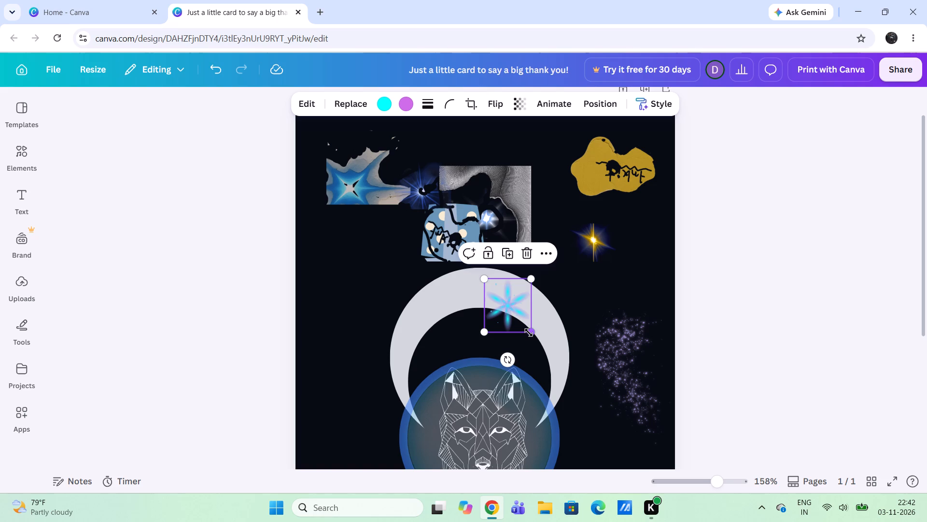
pyautogui.moveTo(529, 333); pyautogui.dragTo(538, 348)
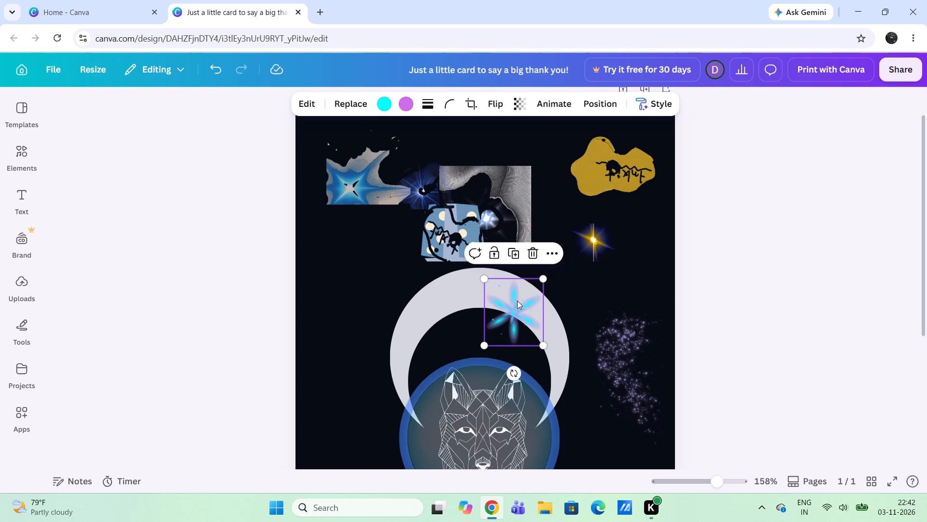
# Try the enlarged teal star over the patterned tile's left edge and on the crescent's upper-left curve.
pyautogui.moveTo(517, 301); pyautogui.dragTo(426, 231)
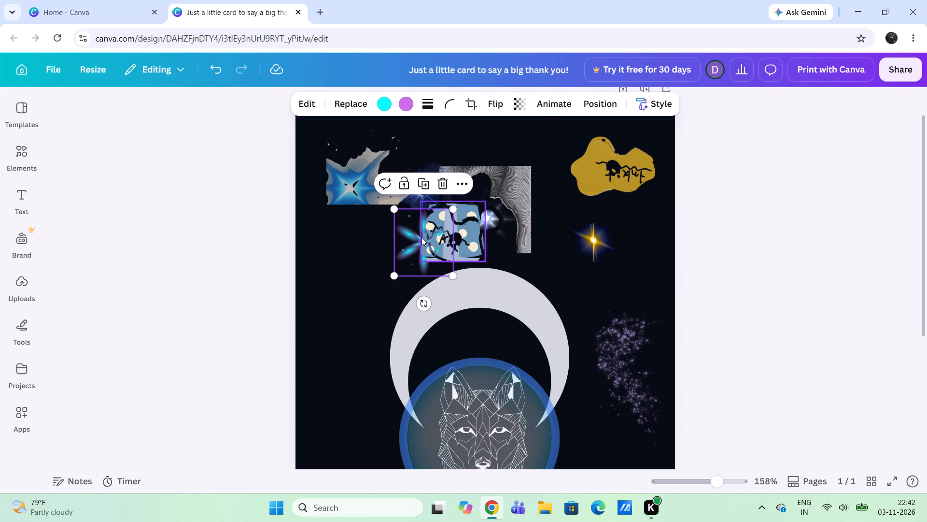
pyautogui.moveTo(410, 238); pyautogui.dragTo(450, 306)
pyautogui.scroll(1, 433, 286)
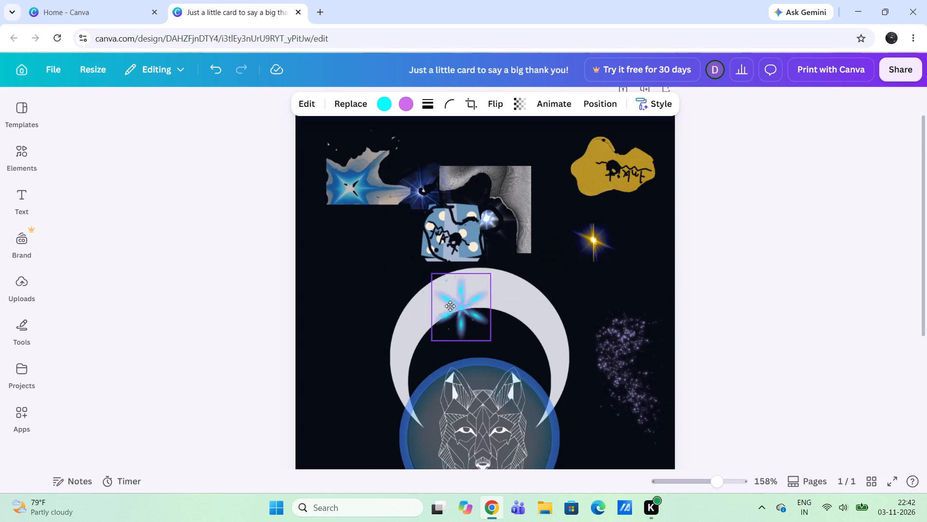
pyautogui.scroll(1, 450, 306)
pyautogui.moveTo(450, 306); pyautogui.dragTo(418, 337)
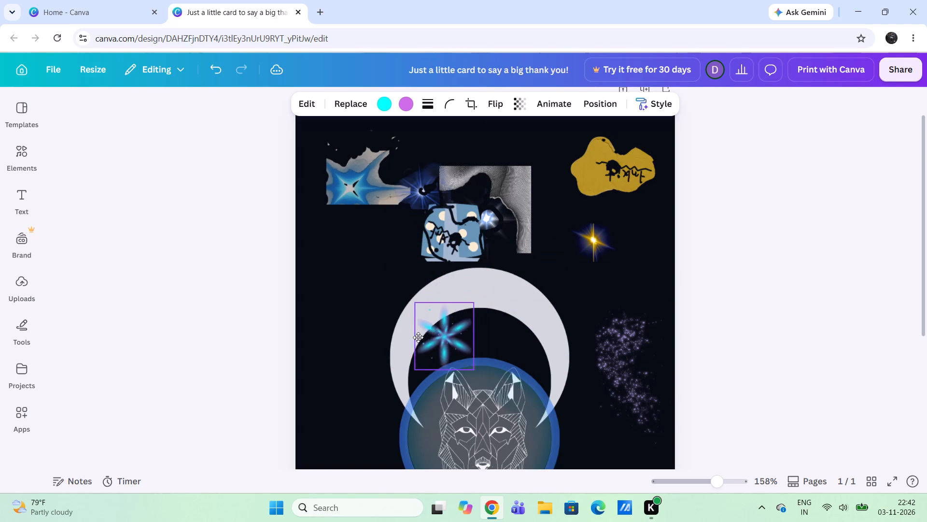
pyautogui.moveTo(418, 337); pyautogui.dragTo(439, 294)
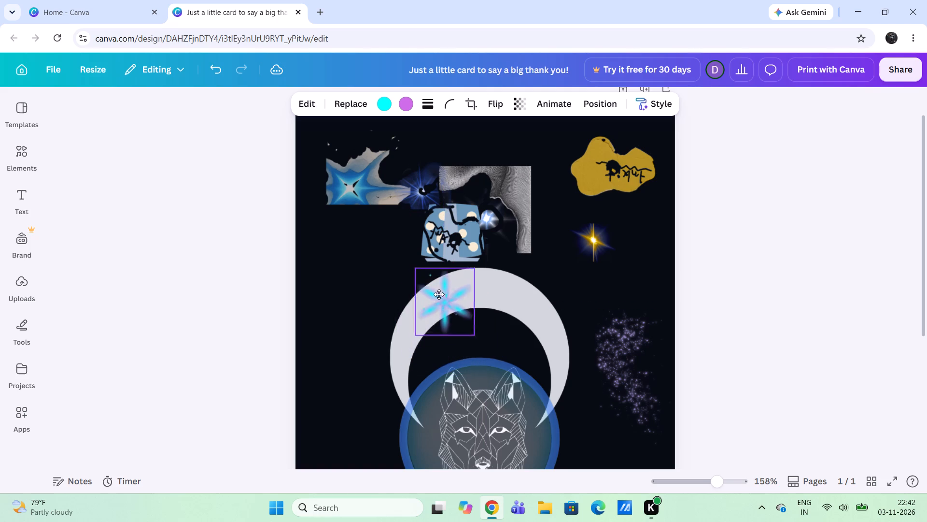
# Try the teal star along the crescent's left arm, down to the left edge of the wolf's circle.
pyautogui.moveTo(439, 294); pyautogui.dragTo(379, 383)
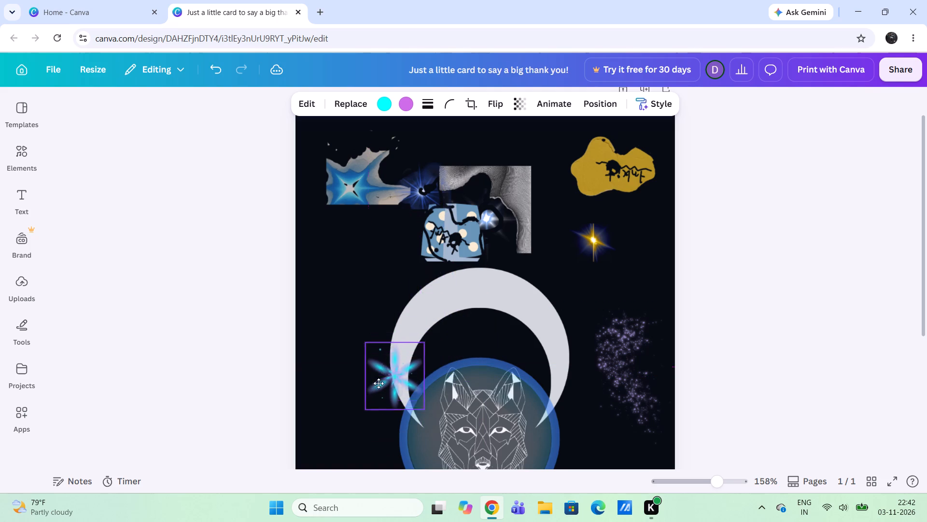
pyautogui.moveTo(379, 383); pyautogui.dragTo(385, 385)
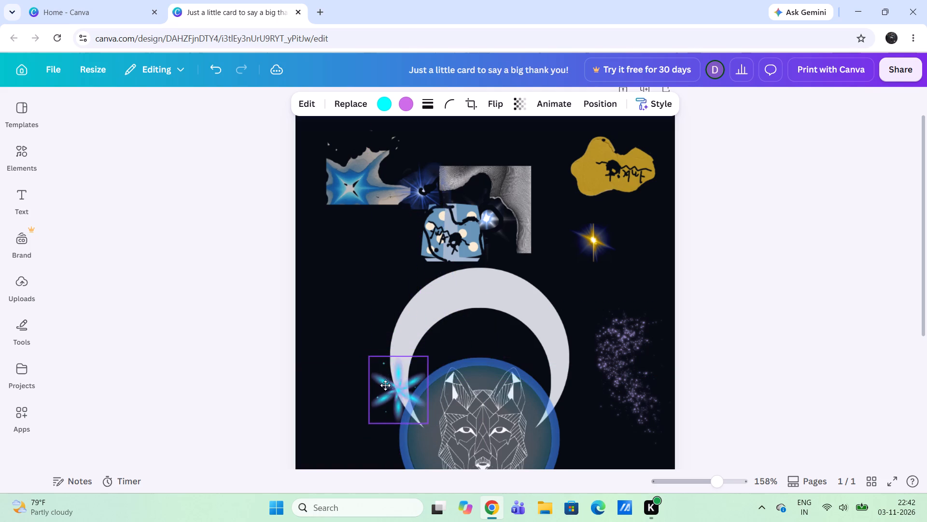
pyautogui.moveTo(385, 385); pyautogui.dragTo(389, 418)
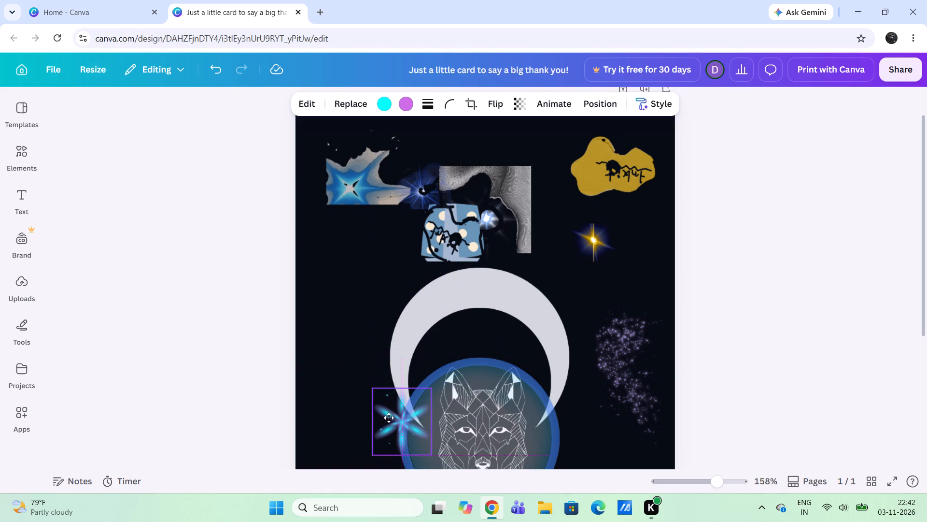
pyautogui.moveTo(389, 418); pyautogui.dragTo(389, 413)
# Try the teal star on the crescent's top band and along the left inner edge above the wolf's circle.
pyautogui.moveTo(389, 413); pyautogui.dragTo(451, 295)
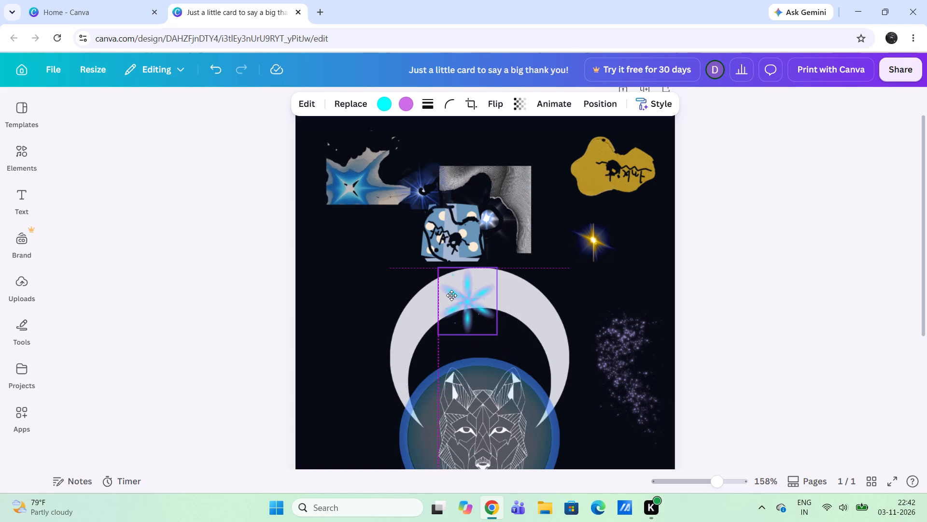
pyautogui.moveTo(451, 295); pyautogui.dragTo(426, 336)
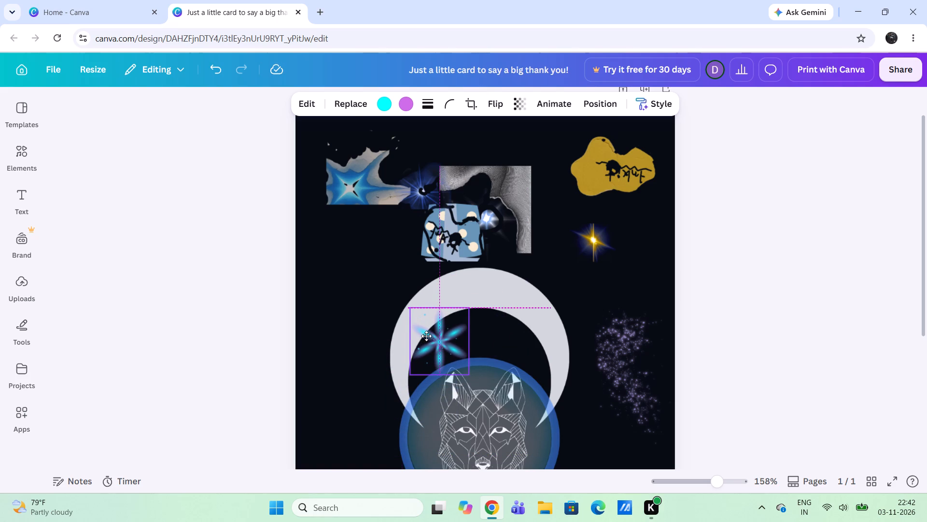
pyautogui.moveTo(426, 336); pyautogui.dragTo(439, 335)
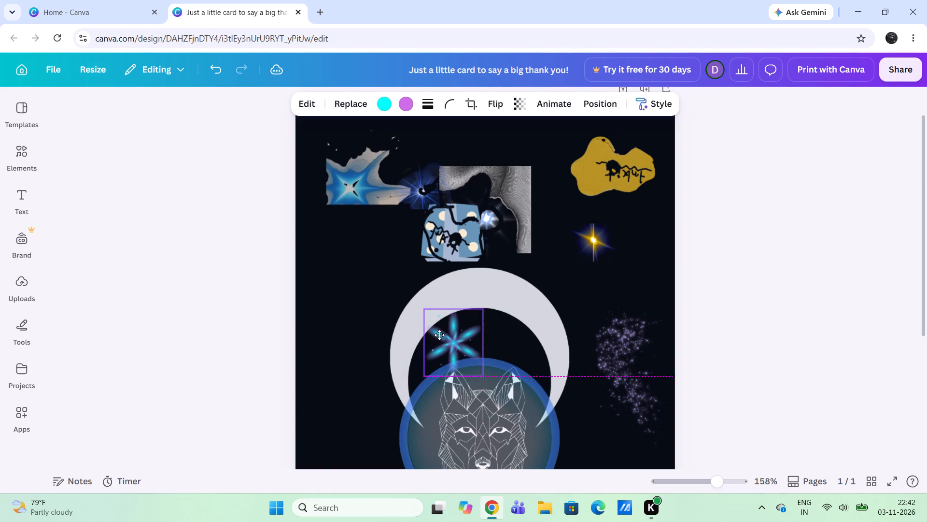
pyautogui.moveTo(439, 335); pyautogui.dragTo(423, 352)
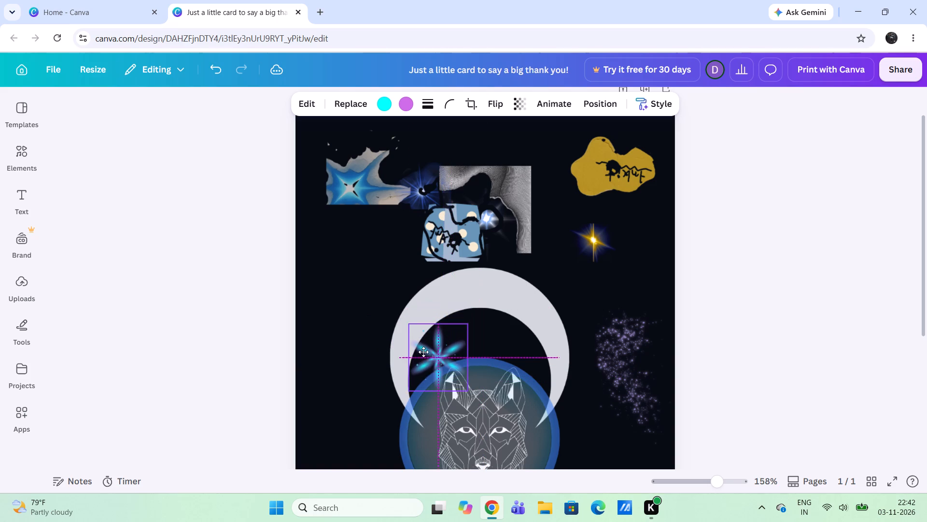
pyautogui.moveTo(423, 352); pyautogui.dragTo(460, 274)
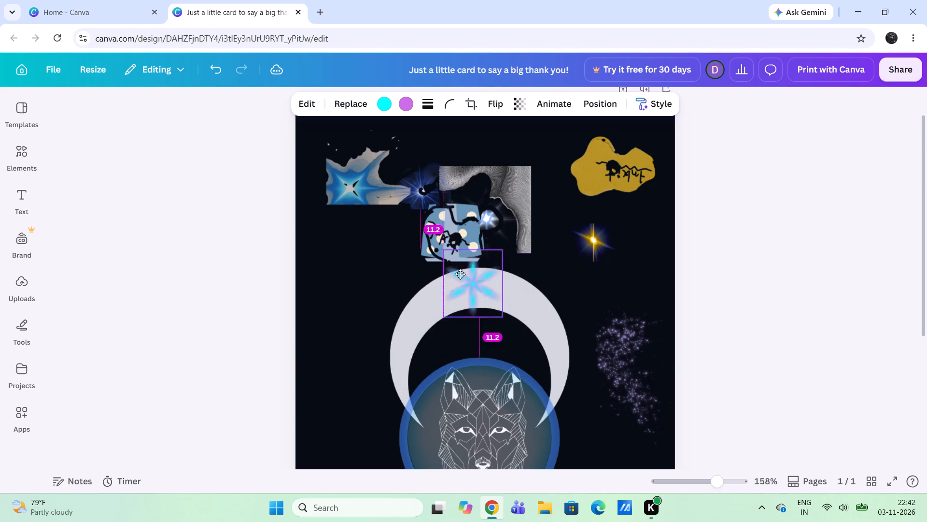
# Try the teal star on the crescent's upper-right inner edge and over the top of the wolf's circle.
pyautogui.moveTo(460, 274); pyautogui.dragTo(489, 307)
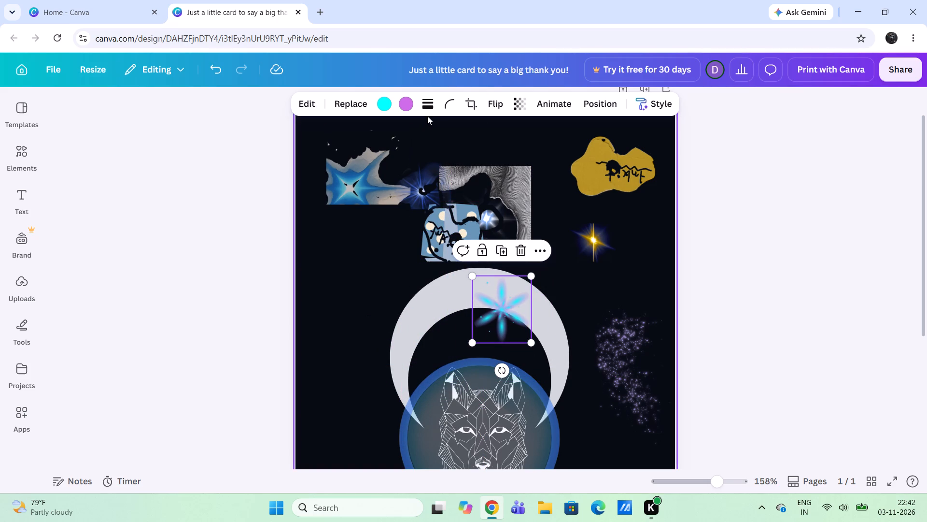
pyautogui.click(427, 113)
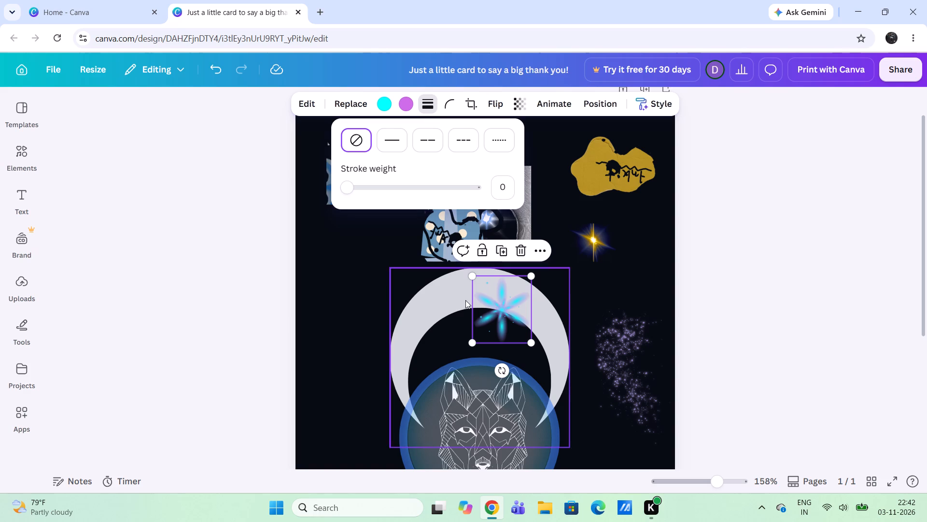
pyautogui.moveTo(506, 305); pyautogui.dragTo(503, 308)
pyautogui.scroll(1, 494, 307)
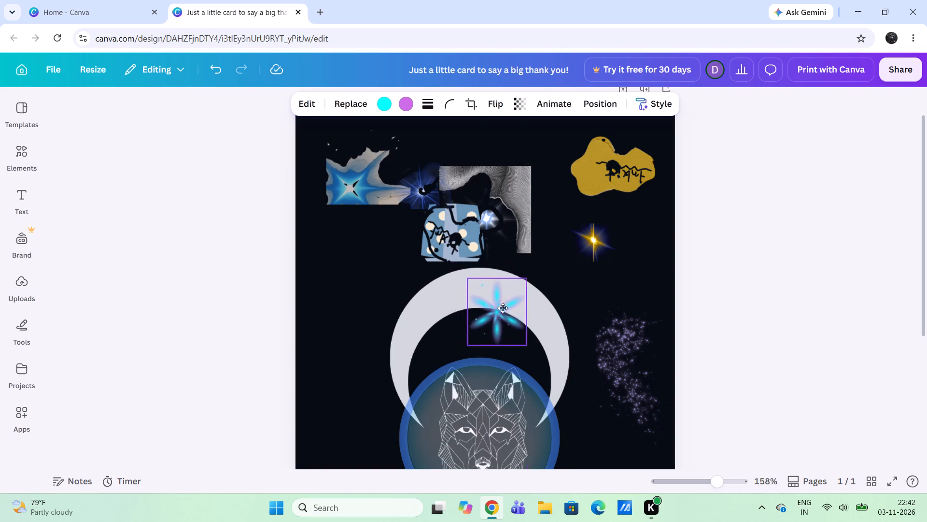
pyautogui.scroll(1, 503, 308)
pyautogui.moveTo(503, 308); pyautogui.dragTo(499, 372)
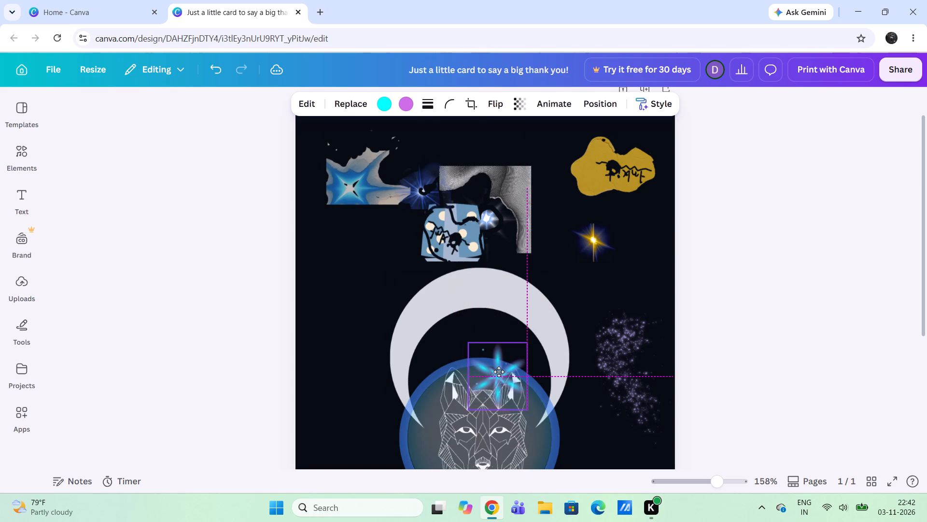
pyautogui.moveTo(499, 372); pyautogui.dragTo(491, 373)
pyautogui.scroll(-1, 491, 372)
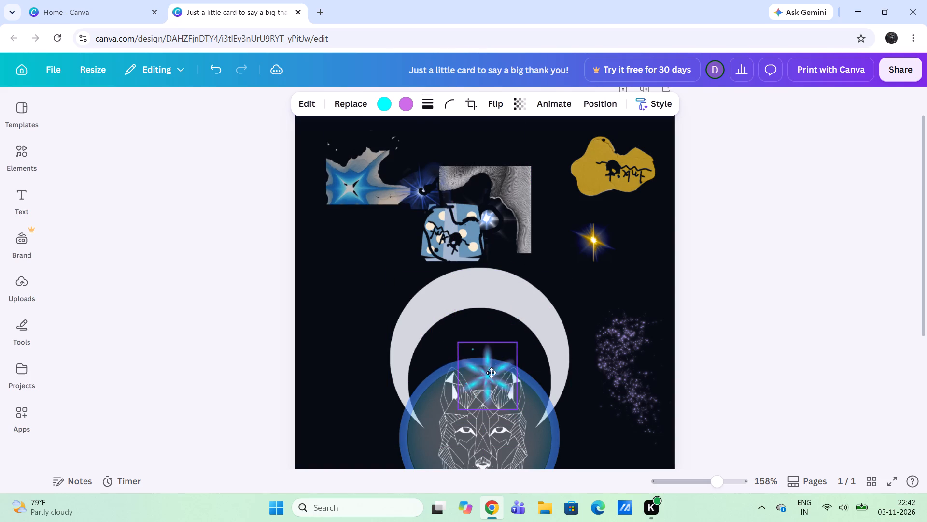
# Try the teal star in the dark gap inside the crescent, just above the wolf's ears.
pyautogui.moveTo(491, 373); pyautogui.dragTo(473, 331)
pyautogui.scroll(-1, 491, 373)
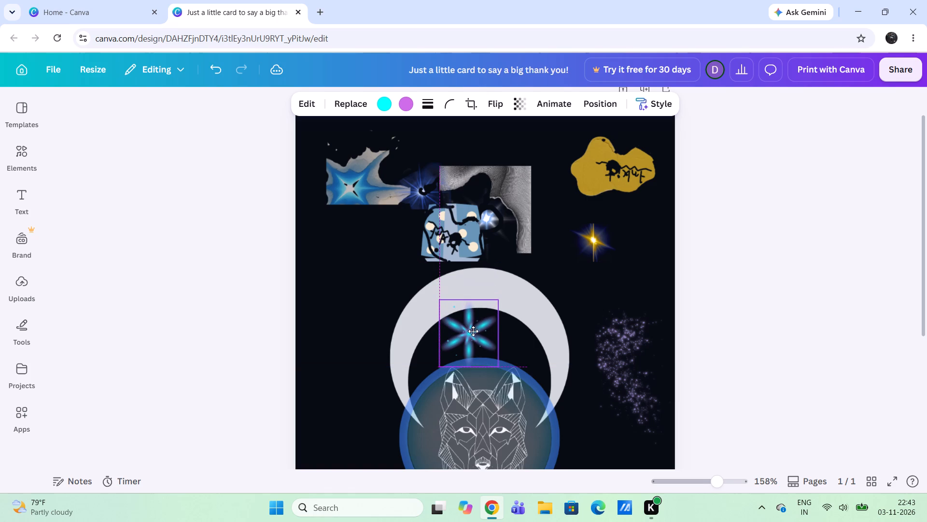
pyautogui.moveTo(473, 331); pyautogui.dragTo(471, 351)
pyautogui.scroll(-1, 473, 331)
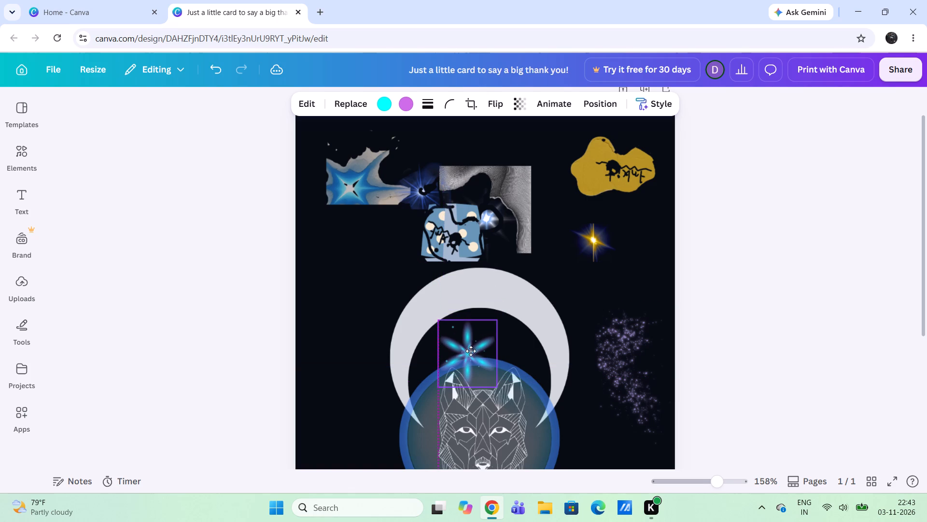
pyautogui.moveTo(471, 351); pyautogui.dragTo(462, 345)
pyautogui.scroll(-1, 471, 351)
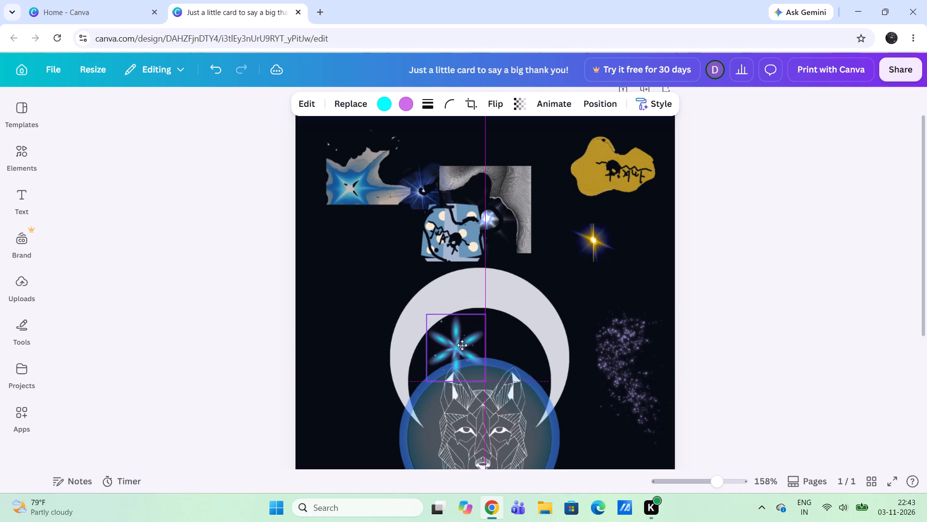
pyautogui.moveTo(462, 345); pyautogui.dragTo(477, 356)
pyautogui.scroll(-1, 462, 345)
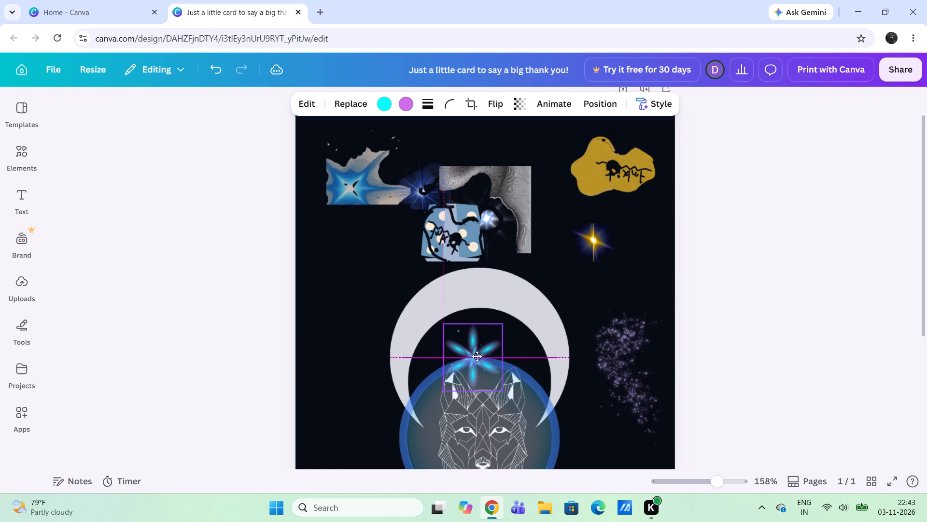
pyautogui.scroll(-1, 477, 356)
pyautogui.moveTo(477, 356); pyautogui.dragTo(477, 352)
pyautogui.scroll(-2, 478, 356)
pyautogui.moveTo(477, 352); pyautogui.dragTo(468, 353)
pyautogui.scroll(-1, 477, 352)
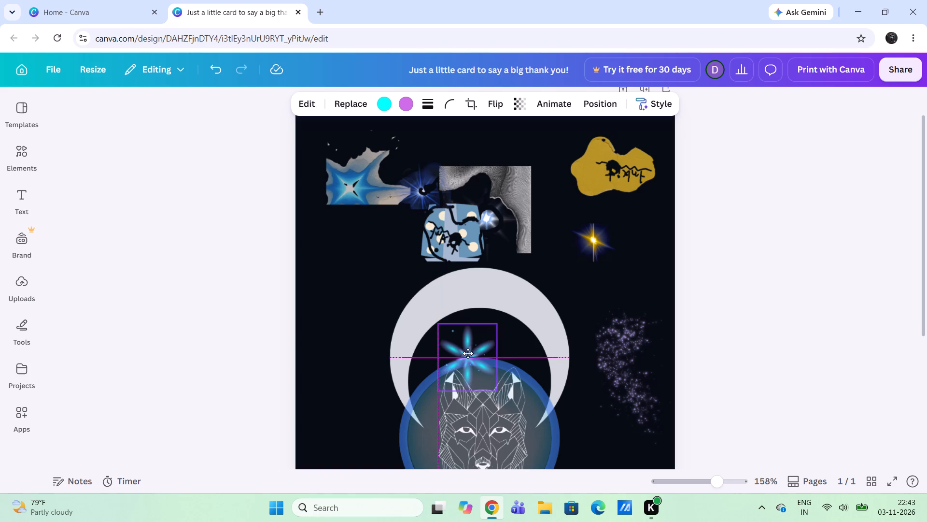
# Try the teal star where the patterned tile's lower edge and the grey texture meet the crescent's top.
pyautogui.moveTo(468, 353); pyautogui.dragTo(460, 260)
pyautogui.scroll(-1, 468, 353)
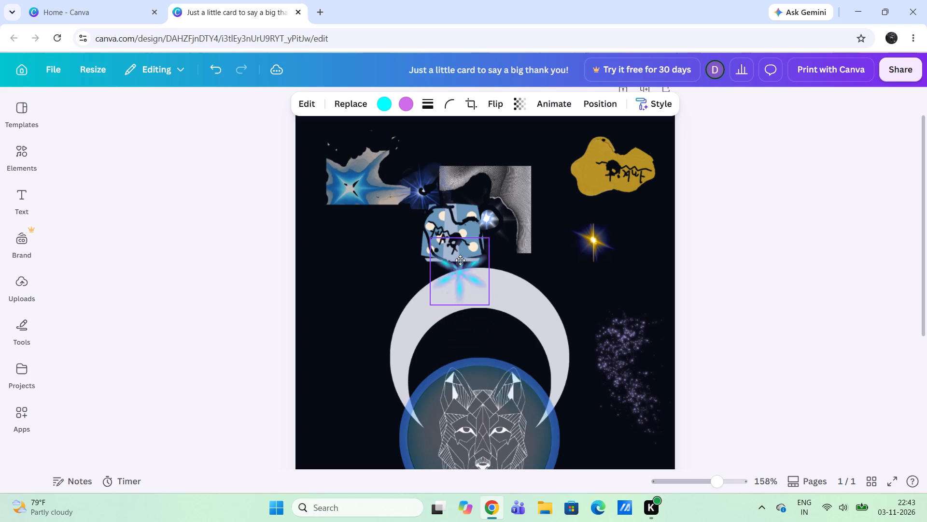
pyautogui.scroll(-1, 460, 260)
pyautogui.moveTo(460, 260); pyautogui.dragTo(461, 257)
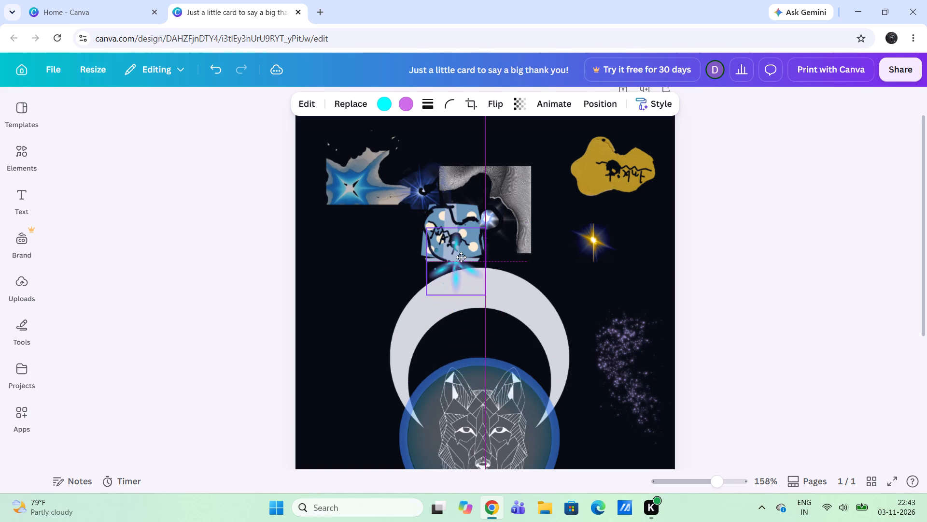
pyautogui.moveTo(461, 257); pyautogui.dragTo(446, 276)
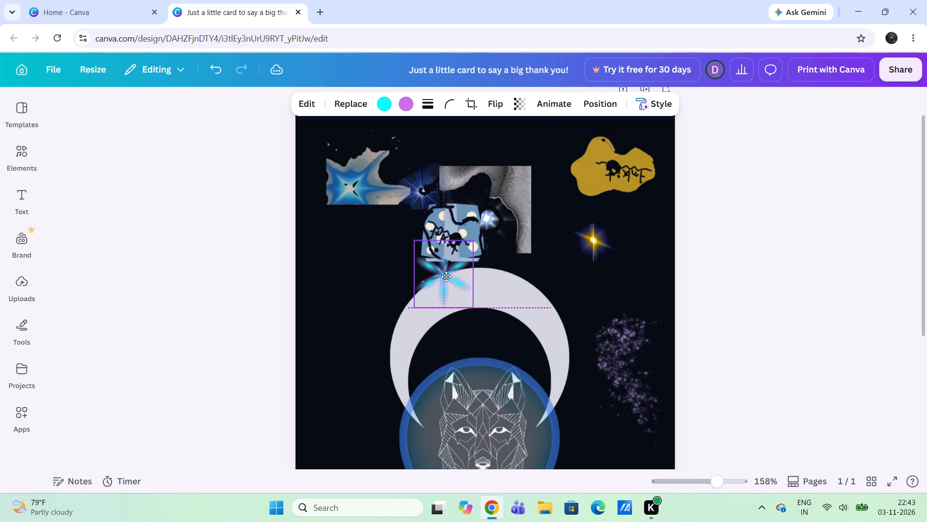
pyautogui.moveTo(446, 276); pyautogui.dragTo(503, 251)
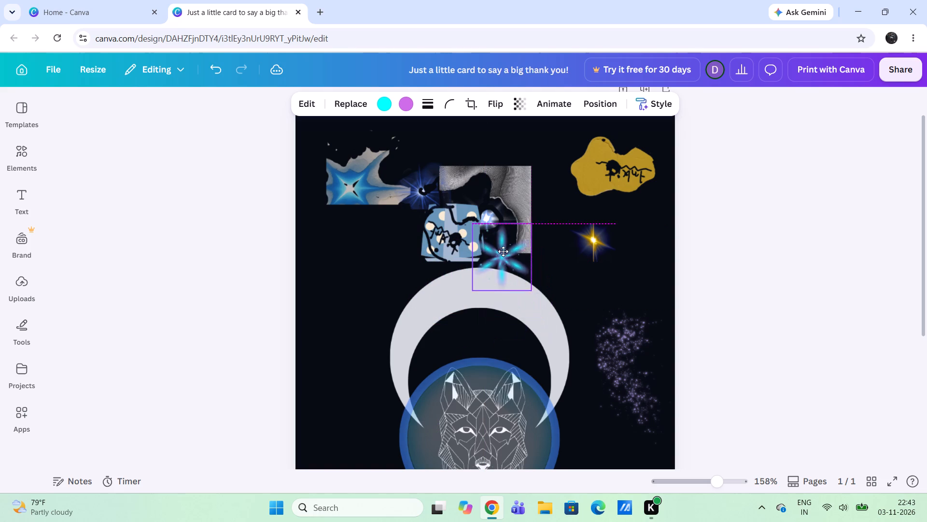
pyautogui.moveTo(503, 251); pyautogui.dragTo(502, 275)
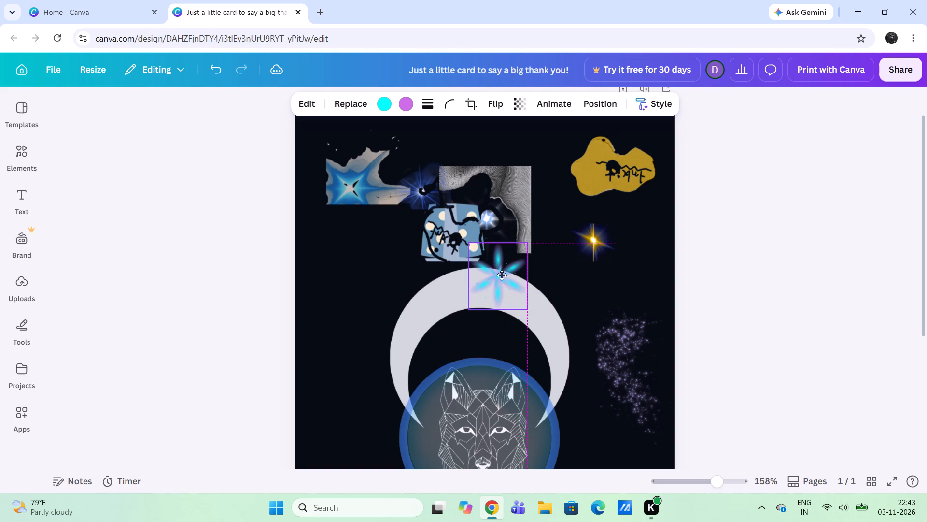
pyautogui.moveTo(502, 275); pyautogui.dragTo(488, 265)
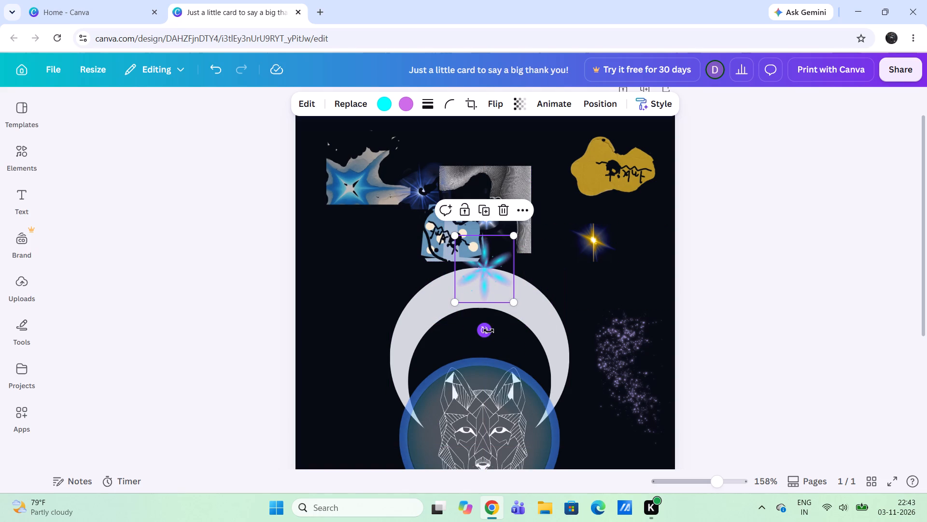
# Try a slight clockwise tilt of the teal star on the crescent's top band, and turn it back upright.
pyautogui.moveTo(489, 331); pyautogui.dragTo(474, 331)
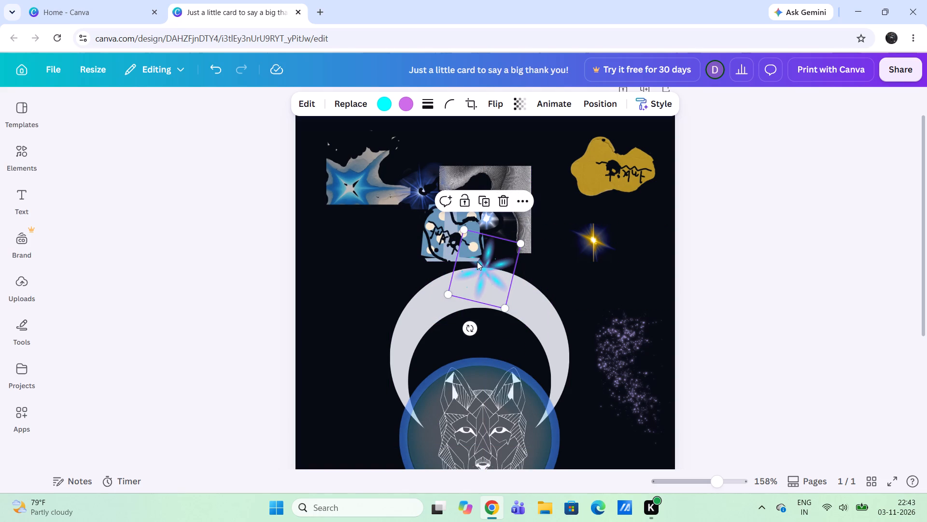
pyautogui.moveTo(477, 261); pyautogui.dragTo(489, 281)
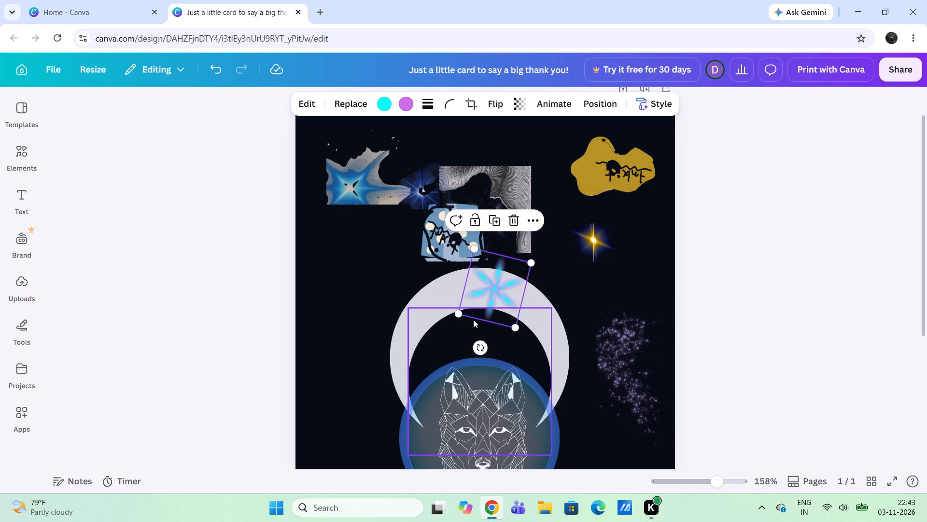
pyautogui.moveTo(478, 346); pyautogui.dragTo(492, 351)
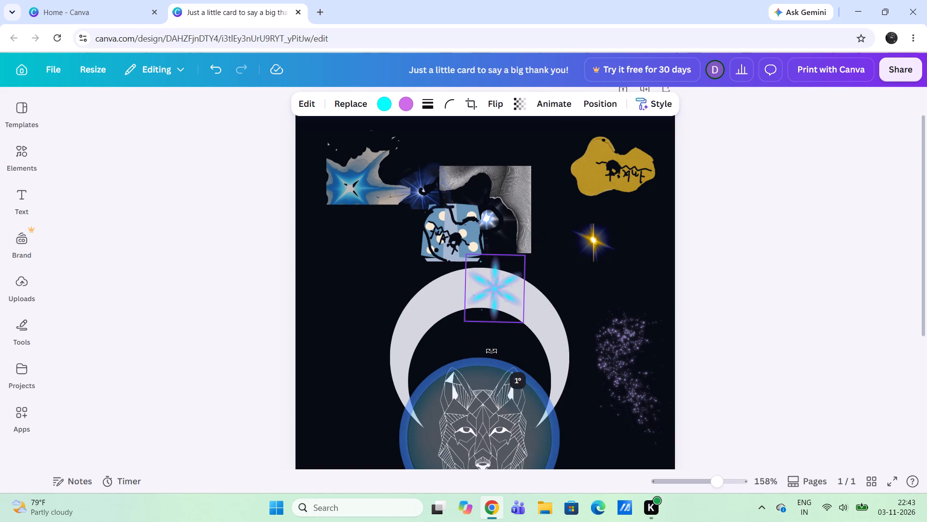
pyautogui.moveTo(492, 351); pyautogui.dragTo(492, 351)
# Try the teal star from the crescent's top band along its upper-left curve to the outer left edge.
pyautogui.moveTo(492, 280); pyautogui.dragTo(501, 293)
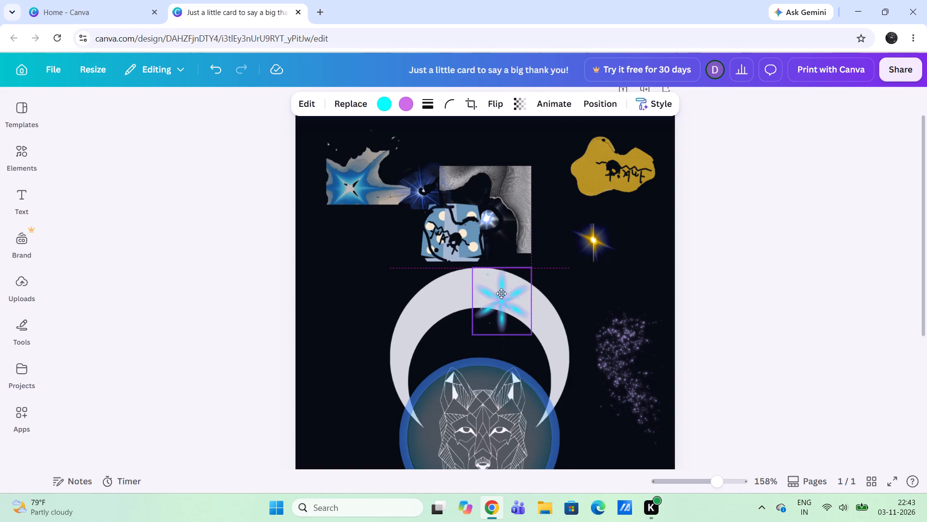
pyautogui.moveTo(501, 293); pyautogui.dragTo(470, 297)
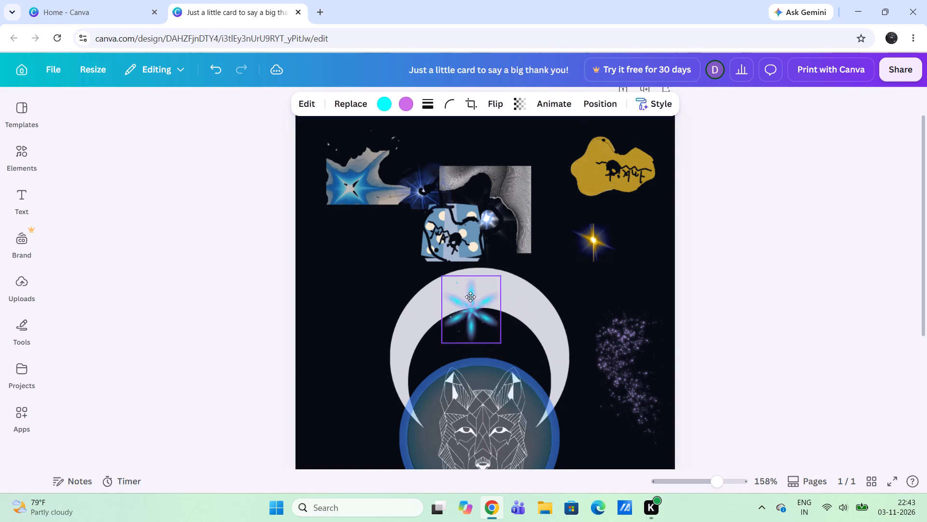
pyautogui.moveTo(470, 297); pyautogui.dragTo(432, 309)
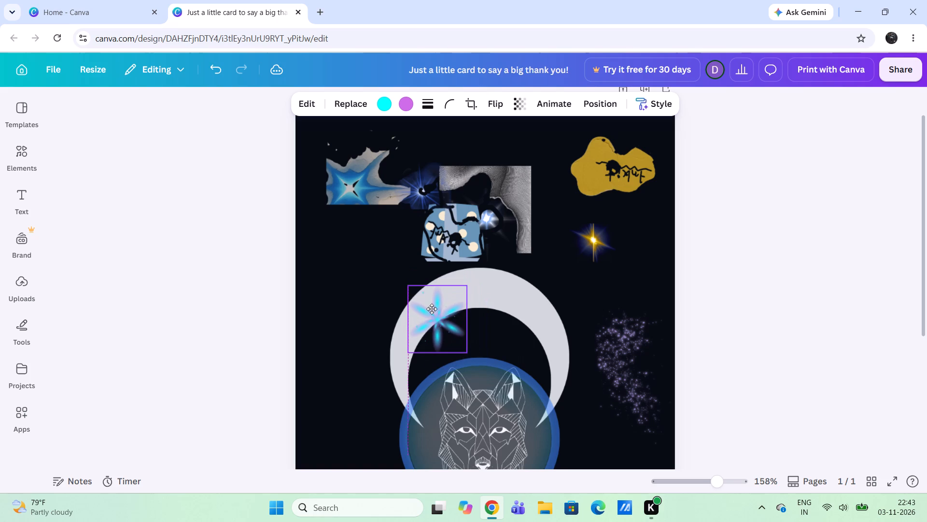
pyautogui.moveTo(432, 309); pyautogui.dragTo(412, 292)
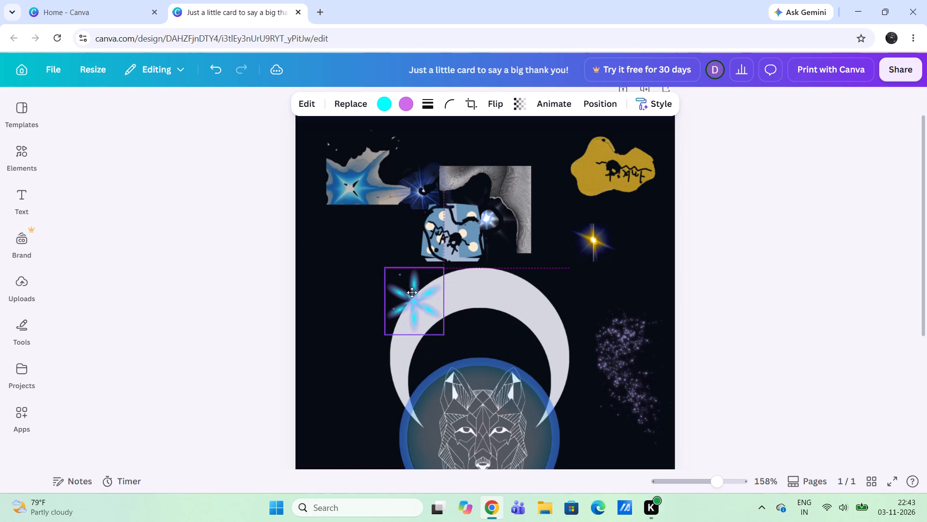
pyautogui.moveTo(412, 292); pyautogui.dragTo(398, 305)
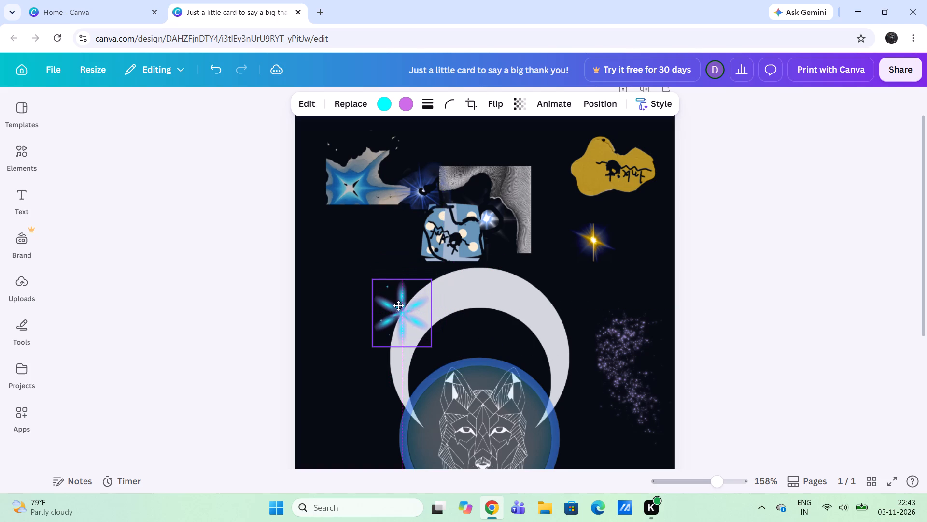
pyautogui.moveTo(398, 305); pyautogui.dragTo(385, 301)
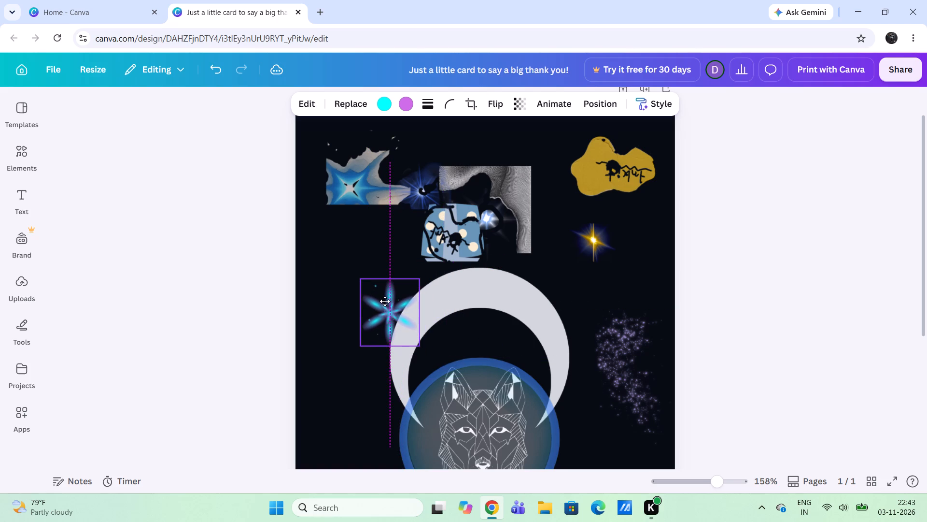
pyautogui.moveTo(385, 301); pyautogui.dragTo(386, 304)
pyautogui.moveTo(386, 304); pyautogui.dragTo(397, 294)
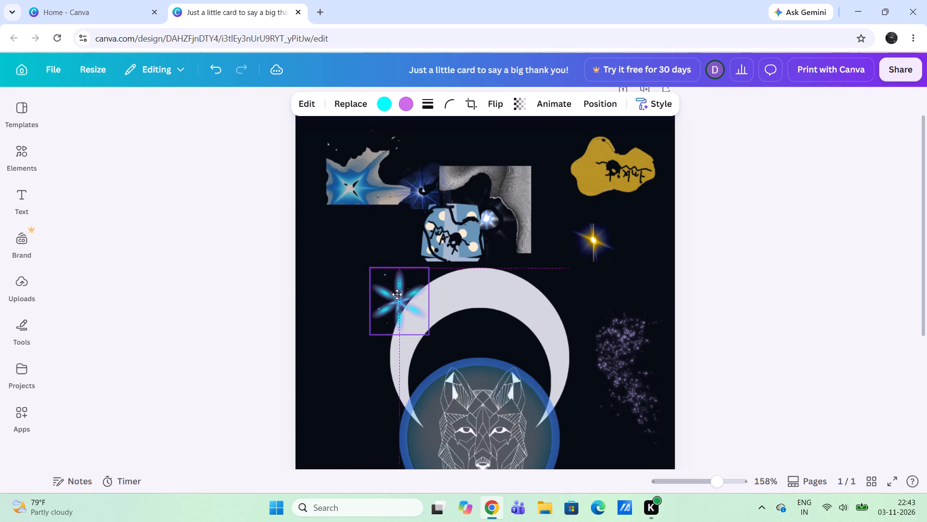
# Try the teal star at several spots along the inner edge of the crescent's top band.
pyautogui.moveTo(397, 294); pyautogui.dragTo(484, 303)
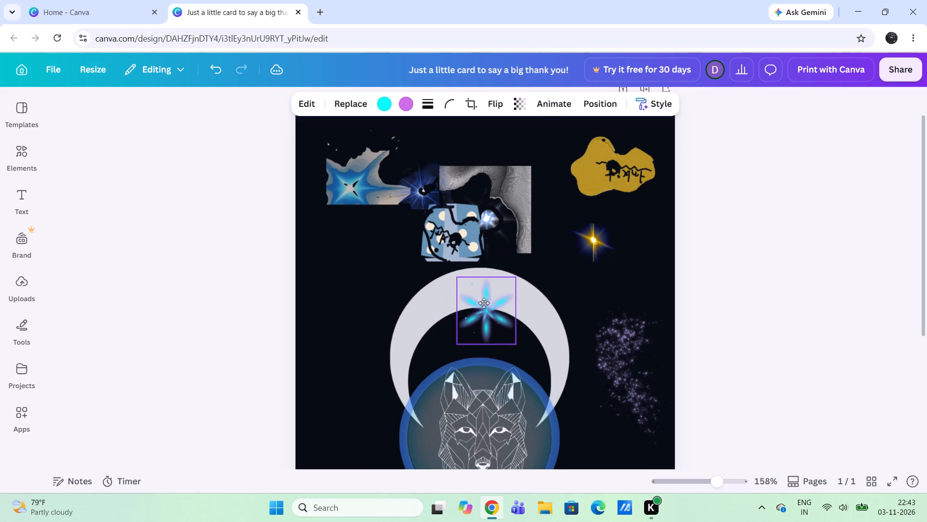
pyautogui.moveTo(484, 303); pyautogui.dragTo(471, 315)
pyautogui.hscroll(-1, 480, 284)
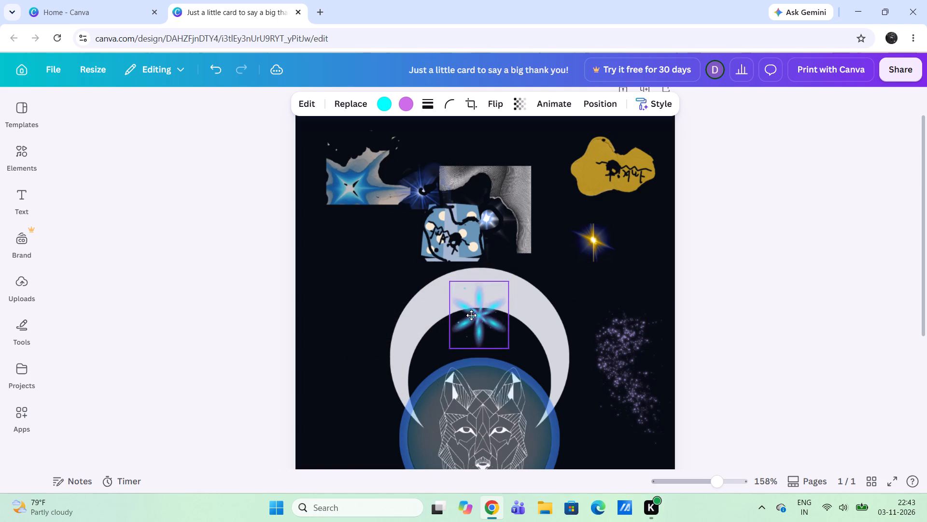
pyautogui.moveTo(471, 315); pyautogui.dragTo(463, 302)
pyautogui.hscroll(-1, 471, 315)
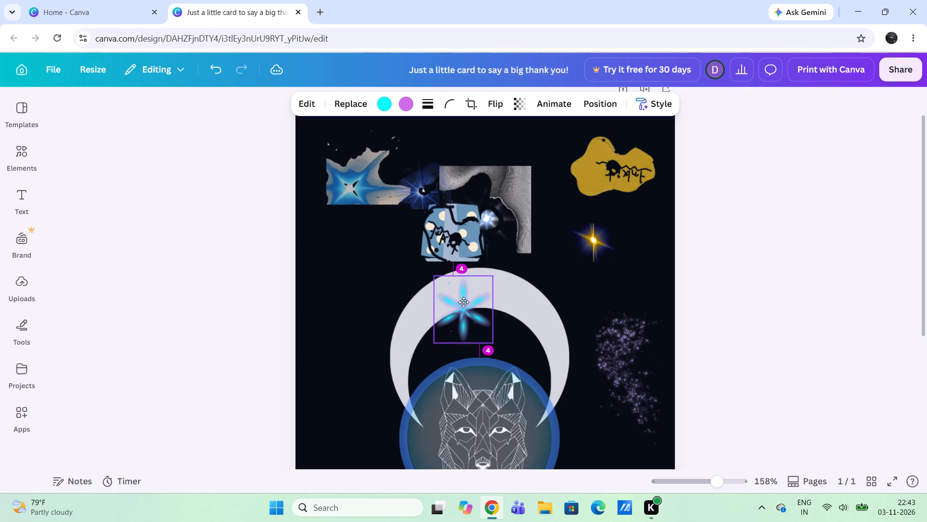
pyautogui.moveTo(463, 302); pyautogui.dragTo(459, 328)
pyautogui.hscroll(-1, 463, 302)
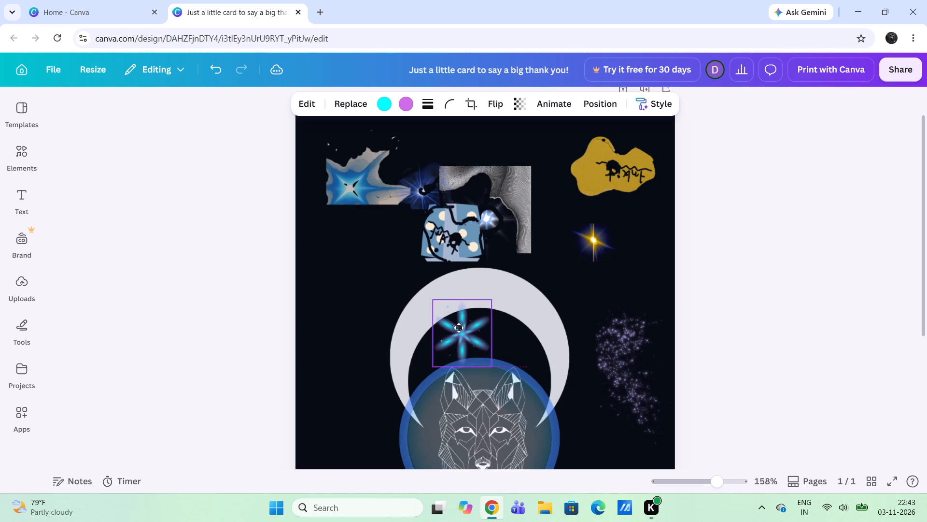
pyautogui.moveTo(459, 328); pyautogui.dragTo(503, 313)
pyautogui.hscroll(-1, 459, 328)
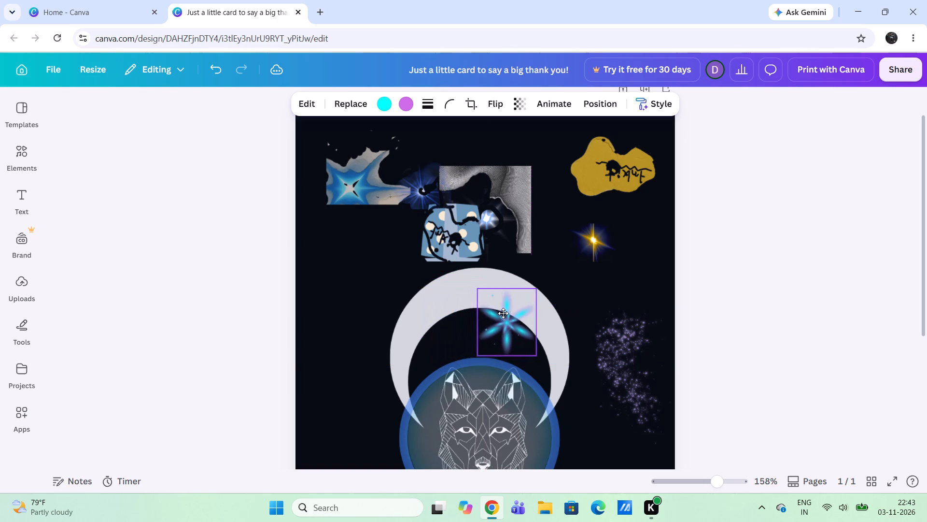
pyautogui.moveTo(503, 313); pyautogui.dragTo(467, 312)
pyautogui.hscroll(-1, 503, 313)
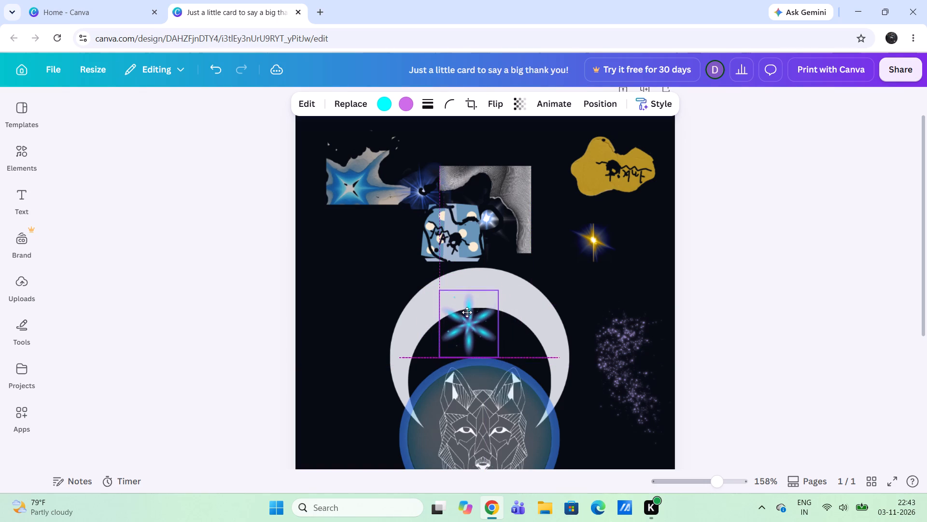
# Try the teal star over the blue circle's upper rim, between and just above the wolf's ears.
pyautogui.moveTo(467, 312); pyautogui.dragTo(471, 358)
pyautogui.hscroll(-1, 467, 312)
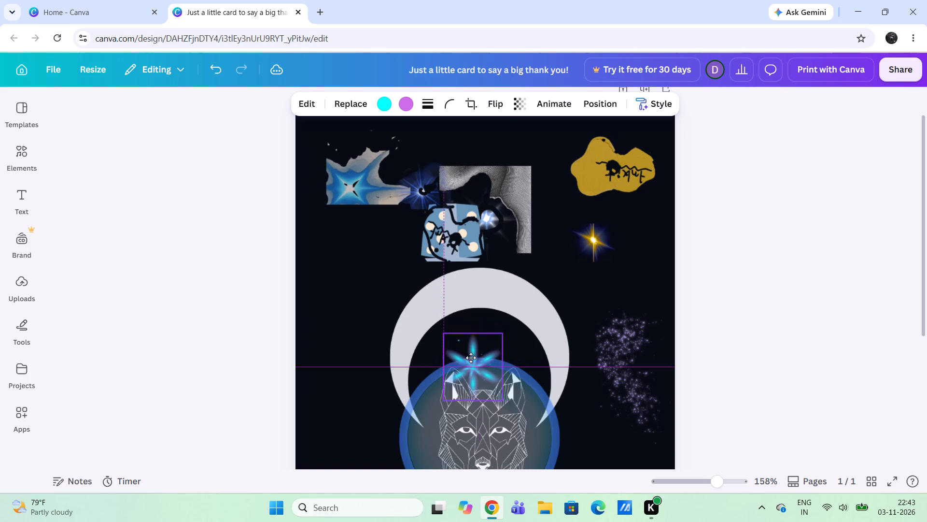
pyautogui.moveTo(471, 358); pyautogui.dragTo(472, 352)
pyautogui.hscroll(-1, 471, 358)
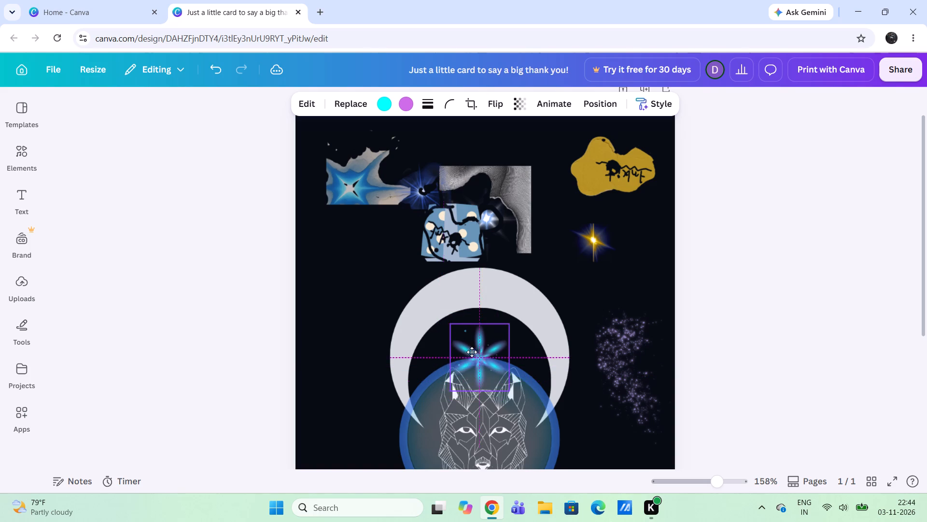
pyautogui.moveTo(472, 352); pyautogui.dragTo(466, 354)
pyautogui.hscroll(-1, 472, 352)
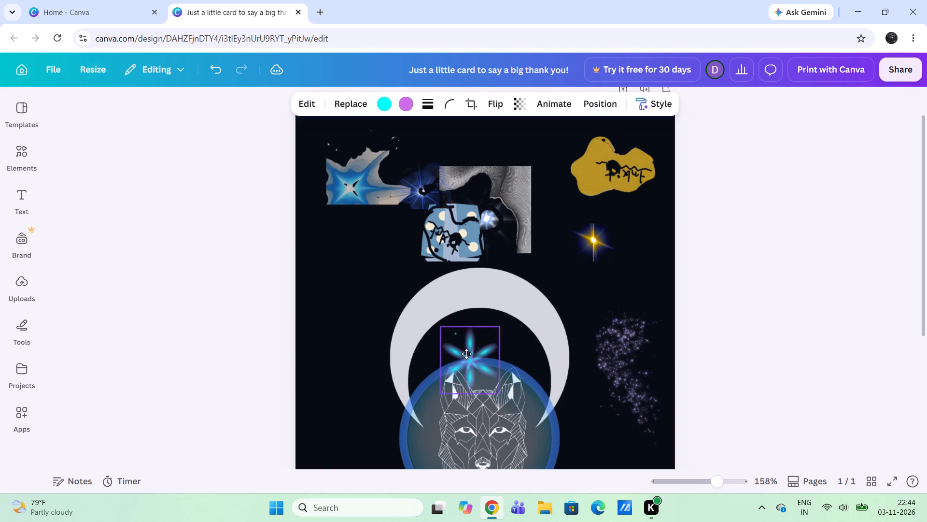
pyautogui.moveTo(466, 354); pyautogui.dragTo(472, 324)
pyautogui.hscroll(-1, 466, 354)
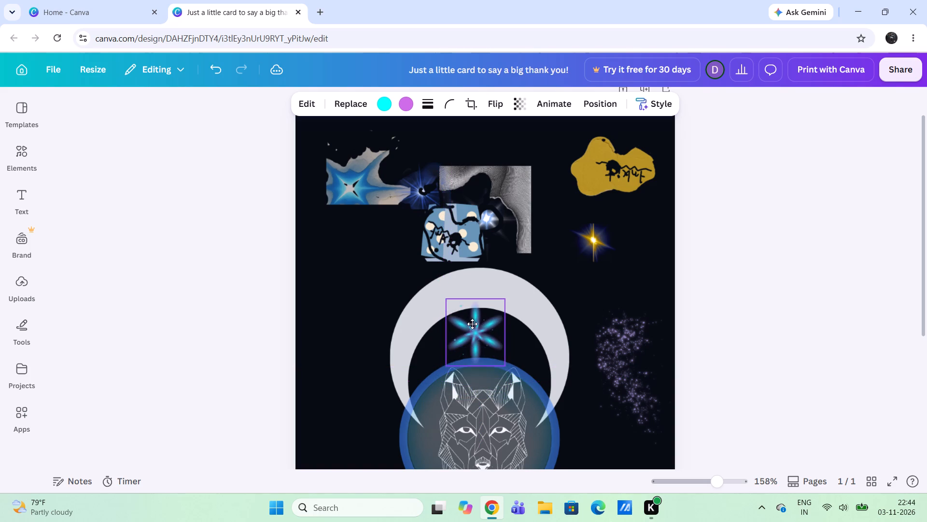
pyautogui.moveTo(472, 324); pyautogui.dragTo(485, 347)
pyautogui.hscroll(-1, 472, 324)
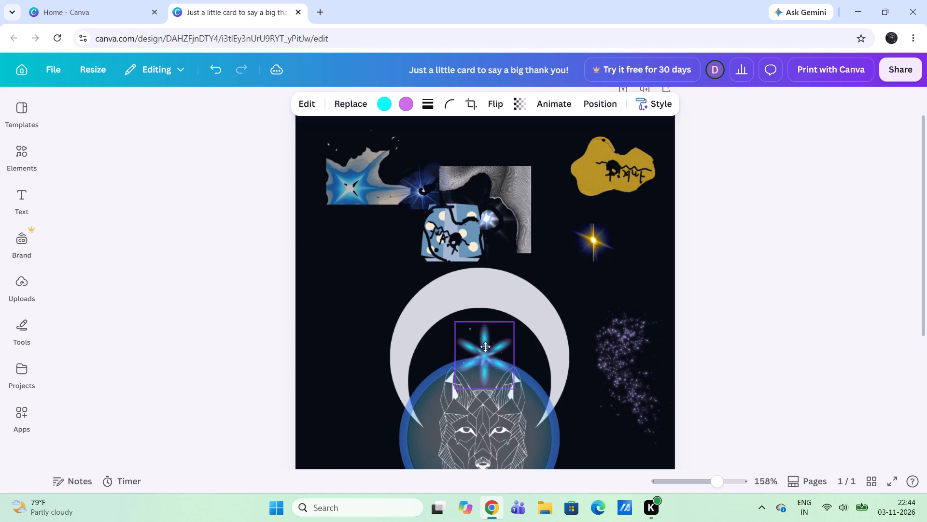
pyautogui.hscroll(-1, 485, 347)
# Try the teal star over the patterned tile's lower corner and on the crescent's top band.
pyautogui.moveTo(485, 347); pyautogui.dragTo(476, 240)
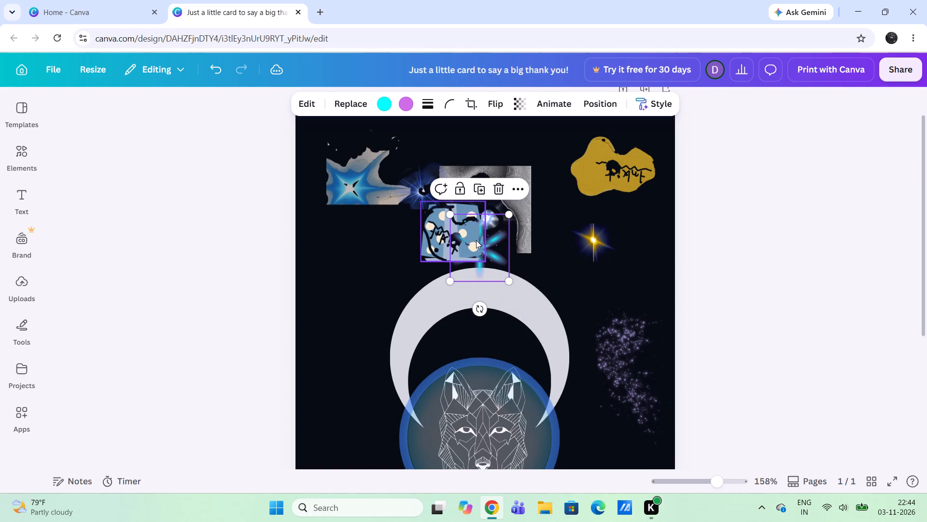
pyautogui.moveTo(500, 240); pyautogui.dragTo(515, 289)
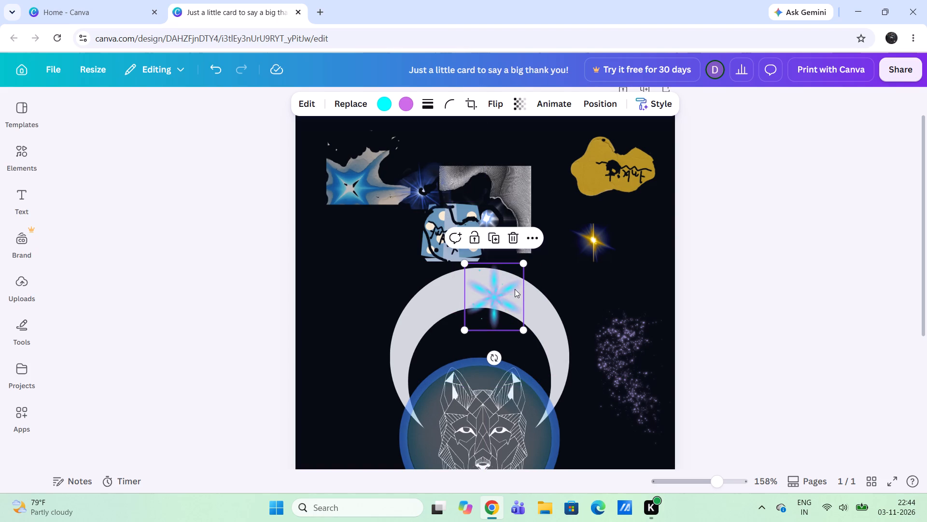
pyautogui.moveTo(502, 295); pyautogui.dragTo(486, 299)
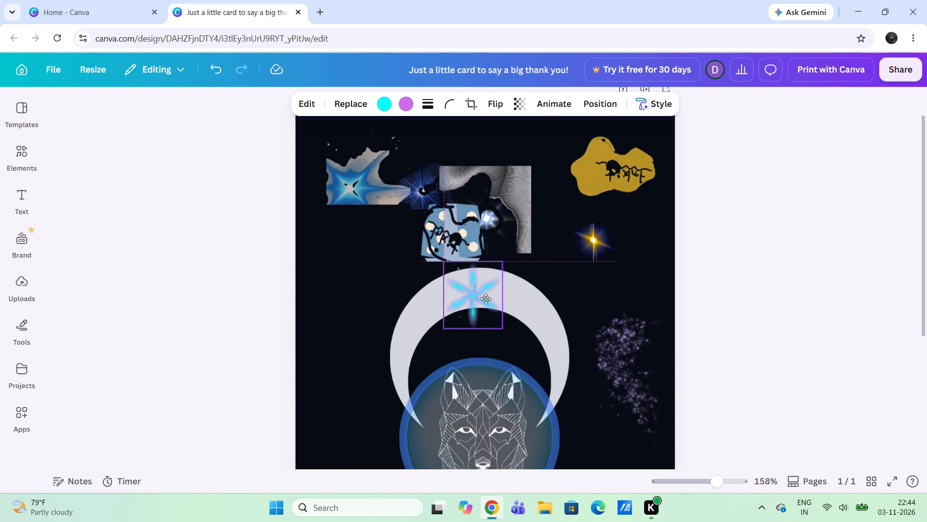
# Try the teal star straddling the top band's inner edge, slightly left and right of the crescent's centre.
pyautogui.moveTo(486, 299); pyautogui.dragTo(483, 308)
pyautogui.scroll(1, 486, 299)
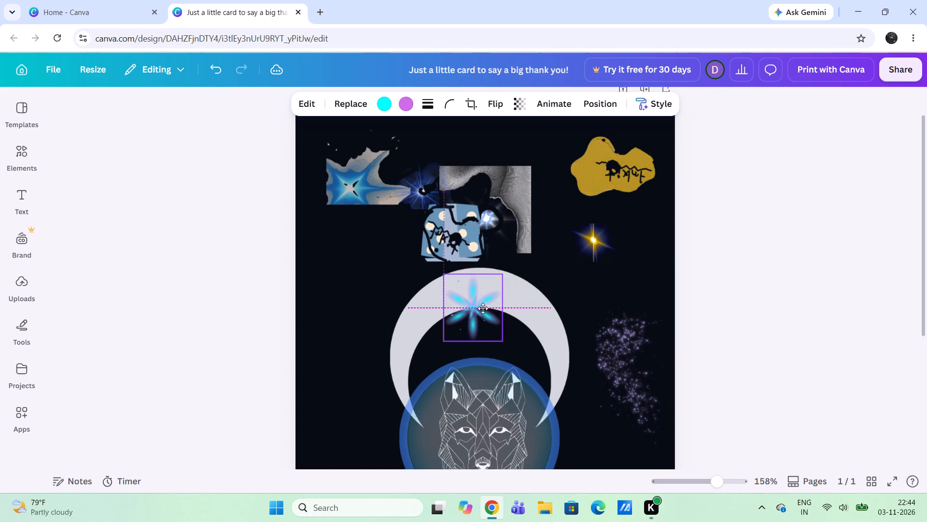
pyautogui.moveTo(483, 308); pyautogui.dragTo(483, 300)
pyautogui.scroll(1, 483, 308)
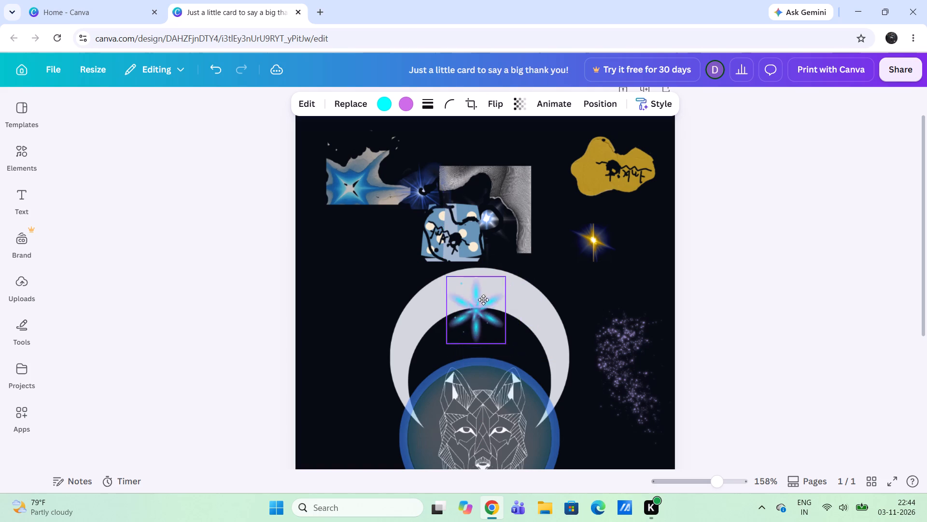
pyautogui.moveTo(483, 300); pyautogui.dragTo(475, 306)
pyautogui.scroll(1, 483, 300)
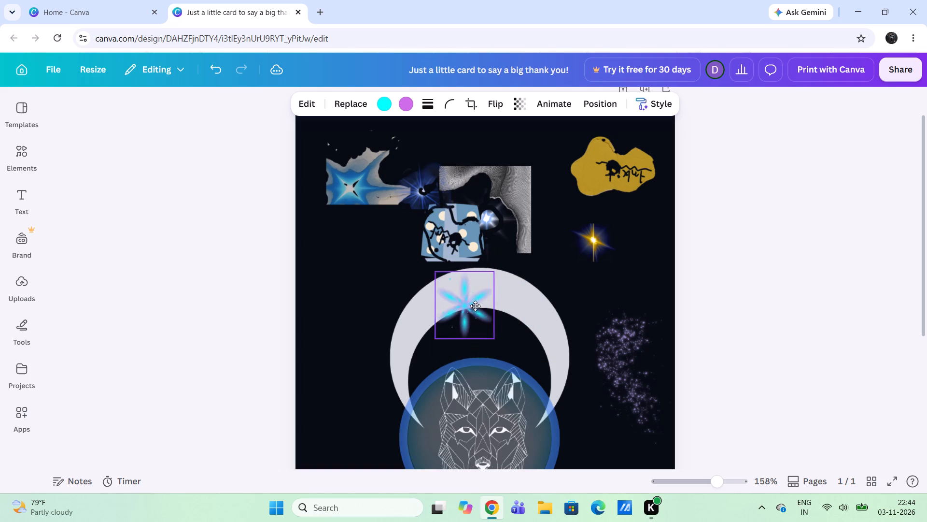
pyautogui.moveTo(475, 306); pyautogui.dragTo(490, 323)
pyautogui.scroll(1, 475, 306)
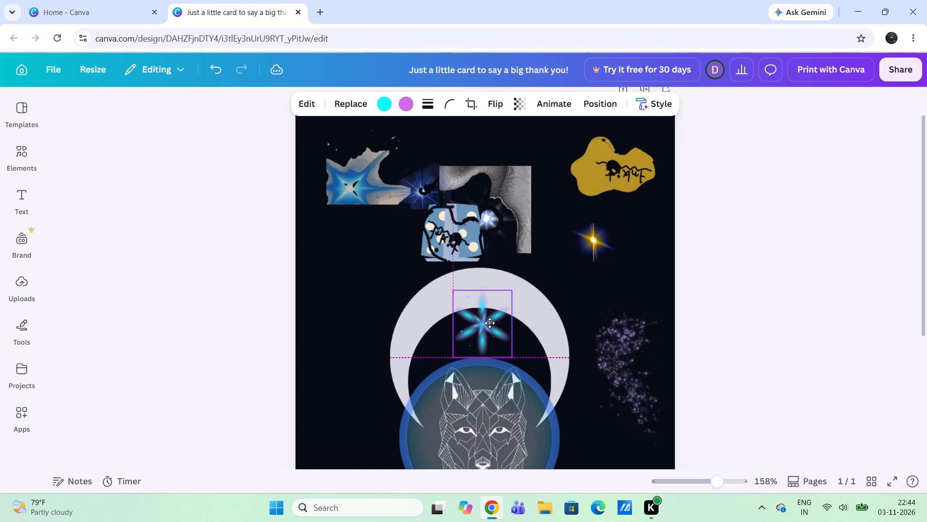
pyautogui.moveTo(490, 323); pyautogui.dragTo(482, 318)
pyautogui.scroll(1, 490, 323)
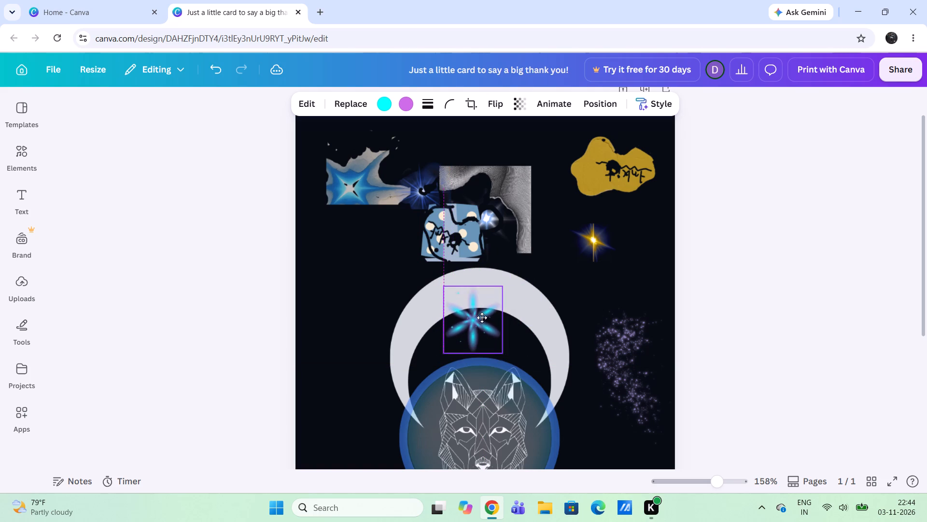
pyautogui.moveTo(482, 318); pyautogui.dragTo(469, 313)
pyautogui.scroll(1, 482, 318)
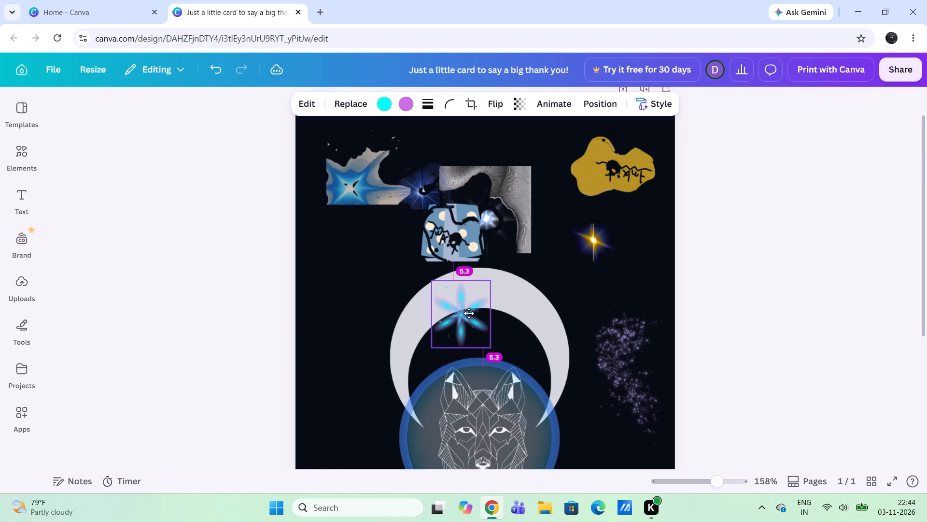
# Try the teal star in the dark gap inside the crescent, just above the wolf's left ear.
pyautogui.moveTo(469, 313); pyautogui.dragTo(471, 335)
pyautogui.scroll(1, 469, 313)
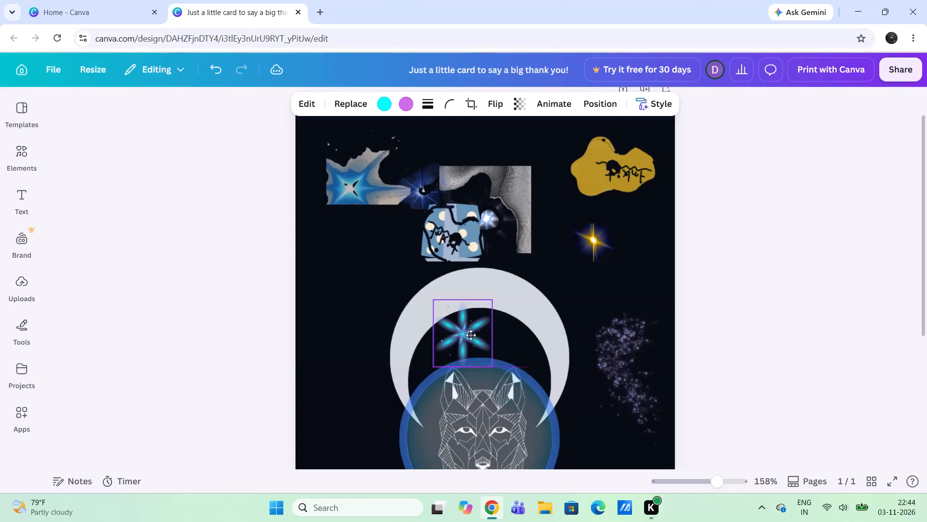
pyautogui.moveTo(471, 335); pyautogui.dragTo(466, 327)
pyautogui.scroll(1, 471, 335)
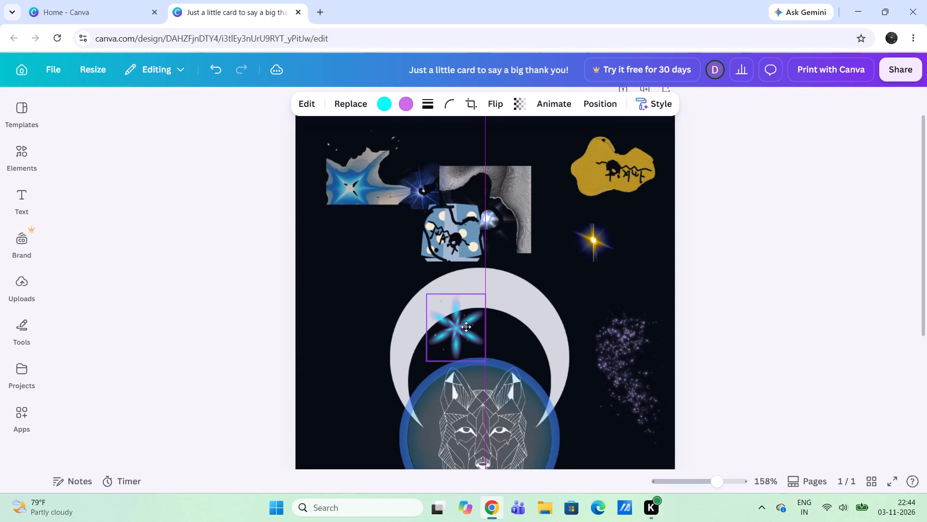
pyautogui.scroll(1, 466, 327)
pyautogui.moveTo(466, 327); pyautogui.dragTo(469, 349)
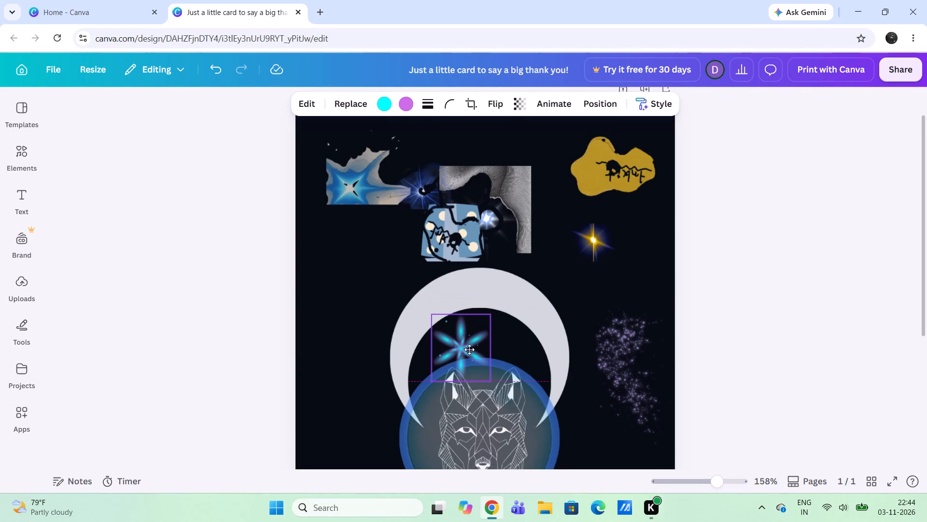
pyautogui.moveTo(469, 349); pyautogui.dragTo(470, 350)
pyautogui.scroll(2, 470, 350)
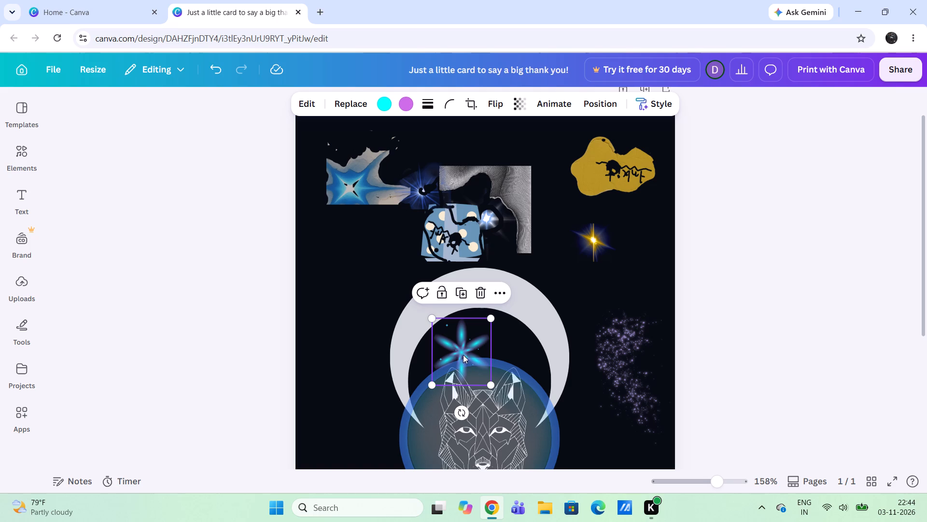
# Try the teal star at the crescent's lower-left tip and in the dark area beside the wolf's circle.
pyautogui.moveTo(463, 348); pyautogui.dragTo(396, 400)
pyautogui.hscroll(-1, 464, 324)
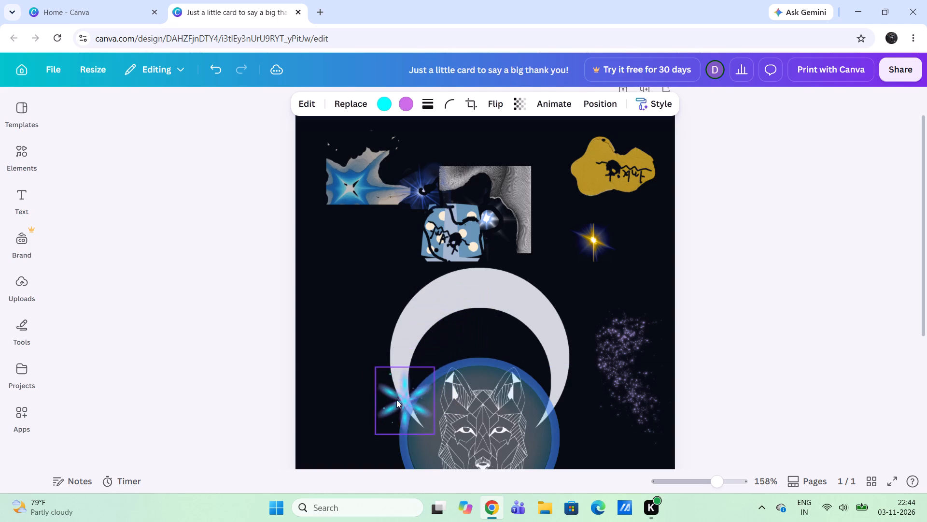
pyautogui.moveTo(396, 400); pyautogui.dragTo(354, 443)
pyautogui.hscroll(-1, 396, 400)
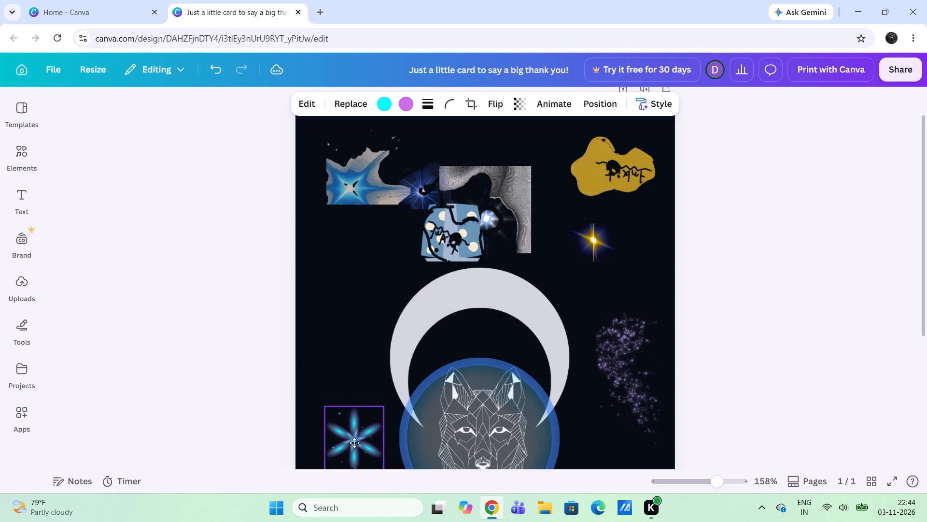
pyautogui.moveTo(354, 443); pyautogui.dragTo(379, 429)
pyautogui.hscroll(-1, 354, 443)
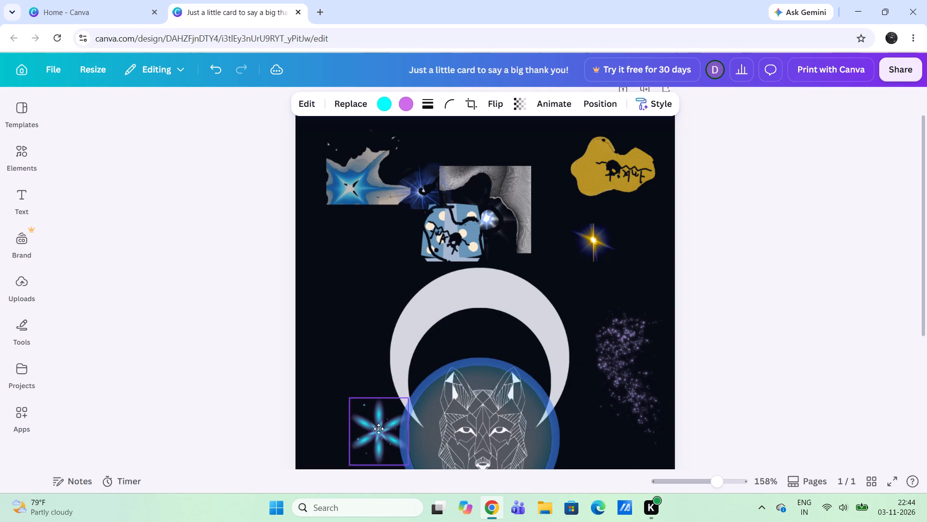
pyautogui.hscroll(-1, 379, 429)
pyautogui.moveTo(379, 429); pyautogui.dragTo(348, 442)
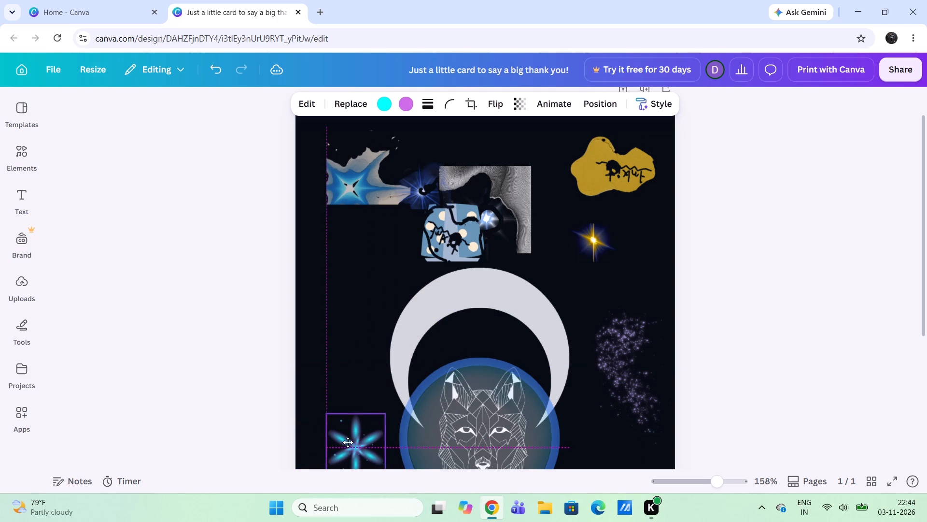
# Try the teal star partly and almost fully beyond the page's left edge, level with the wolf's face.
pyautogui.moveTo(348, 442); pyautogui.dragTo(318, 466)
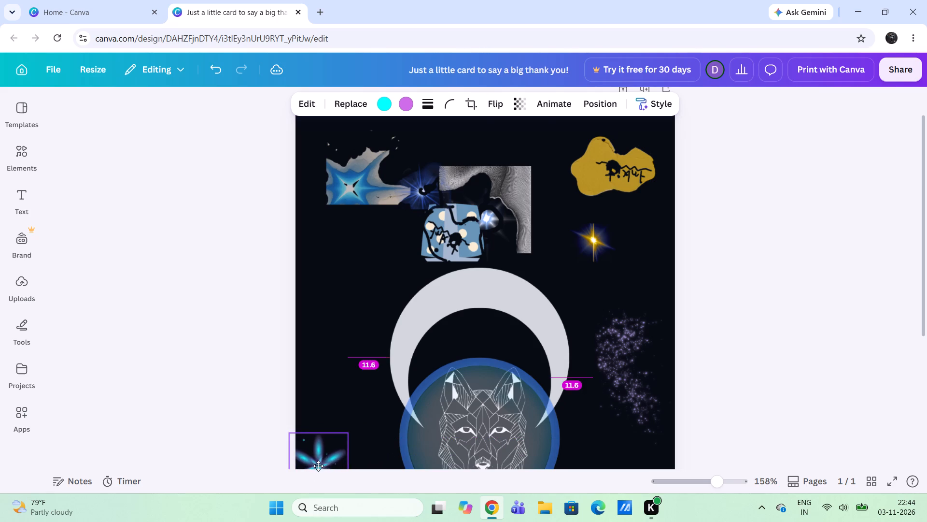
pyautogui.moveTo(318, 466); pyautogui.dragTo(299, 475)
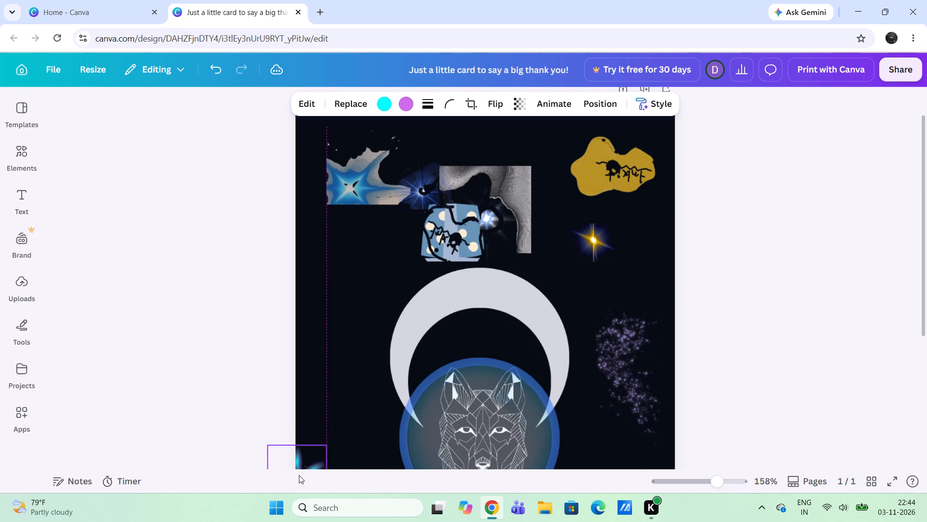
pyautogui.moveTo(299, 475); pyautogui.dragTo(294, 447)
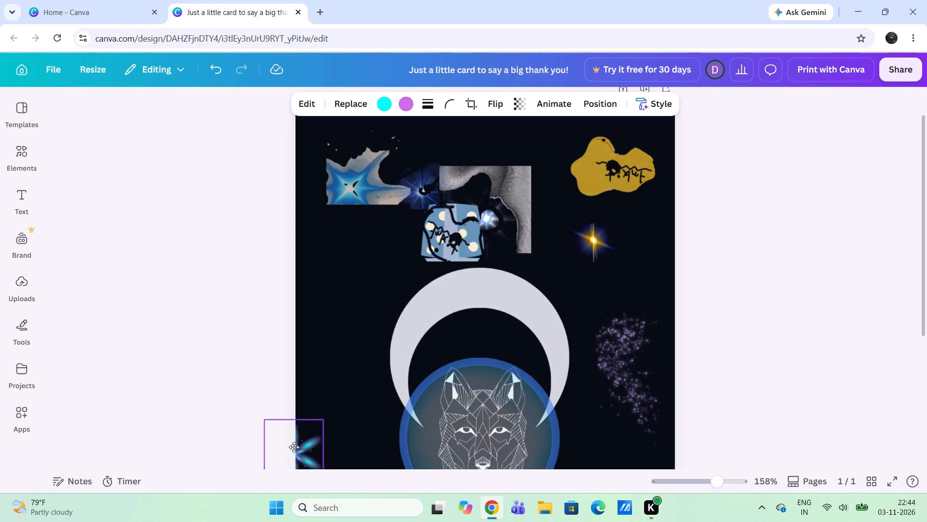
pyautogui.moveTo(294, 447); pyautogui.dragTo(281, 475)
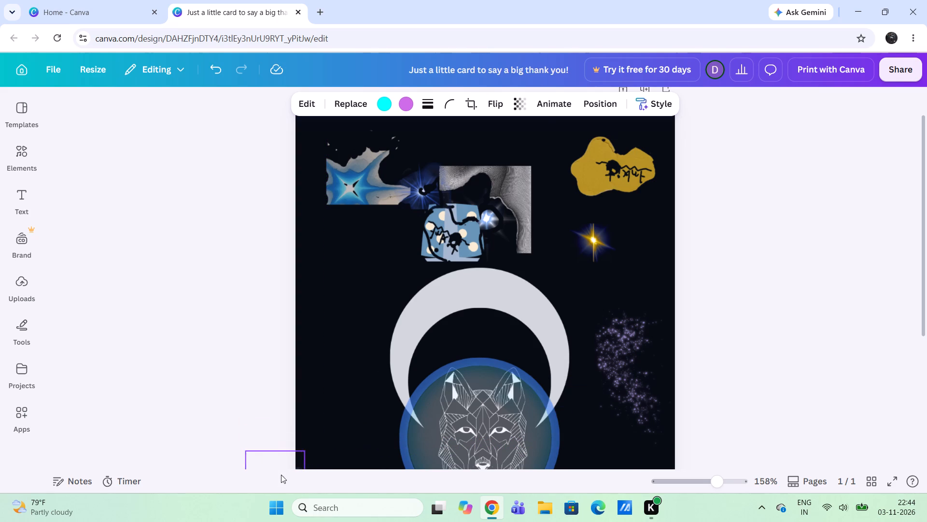
# Place the teal star on the crescent's top edge, overlapping the bottom of the patterned tile.
pyautogui.moveTo(281, 475); pyautogui.dragTo(463, 274)
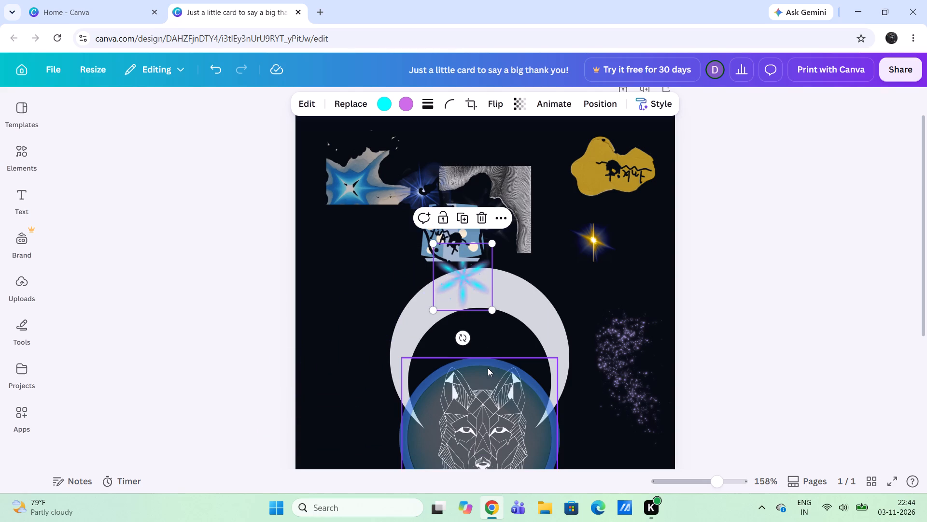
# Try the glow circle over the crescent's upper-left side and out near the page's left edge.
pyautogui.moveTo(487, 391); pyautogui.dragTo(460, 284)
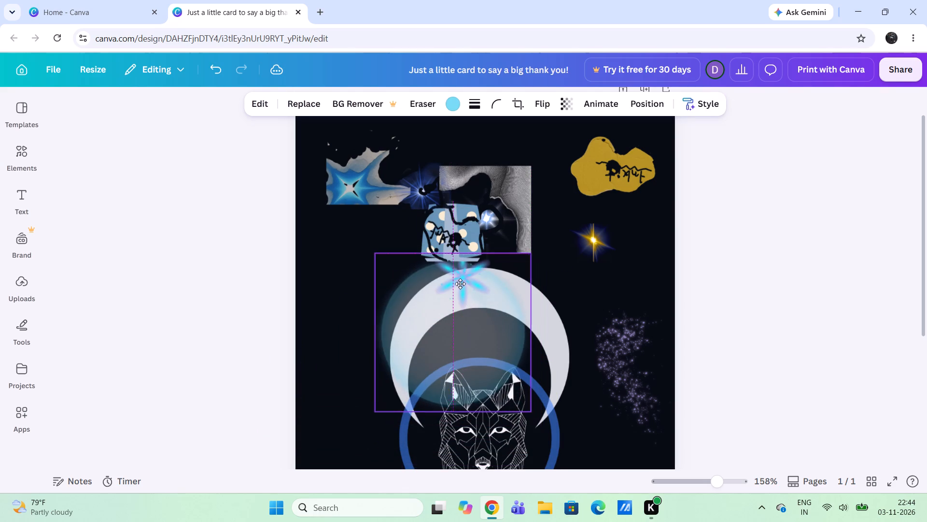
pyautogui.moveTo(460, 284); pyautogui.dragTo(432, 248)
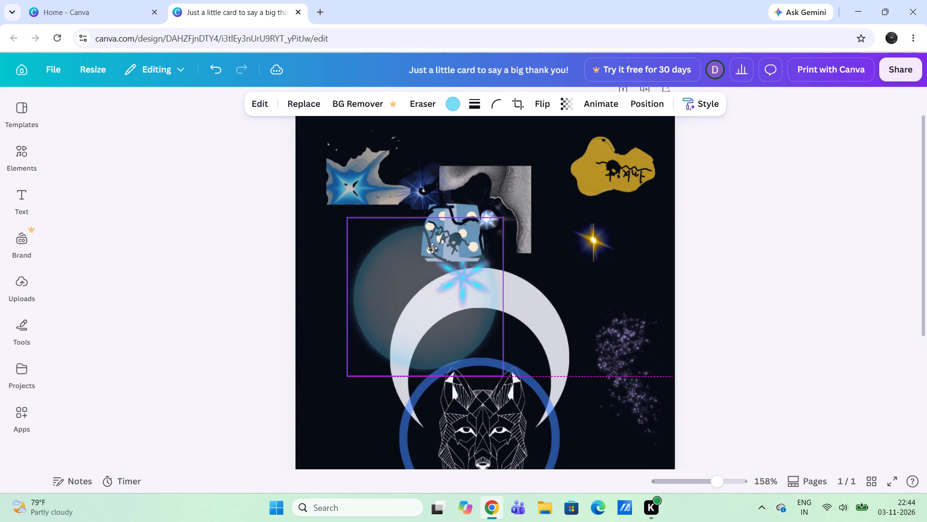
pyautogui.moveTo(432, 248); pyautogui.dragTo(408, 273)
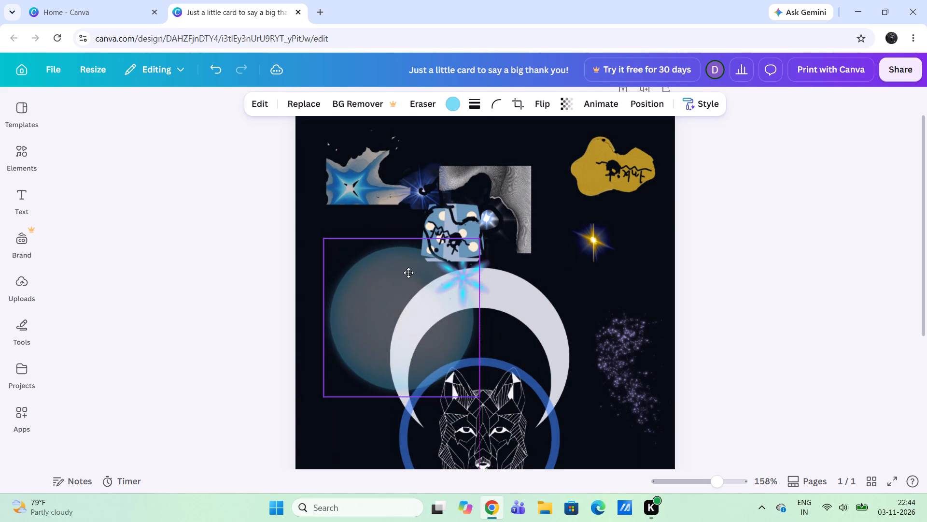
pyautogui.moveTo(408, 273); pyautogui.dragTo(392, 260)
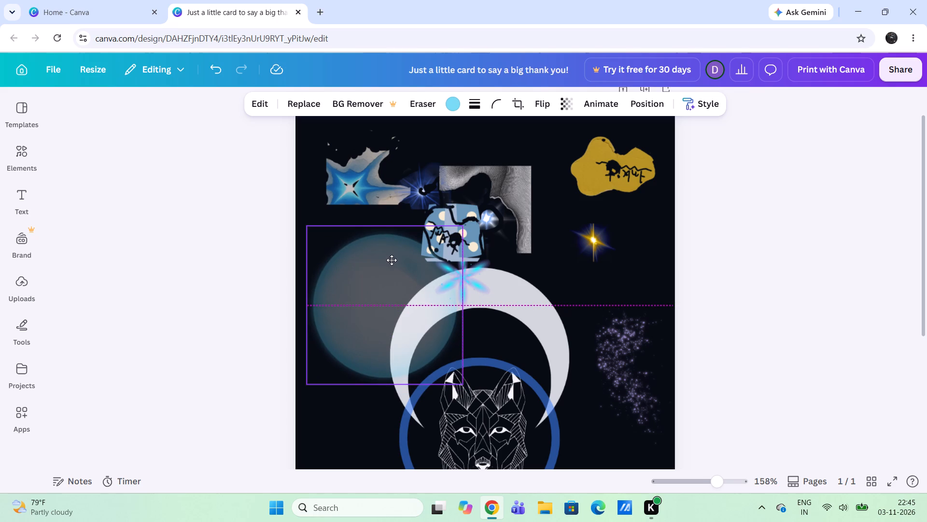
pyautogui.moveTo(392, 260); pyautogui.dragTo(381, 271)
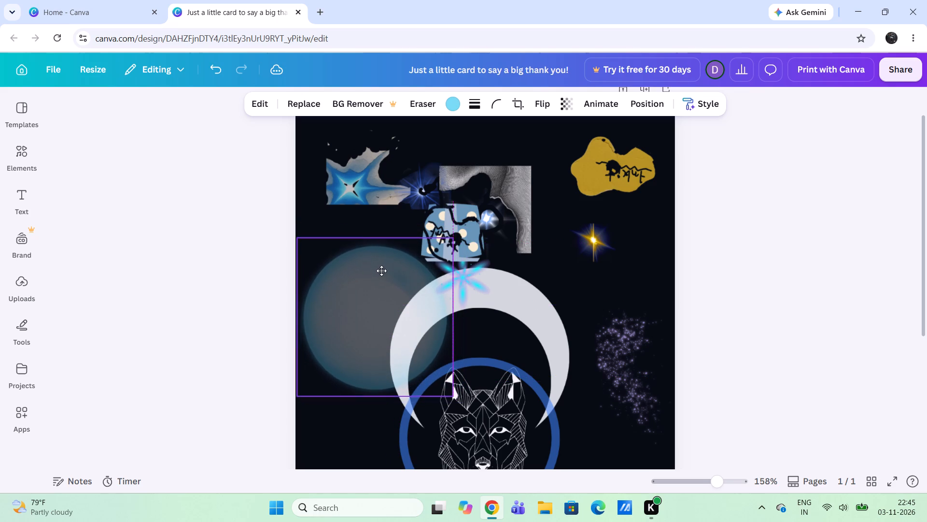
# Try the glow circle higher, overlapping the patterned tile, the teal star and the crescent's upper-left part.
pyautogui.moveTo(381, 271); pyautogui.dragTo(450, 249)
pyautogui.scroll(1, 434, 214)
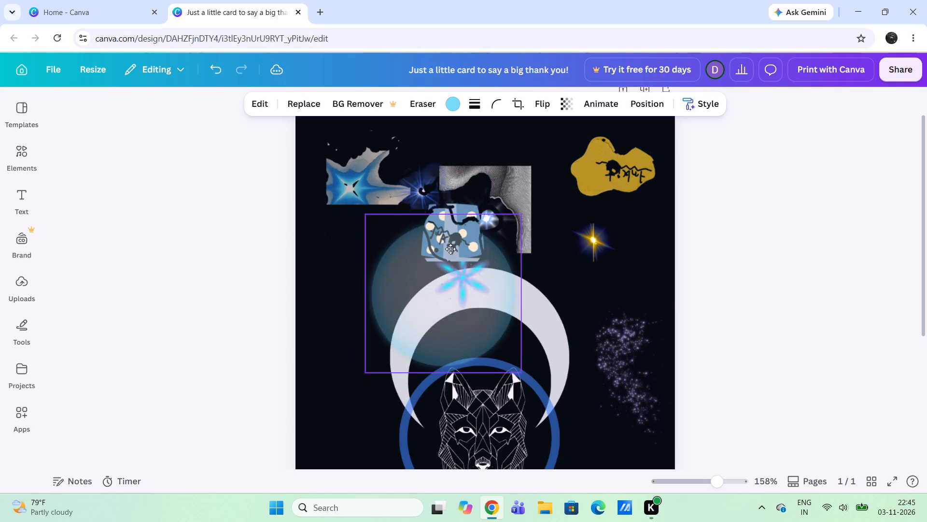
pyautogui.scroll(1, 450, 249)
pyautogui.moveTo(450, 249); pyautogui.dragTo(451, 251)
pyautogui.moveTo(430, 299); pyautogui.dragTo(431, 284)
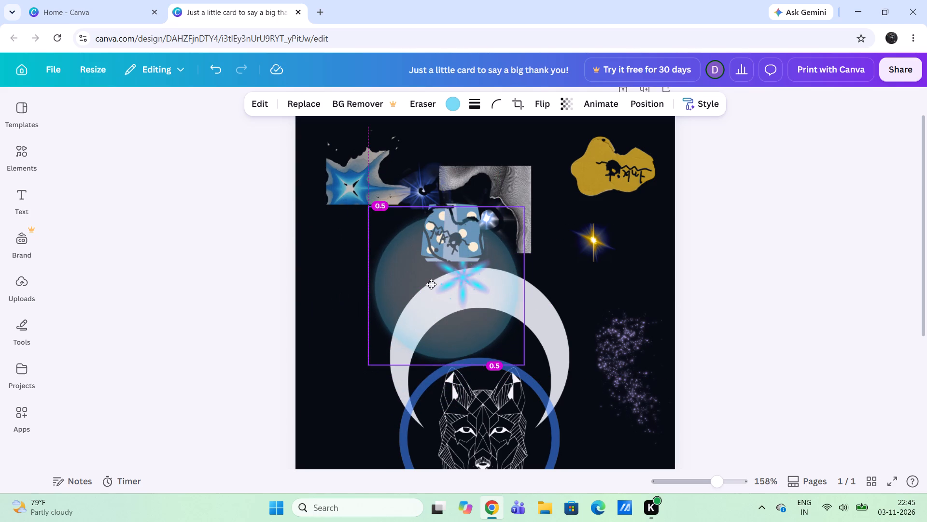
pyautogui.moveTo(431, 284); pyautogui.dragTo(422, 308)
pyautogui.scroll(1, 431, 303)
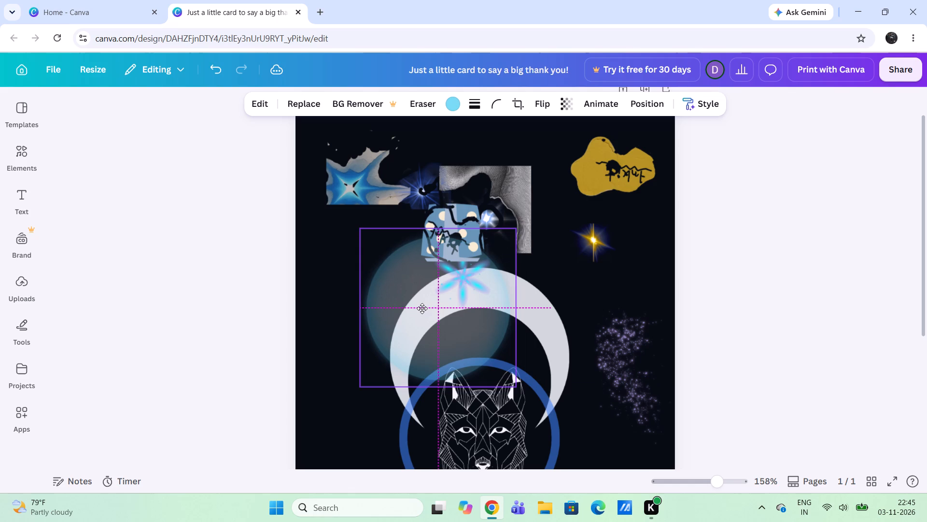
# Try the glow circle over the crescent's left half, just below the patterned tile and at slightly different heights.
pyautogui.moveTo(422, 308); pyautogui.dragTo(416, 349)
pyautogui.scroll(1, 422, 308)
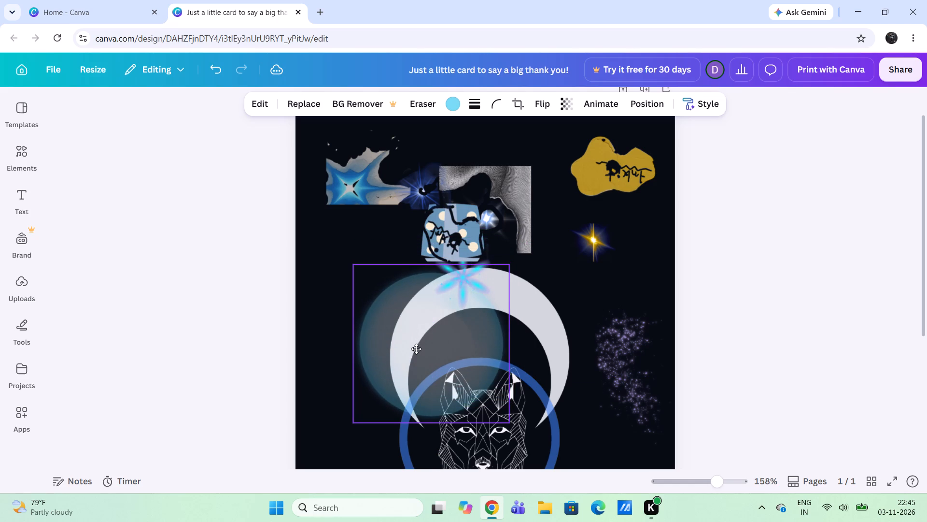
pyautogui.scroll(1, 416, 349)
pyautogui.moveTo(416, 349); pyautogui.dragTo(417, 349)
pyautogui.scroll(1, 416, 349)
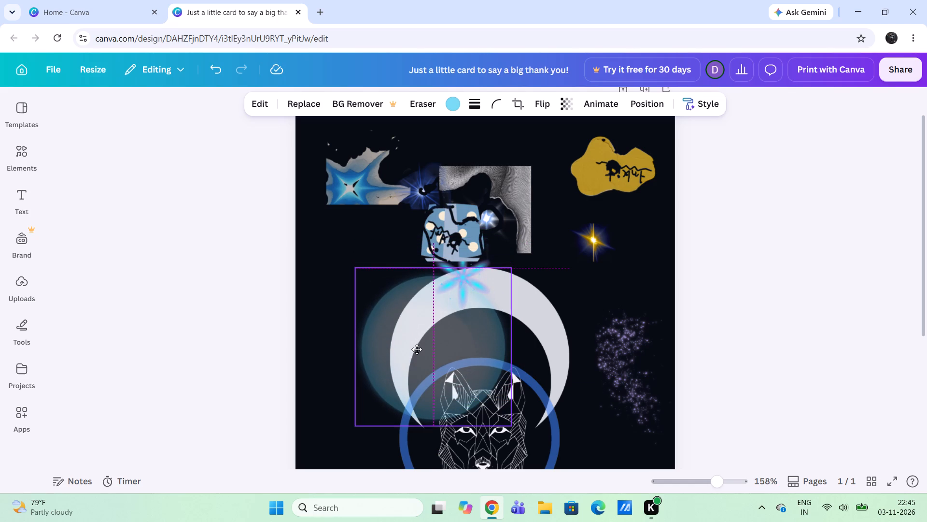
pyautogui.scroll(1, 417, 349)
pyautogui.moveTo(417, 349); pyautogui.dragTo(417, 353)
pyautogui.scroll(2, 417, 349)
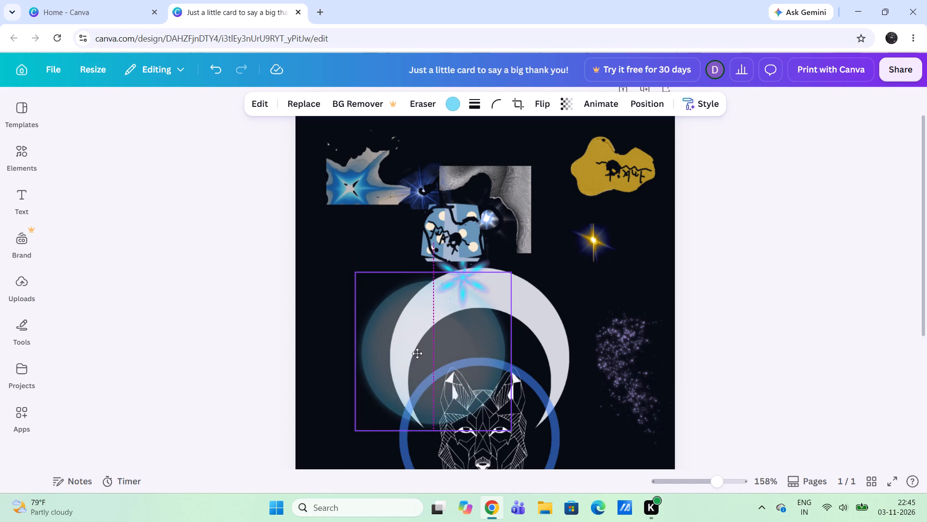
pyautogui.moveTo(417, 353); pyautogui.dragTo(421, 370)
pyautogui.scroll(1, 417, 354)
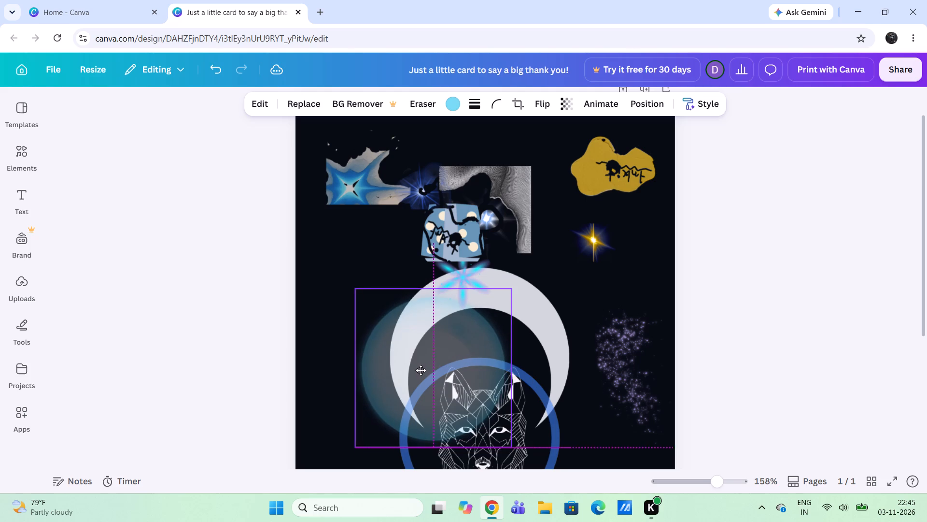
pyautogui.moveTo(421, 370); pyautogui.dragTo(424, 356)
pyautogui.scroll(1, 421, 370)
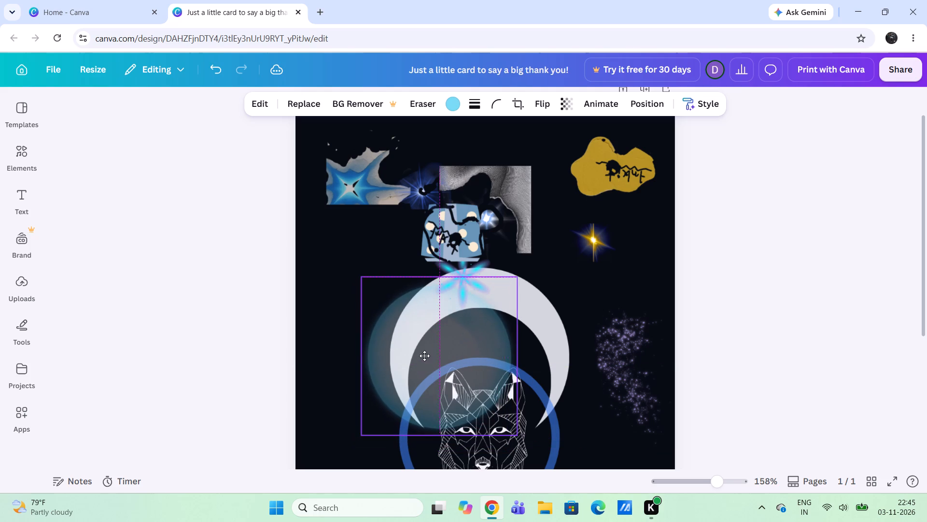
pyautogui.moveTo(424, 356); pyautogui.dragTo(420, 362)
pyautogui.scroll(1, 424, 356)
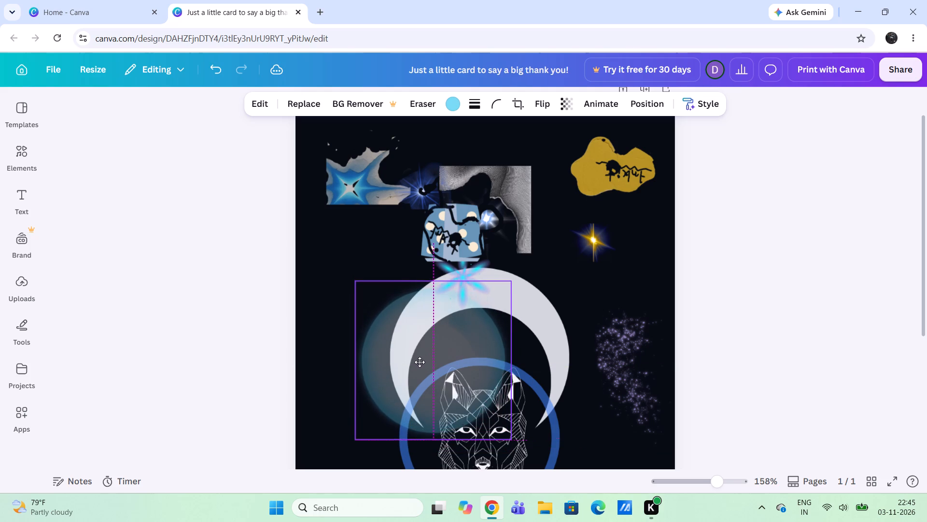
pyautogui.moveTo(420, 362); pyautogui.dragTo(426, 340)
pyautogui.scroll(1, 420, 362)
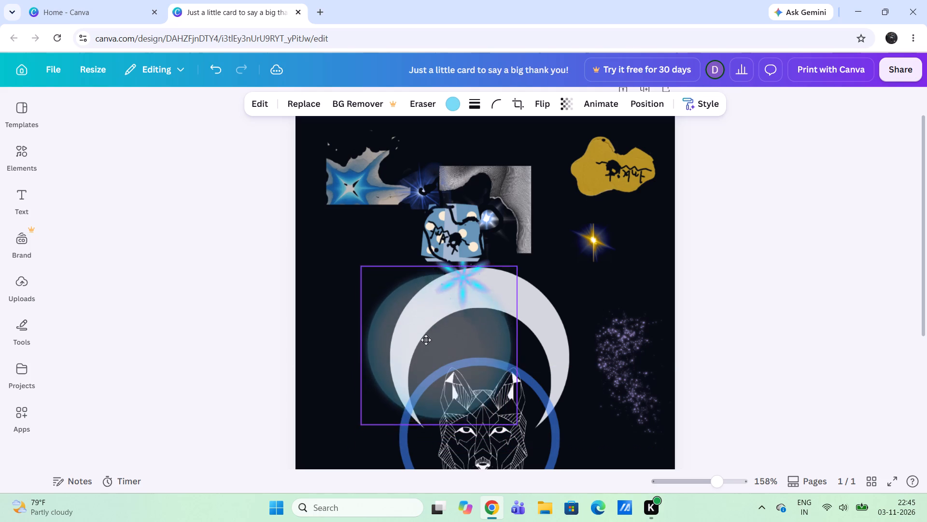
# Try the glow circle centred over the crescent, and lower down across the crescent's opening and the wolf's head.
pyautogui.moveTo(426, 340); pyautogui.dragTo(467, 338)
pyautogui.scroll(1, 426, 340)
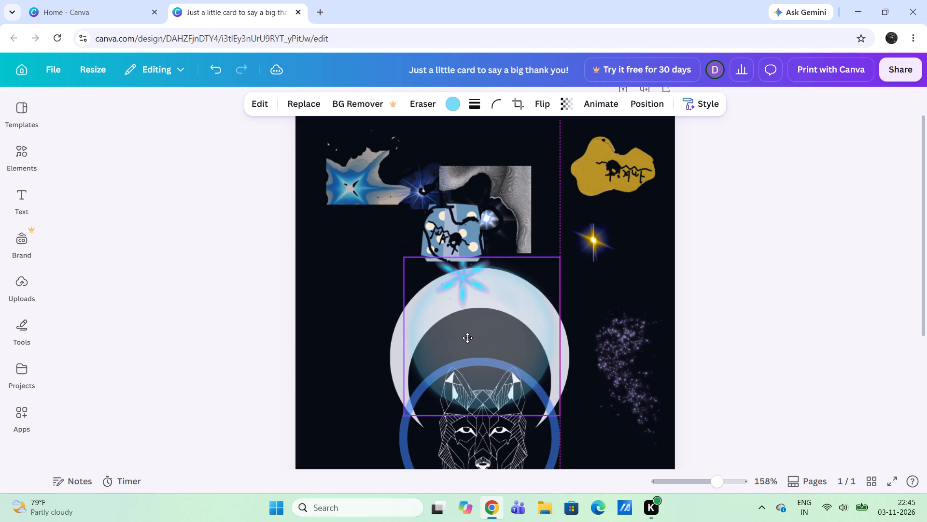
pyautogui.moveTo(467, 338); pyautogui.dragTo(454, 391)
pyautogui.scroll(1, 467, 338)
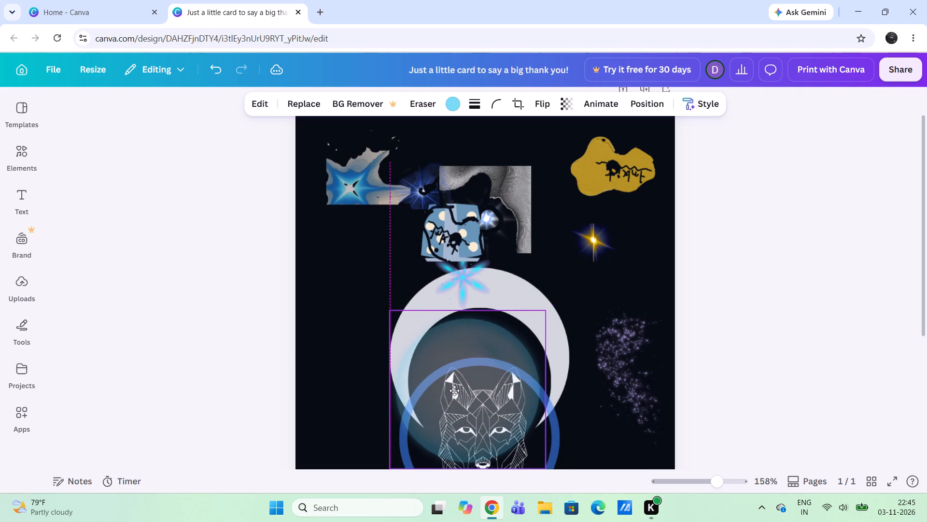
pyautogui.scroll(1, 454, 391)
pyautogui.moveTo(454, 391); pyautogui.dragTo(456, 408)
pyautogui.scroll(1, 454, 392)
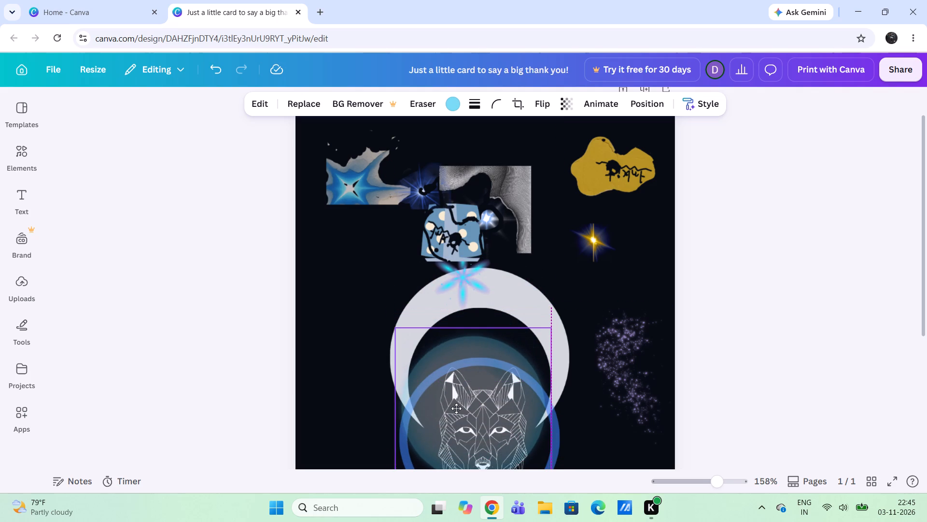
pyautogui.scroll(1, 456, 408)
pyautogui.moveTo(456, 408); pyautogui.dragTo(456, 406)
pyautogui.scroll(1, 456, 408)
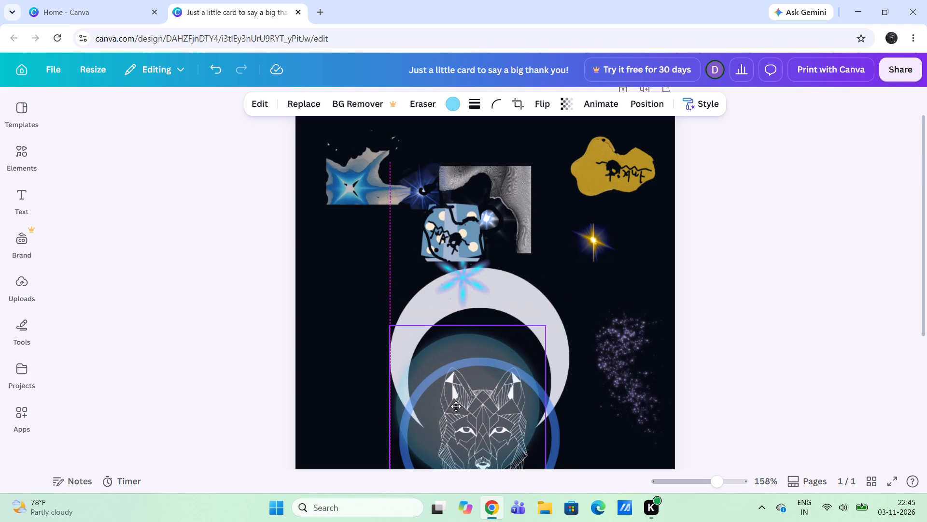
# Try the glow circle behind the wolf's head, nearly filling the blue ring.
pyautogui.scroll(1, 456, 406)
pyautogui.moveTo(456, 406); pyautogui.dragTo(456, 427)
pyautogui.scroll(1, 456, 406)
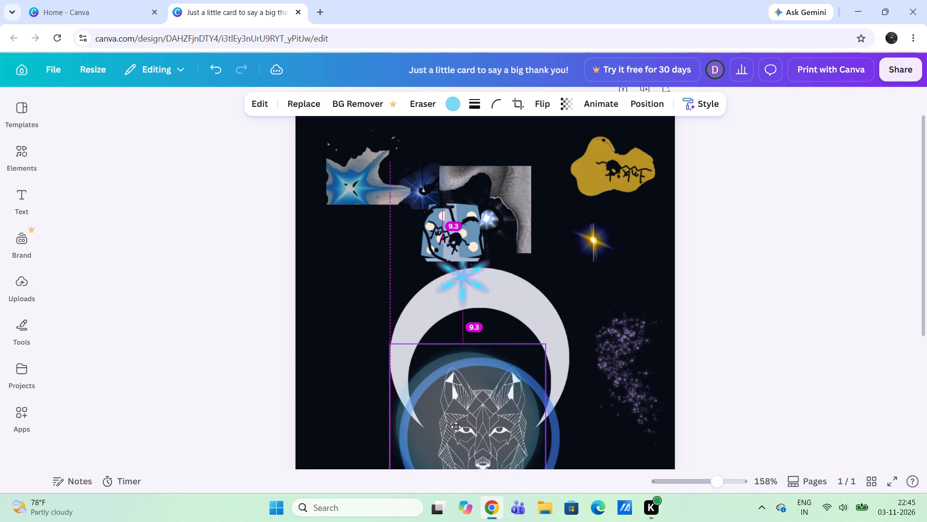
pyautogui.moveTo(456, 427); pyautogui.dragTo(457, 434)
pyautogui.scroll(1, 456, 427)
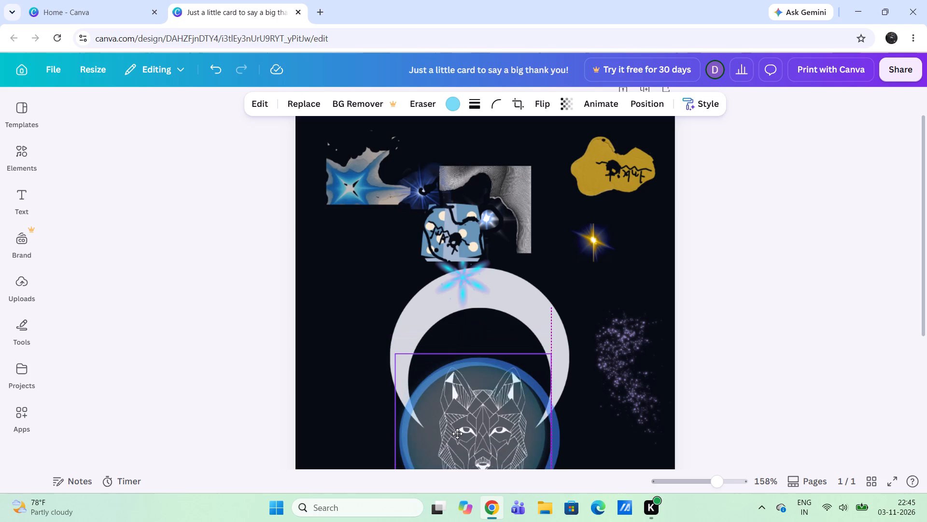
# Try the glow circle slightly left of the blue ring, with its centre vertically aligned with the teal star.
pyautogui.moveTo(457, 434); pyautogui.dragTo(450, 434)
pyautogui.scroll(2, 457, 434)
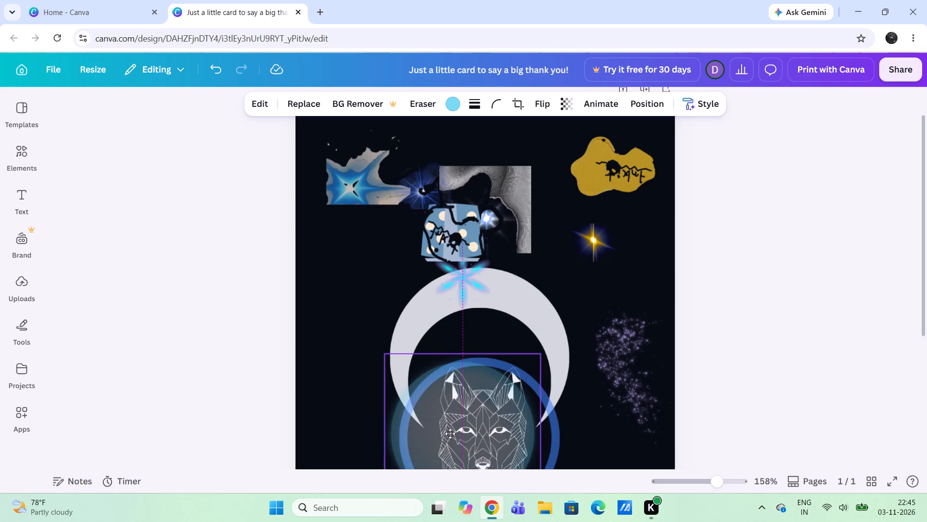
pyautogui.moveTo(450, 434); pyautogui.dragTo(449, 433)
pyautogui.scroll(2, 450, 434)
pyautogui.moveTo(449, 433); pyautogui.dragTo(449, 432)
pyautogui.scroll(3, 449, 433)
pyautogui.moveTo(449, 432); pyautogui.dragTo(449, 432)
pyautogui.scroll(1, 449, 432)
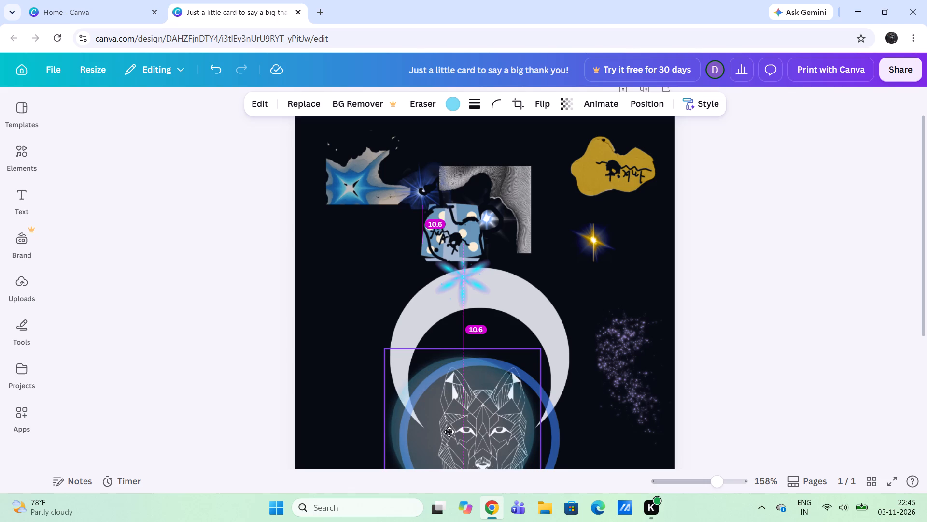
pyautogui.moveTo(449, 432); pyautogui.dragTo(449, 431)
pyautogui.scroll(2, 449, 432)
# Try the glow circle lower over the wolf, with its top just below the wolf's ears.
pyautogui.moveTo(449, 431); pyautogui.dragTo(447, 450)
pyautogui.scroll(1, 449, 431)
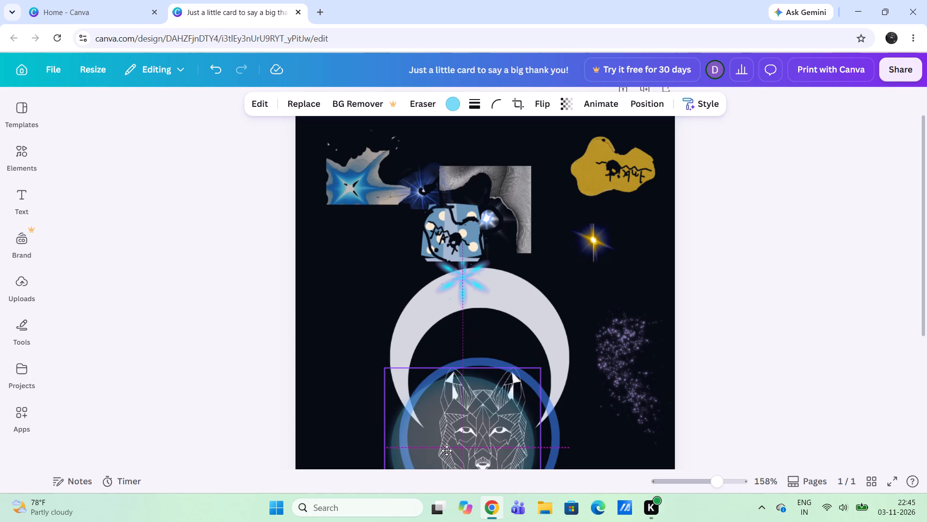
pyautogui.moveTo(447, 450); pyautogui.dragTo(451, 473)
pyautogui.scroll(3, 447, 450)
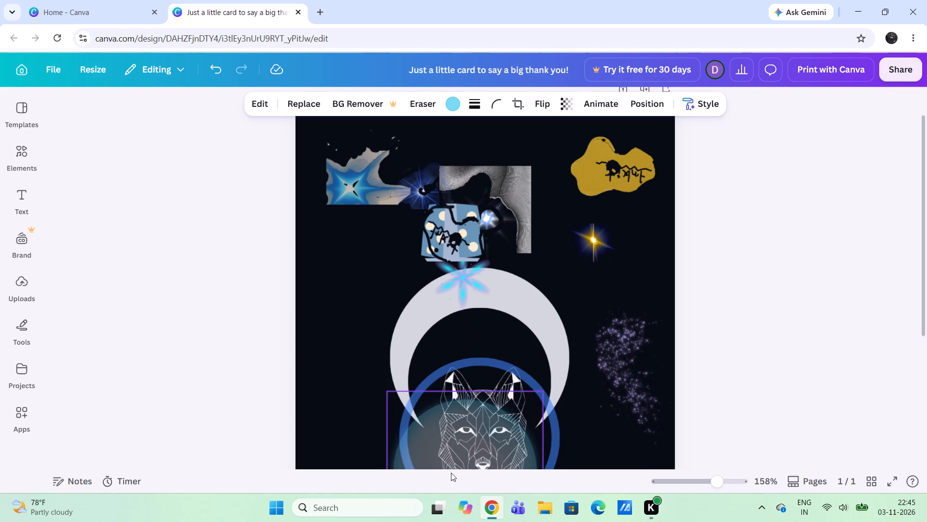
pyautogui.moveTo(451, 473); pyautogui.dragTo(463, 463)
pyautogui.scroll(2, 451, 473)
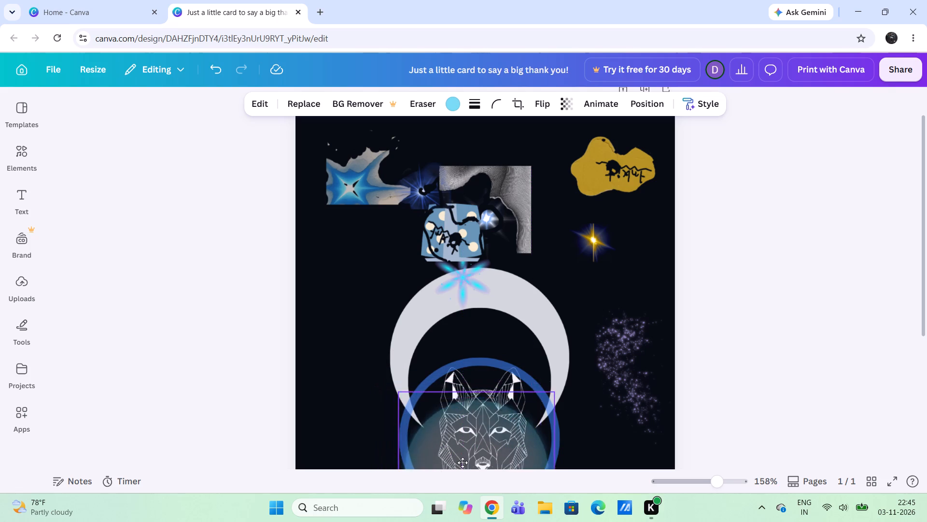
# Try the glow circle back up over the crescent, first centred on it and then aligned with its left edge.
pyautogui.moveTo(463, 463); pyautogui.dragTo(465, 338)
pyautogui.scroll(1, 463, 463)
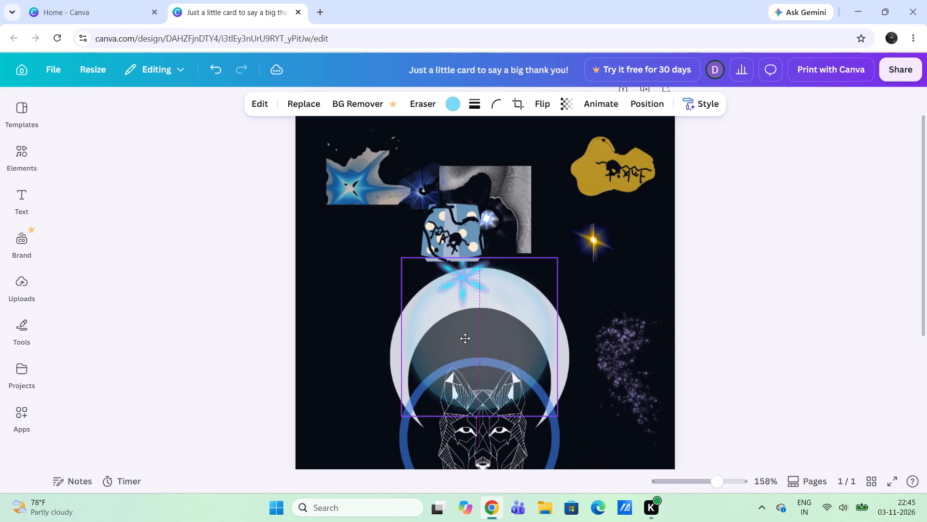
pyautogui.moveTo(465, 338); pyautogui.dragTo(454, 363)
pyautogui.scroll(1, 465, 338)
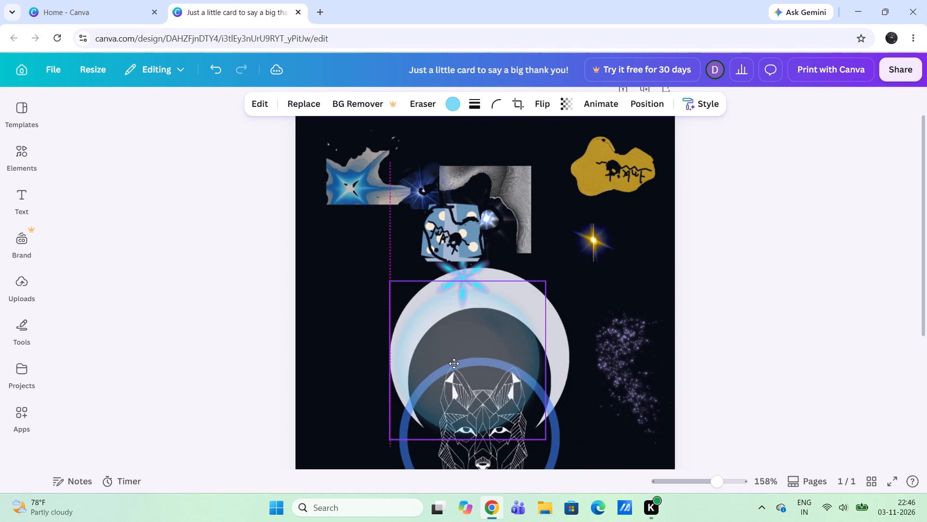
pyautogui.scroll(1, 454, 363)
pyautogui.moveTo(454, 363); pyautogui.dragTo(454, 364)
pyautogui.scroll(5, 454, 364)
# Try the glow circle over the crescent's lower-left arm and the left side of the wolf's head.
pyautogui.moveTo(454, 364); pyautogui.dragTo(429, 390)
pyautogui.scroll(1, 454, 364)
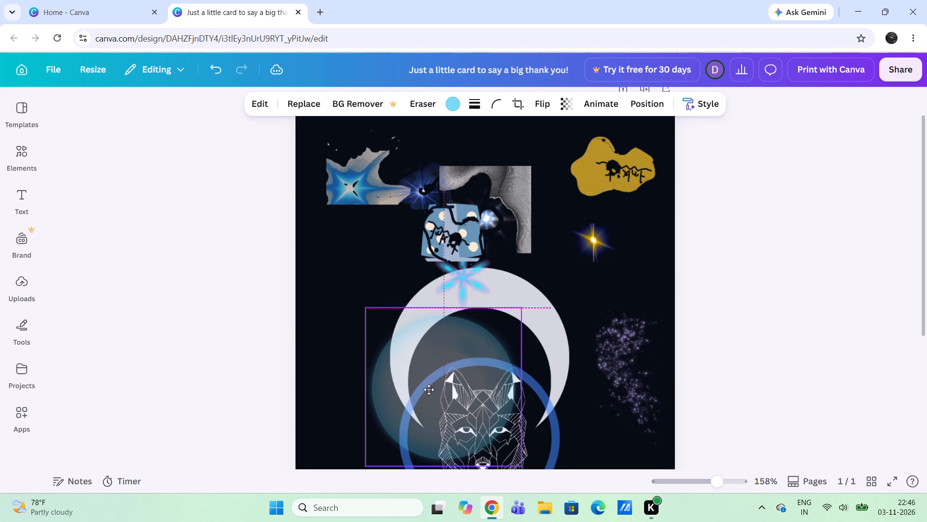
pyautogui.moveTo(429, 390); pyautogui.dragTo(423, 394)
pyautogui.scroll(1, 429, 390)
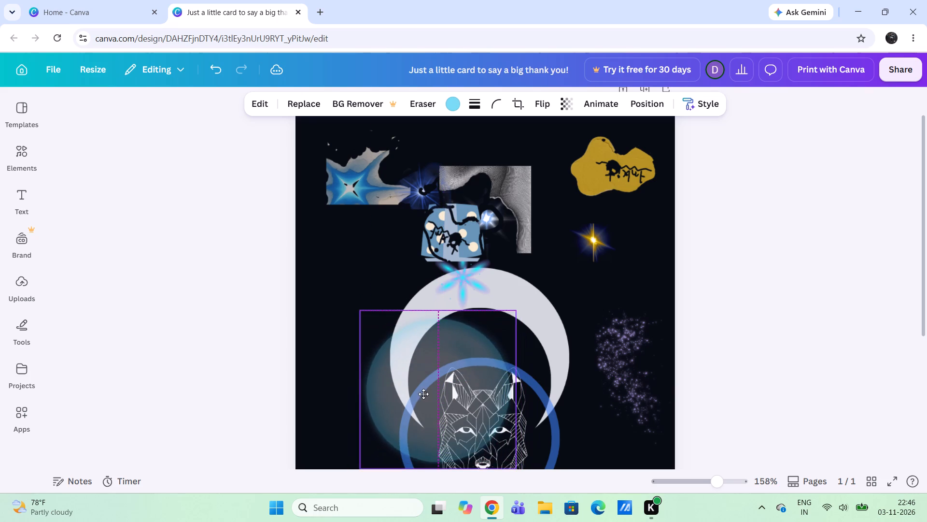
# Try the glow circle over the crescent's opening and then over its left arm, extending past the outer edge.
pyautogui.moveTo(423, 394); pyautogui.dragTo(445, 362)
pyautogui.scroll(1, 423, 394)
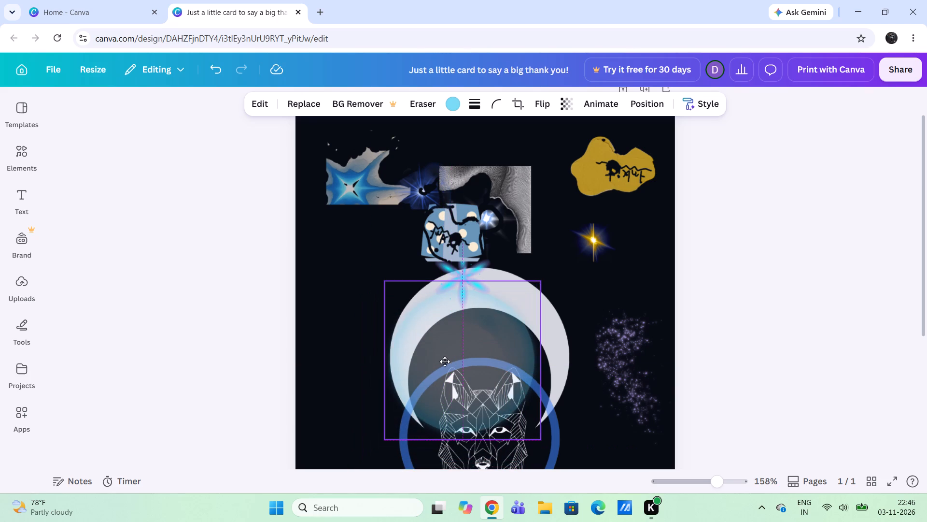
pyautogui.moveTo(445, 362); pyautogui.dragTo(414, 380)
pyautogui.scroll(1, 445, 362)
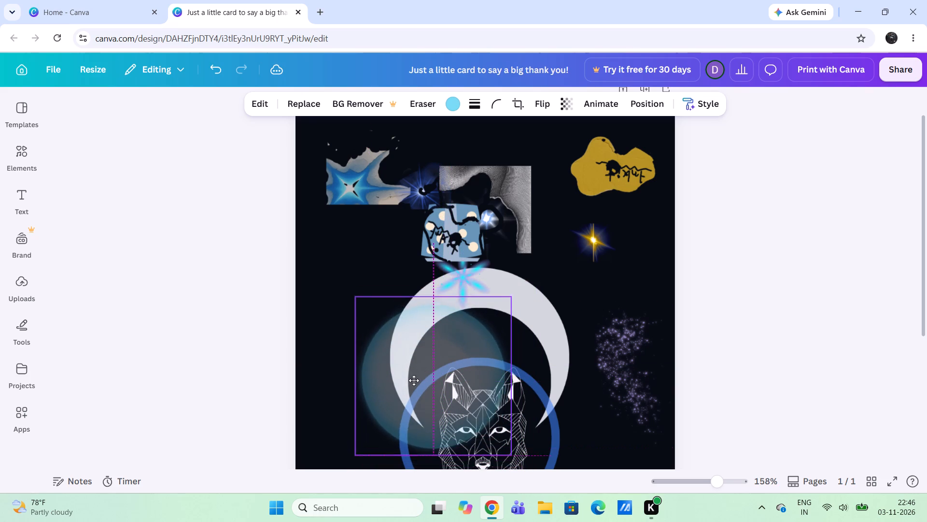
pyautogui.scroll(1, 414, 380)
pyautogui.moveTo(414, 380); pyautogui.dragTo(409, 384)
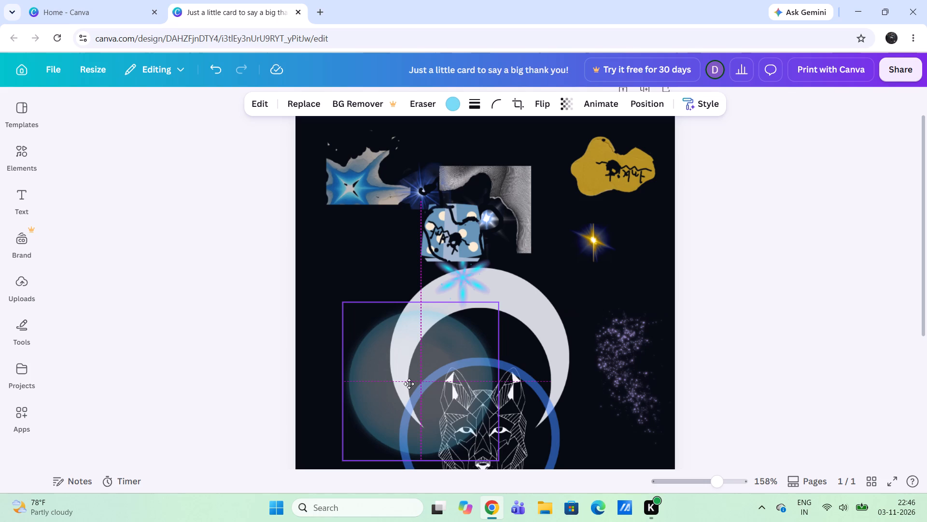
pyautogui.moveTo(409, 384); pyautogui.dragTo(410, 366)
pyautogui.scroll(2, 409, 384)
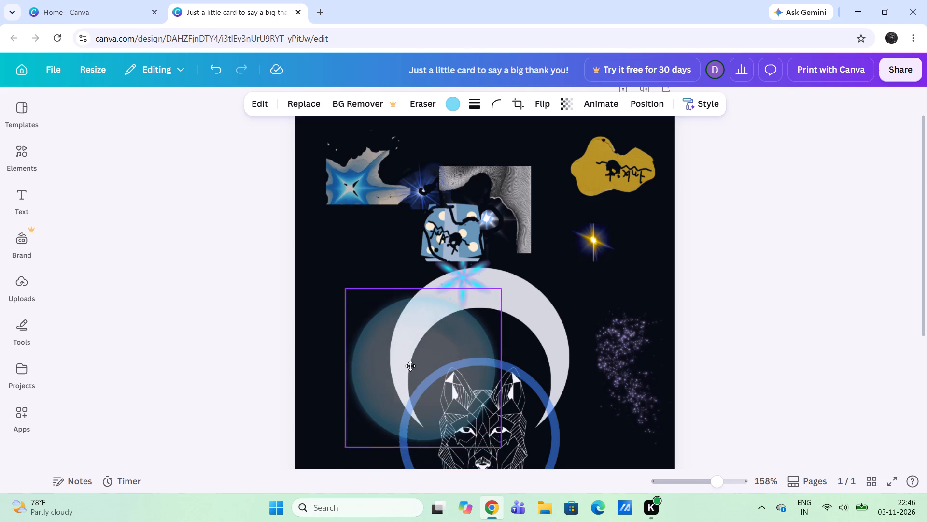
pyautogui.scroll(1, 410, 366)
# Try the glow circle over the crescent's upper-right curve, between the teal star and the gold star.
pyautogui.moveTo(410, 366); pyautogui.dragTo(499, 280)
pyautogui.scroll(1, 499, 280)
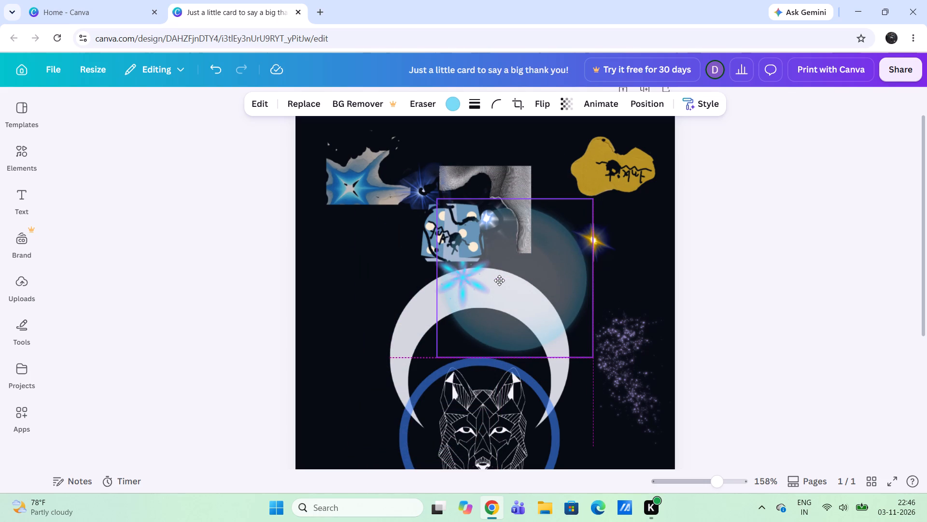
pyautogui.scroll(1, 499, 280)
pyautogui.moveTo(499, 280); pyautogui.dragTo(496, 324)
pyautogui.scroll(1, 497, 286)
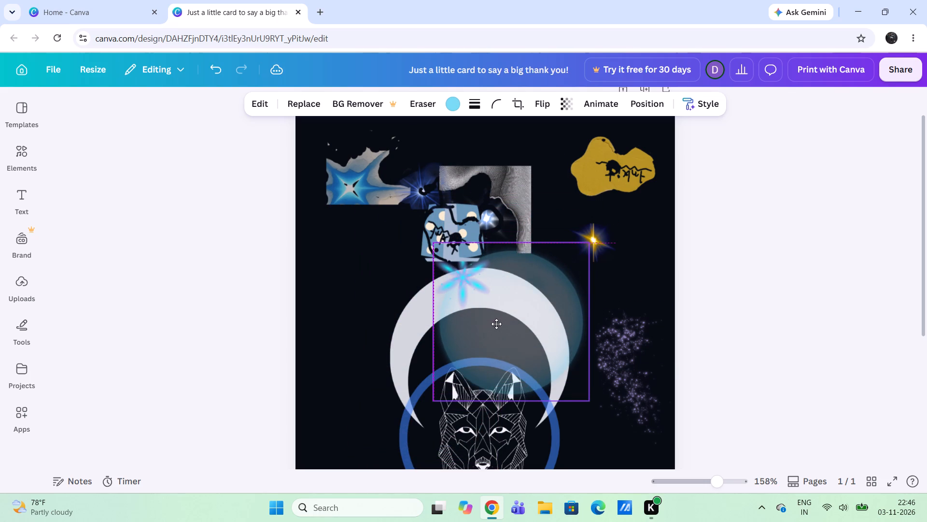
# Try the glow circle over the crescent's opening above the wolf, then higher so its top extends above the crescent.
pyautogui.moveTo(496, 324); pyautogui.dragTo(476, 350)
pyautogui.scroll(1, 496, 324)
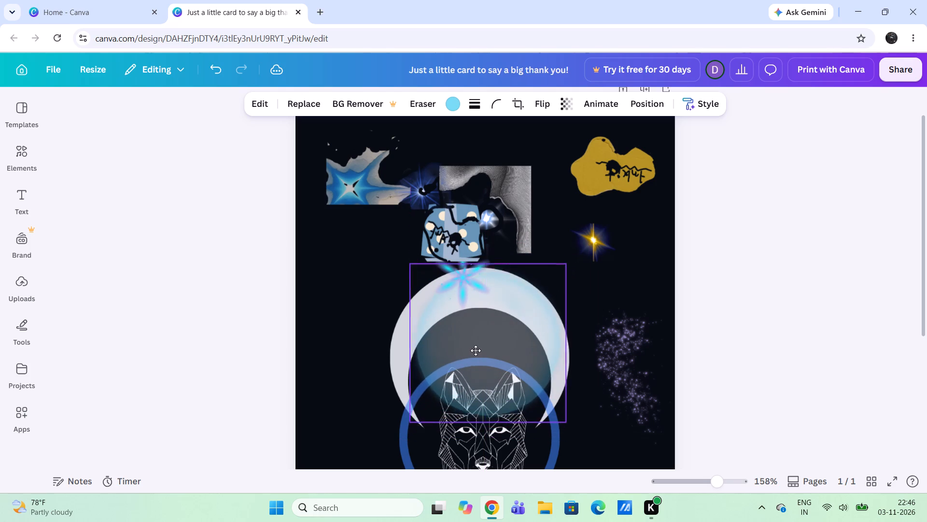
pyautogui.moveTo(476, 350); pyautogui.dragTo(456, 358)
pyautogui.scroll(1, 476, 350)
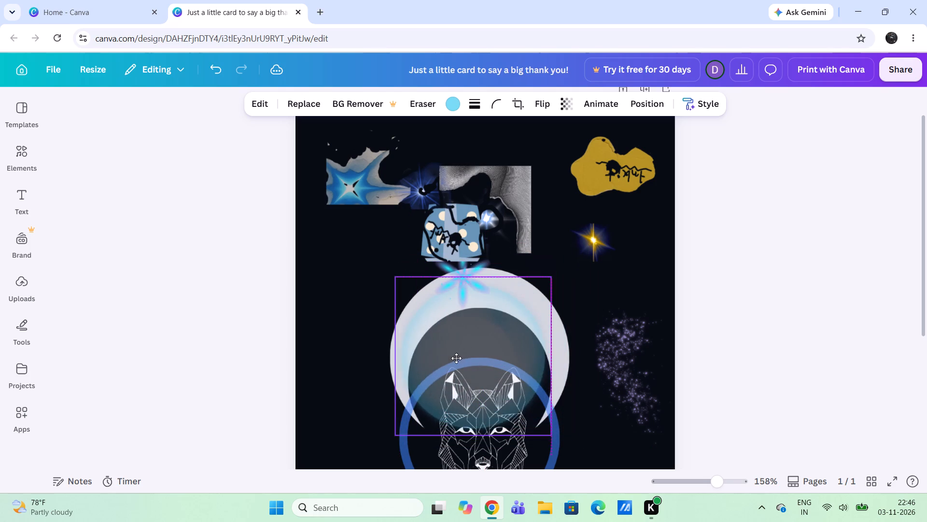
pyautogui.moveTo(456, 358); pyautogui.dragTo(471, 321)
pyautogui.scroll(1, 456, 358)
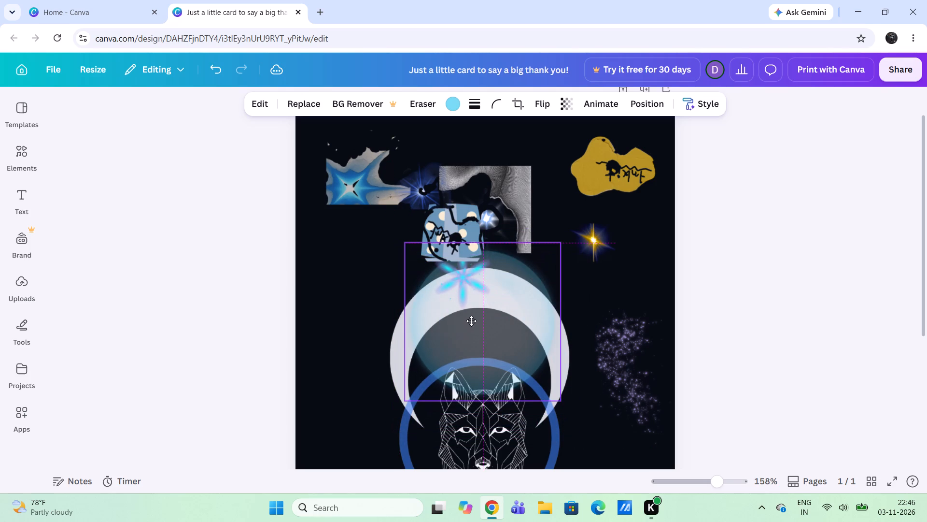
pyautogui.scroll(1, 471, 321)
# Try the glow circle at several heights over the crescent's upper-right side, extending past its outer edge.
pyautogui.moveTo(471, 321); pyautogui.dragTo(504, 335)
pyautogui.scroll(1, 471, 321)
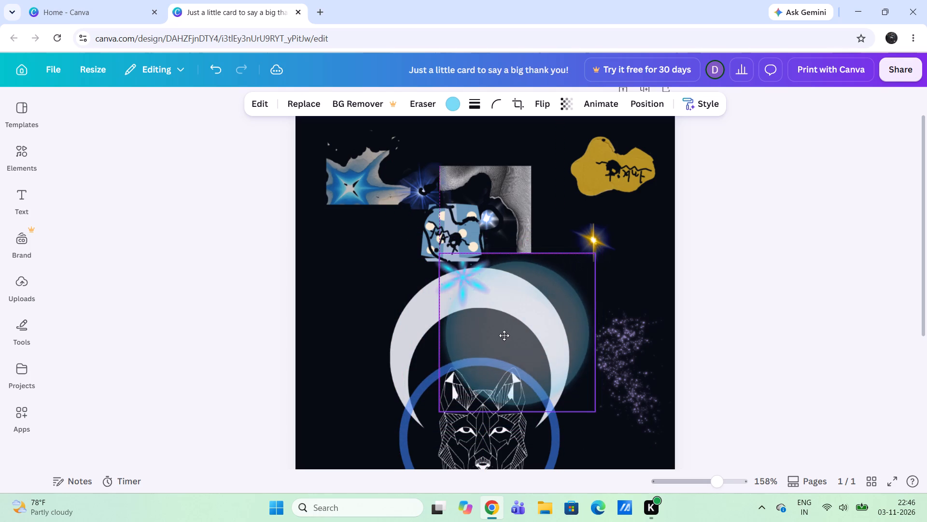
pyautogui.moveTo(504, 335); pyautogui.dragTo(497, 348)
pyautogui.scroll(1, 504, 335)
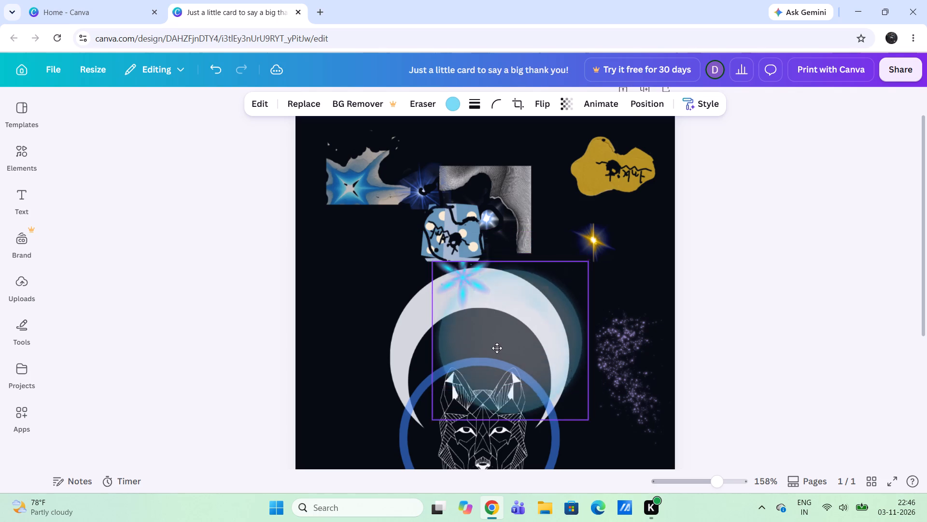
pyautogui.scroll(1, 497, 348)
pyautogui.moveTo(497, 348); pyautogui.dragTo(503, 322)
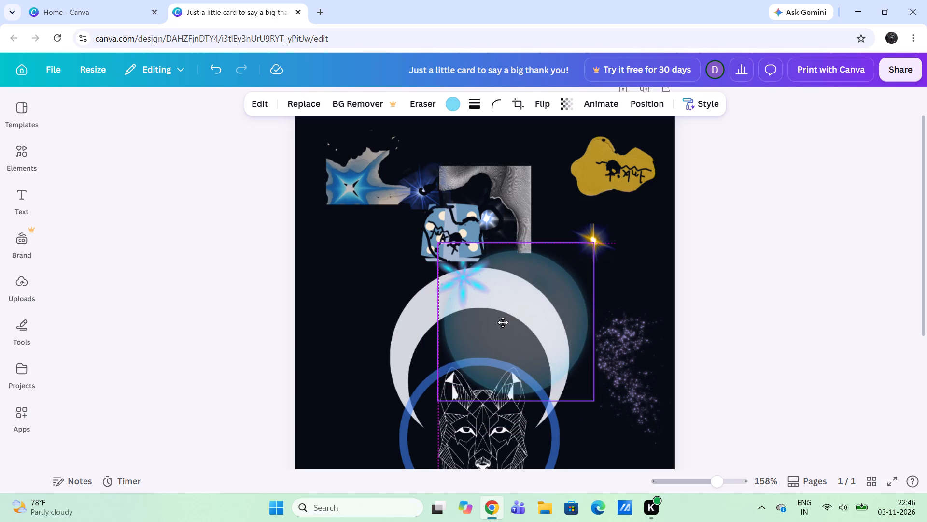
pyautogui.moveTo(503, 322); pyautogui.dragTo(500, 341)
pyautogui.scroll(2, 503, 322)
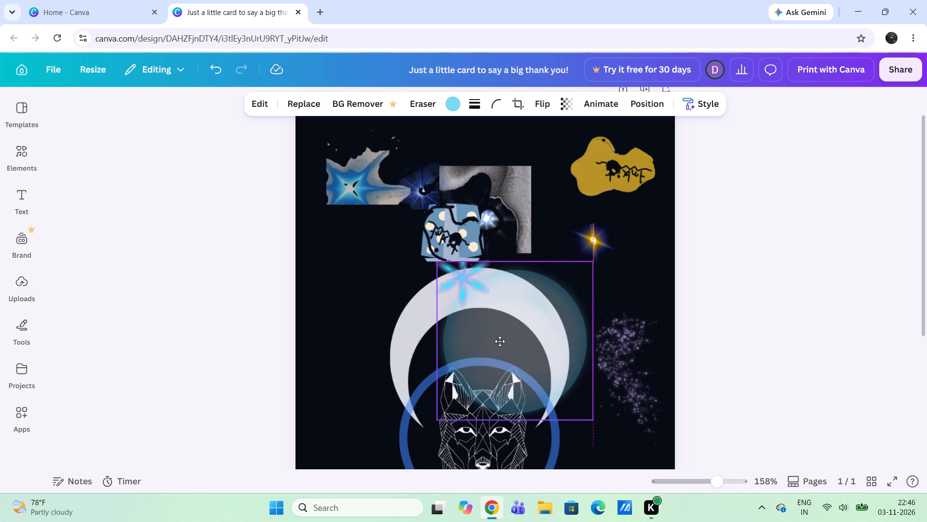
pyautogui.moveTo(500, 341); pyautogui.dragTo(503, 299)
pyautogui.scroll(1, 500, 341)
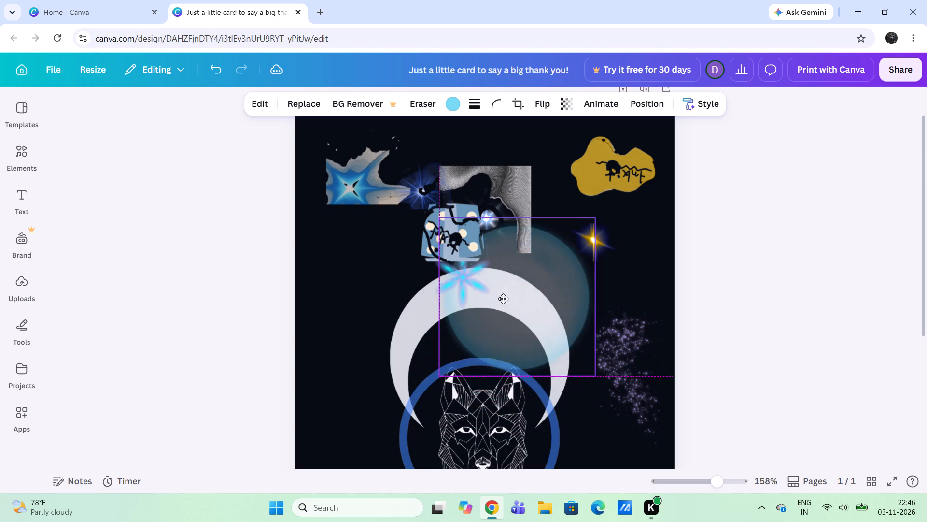
# Place the glow circle over the crescent's opening, its frame's left edge flush with the crescent's outer left edge.
pyautogui.moveTo(503, 299); pyautogui.dragTo(453, 366)
pyautogui.scroll(1, 503, 299)
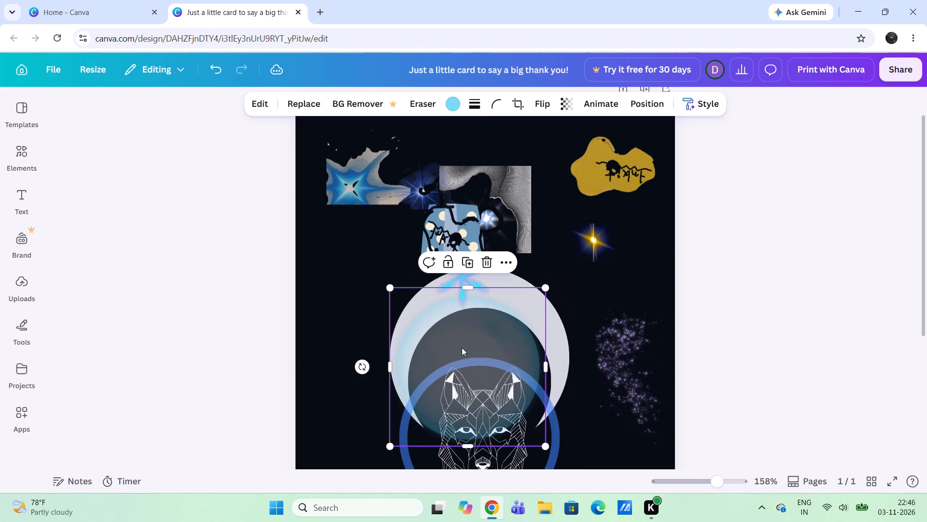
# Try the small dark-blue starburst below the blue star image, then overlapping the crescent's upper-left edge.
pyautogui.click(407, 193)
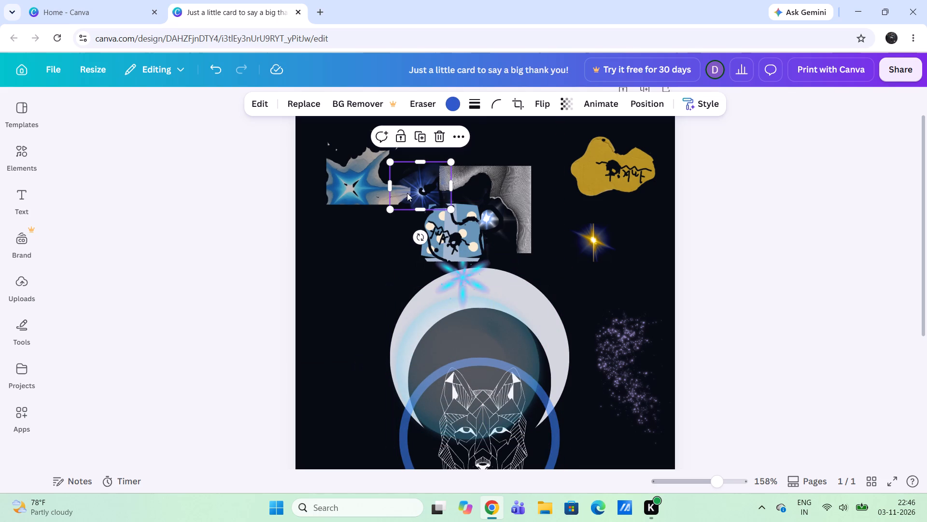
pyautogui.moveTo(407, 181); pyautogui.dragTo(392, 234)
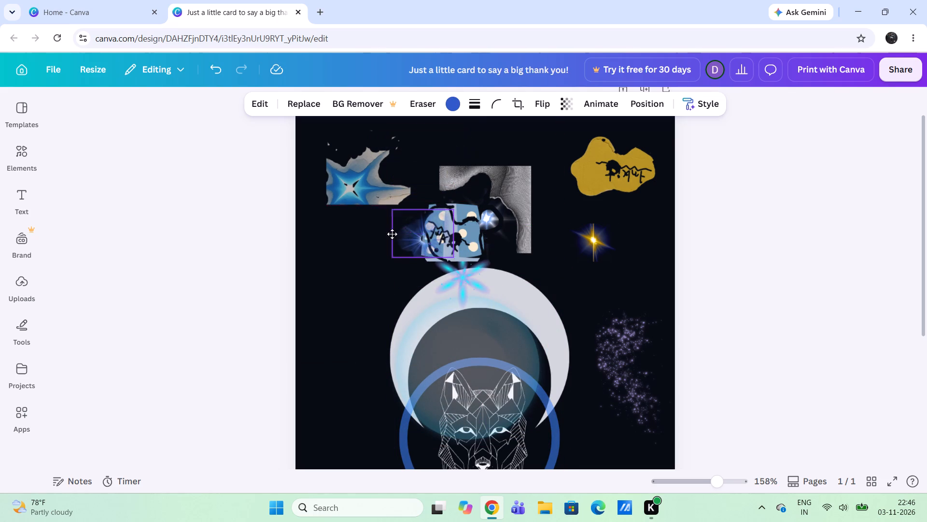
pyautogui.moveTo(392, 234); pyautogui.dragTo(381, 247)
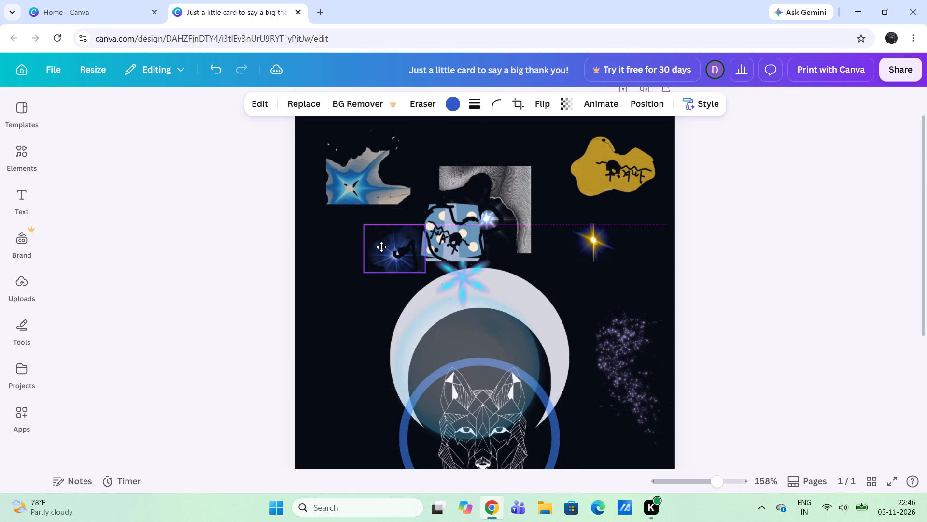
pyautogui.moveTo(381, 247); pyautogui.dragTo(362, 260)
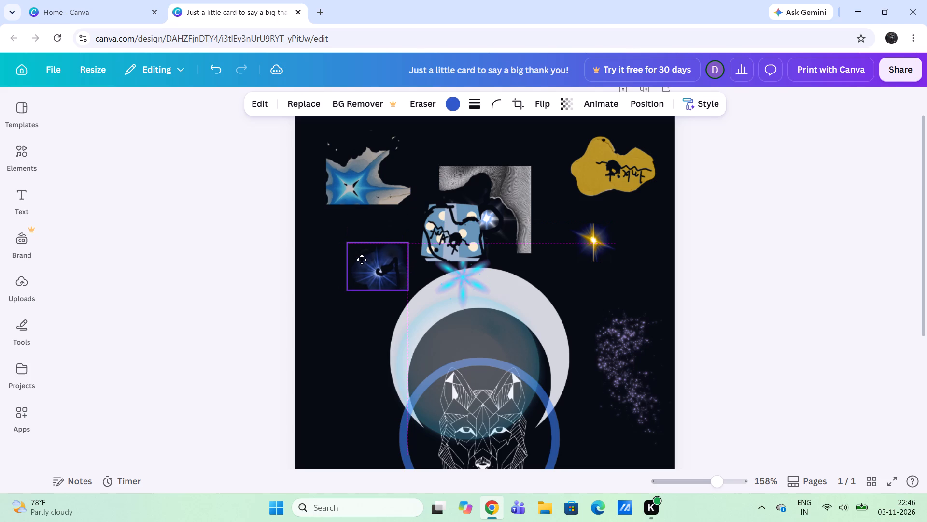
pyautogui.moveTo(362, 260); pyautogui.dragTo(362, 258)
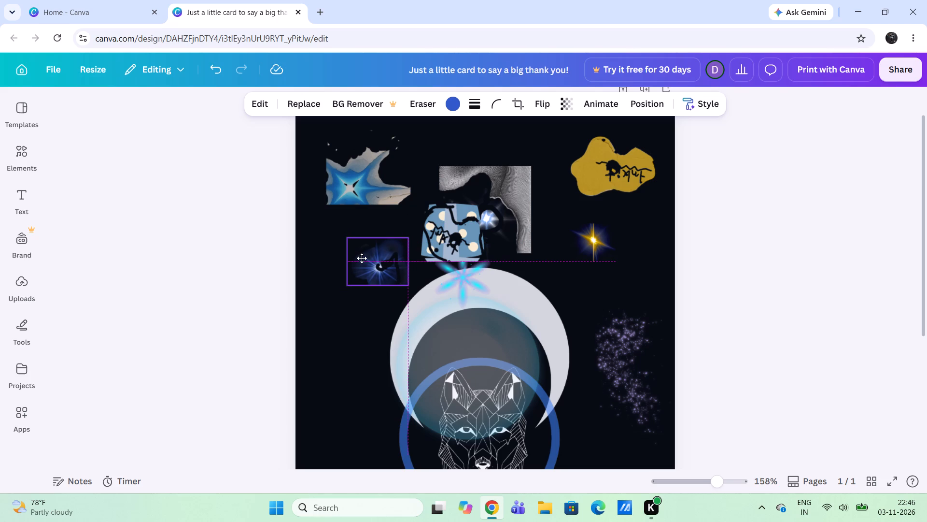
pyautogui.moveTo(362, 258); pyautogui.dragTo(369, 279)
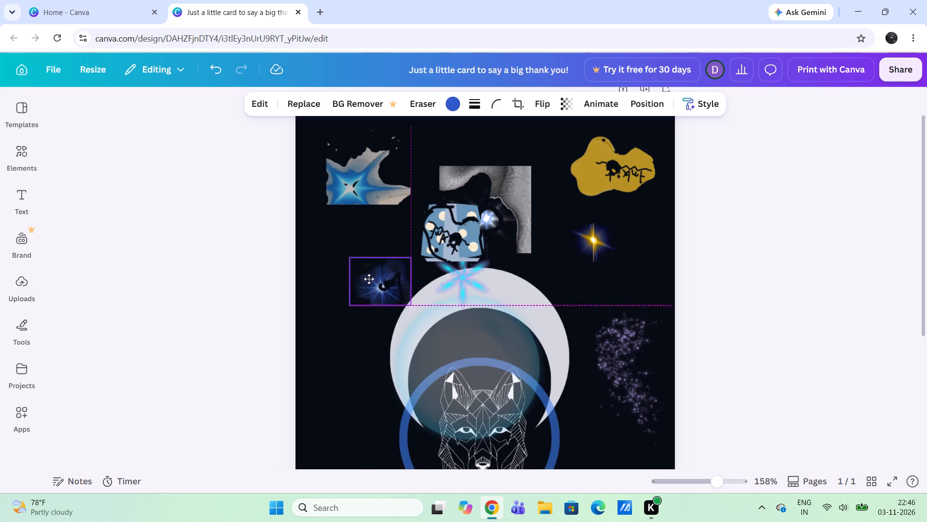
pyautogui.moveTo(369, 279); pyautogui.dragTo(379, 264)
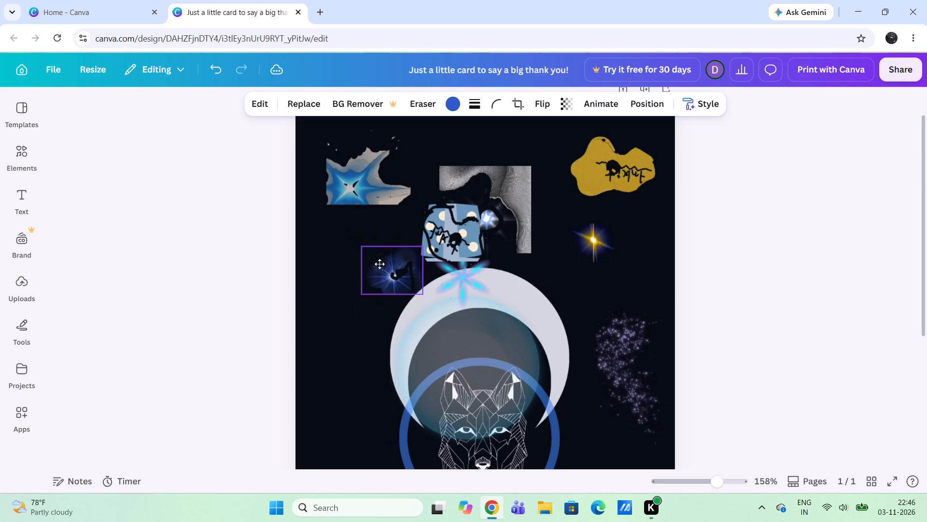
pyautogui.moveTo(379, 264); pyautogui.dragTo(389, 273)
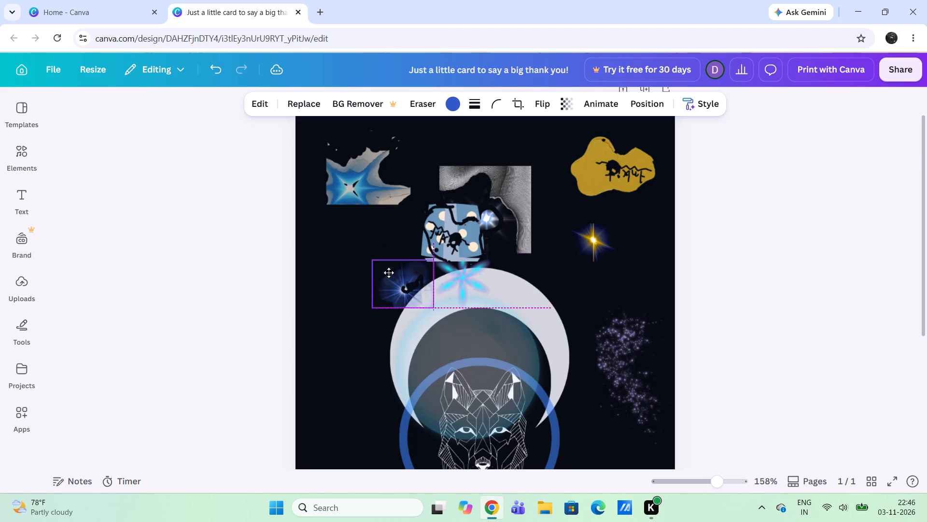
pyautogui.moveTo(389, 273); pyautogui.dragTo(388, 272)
# Rotate the dark-blue starburst clockwise to slightly past 90°.
pyautogui.moveTo(400, 332); pyautogui.dragTo(351, 322)
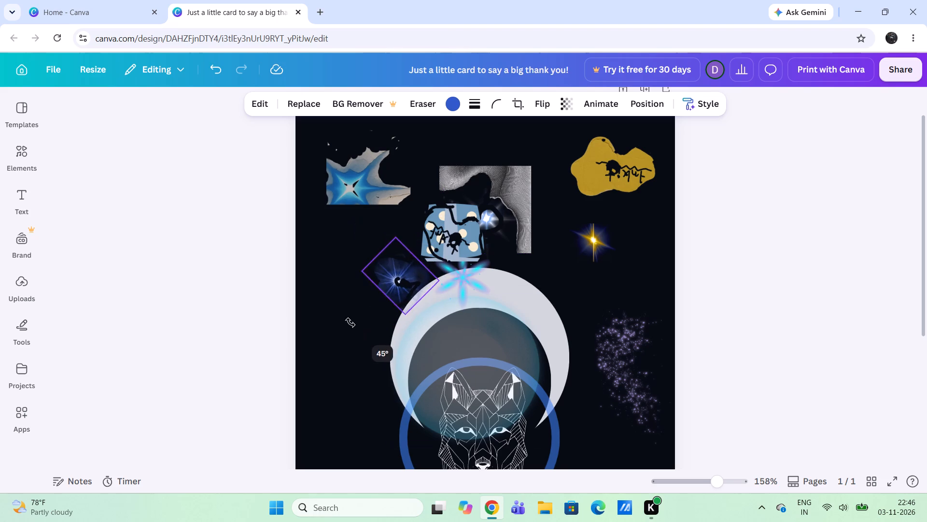
pyautogui.moveTo(351, 322); pyautogui.dragTo(317, 274)
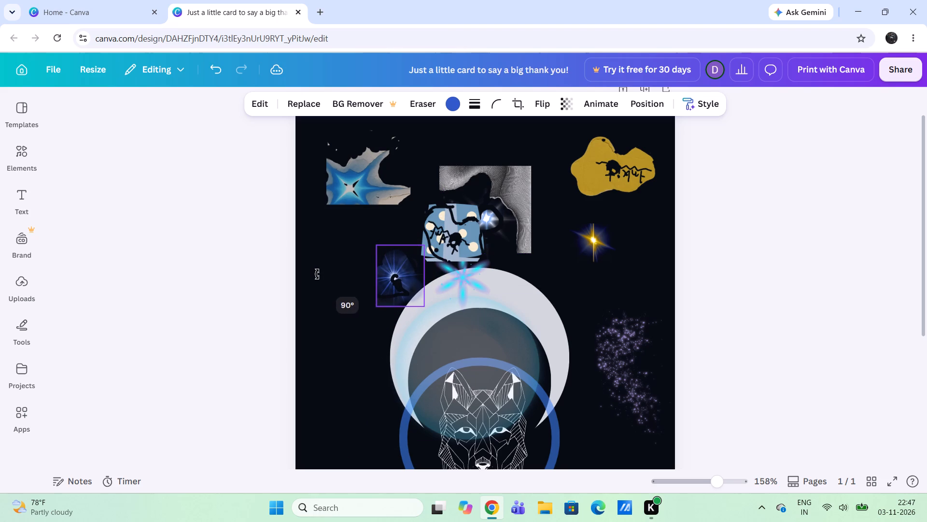
pyautogui.moveTo(317, 274); pyautogui.dragTo(318, 271)
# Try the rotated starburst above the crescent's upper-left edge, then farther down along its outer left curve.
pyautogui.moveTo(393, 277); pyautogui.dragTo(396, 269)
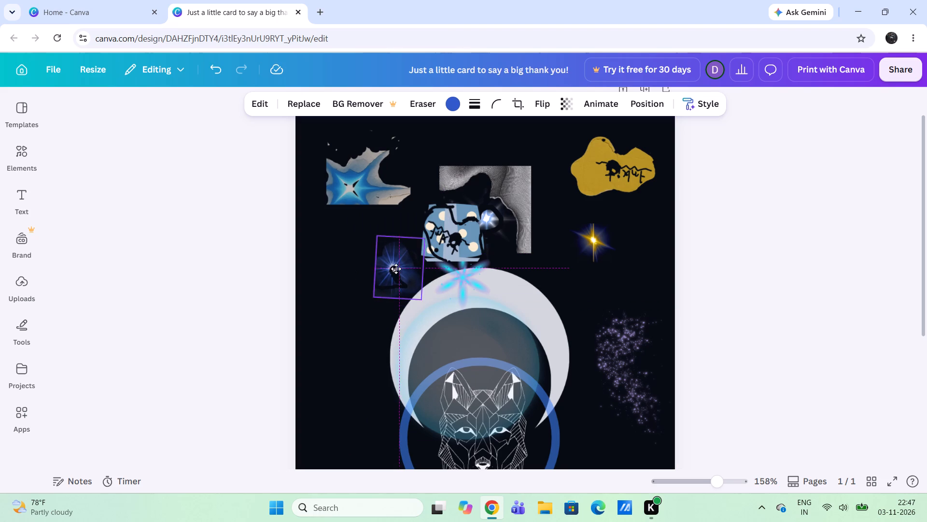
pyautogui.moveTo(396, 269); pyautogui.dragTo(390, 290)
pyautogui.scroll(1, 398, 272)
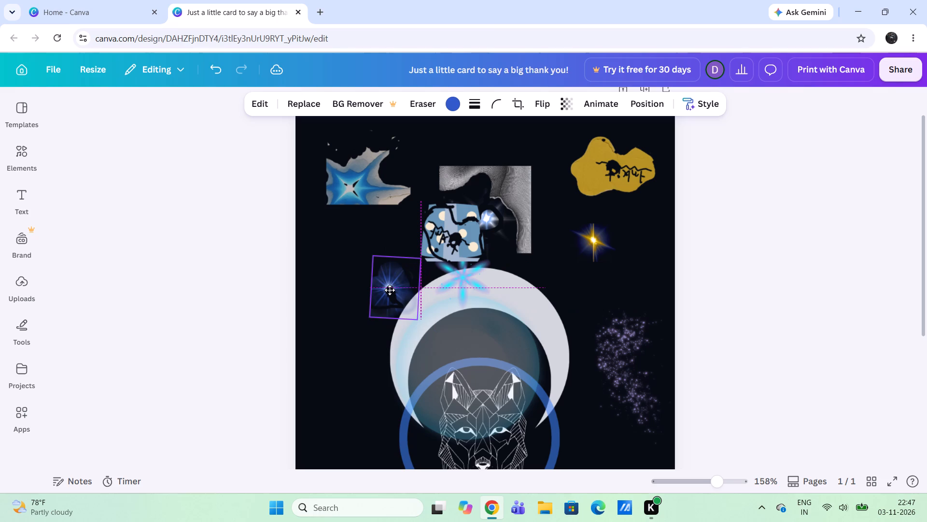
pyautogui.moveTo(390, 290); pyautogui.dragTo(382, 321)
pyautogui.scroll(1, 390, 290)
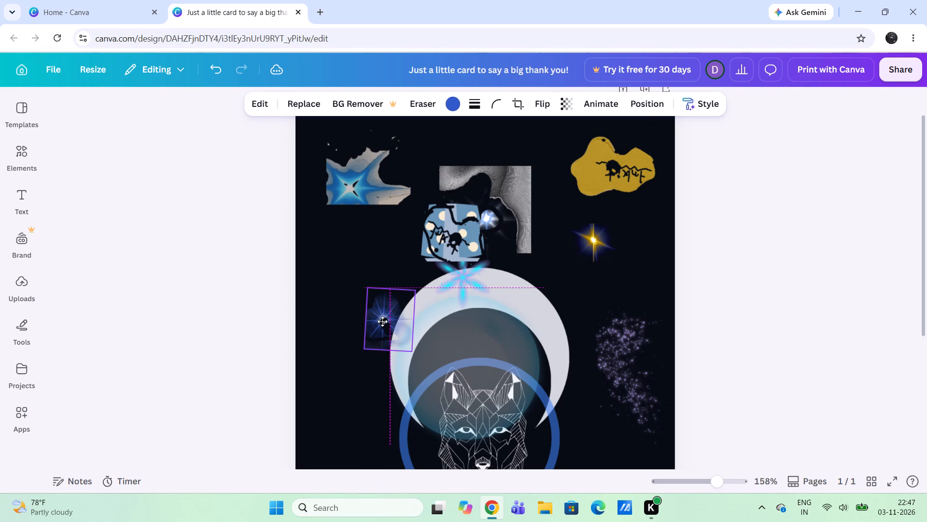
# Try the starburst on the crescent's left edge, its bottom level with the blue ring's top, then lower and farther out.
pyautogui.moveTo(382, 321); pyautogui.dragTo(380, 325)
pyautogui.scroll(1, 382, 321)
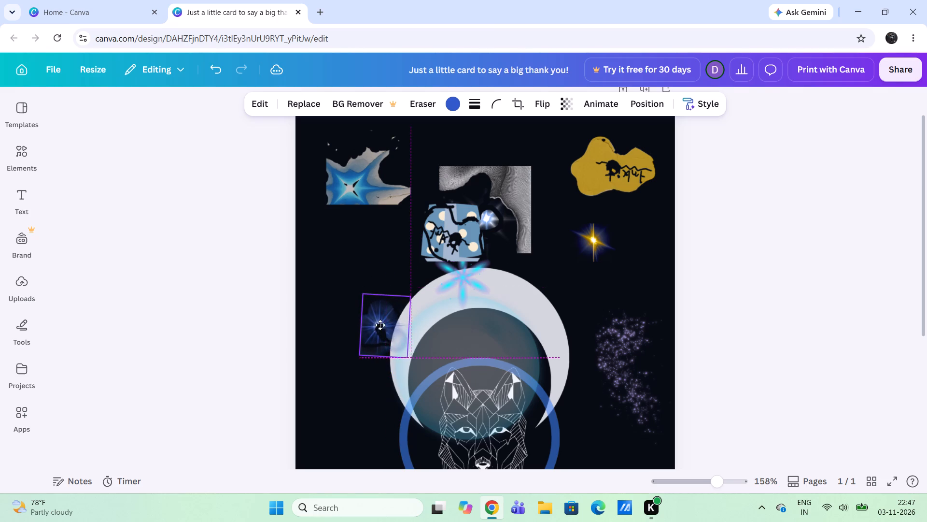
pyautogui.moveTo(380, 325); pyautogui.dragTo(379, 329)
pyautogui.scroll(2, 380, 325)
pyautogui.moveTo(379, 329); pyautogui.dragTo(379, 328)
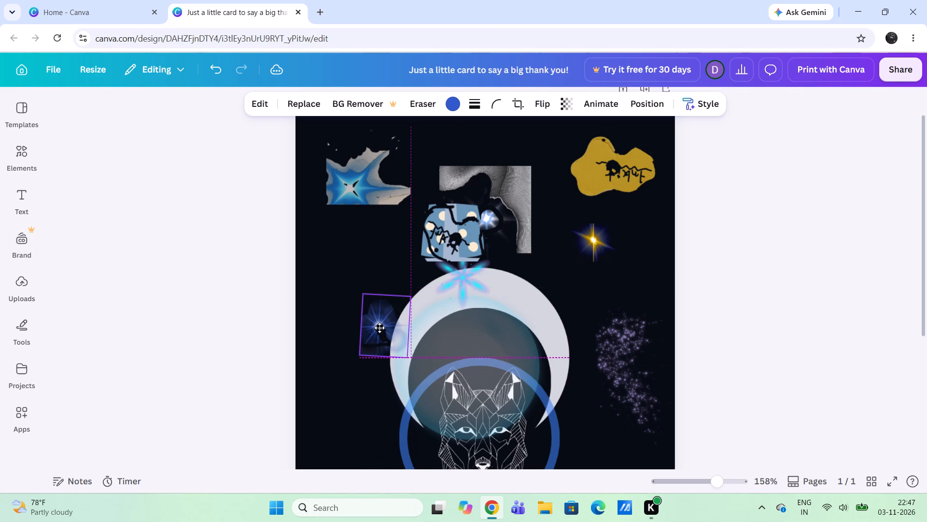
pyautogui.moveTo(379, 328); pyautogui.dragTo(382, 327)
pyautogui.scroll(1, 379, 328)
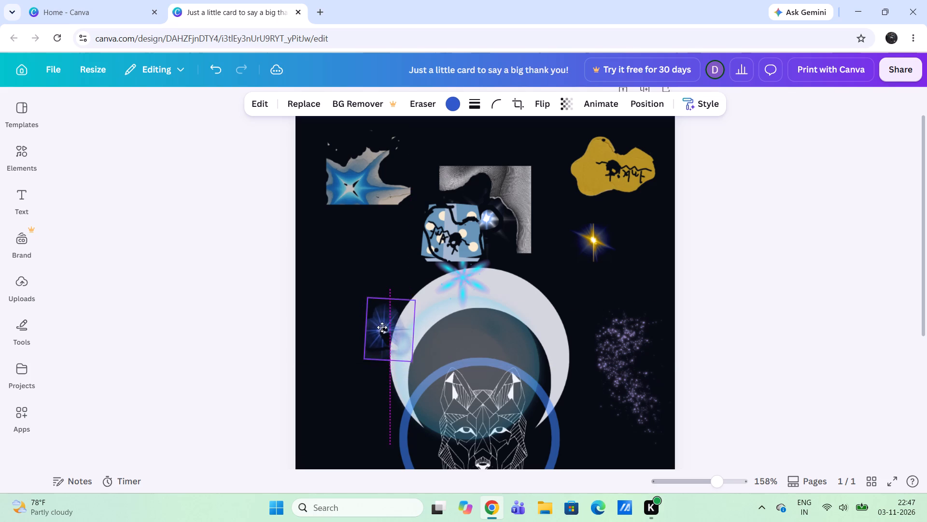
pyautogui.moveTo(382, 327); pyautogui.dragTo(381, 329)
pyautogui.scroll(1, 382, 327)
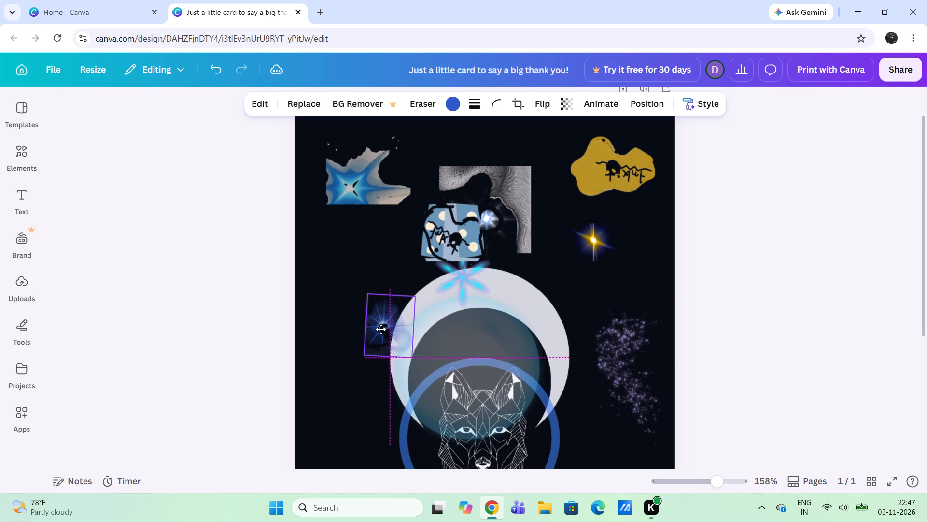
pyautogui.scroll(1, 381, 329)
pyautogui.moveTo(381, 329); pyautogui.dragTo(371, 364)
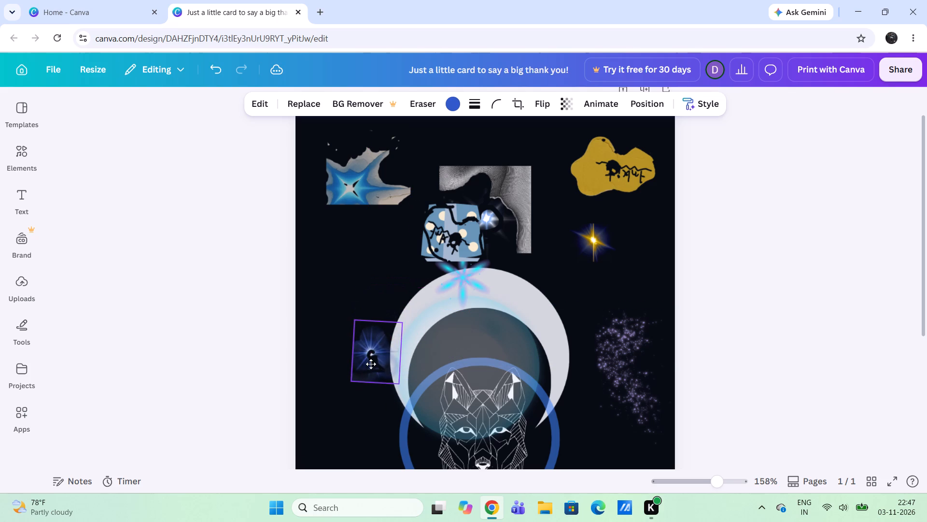
# Move the rotated dark-blue starburst from outside the crescent to beside the wolf's left ear, just inside the blue ring.
pyautogui.moveTo(371, 364); pyautogui.dragTo(476, 328)
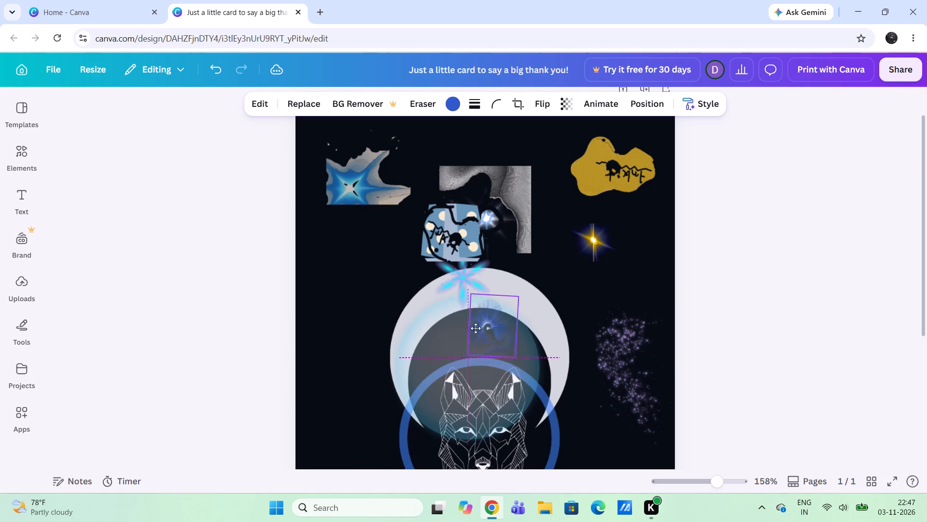
pyautogui.moveTo(476, 328); pyautogui.dragTo(407, 351)
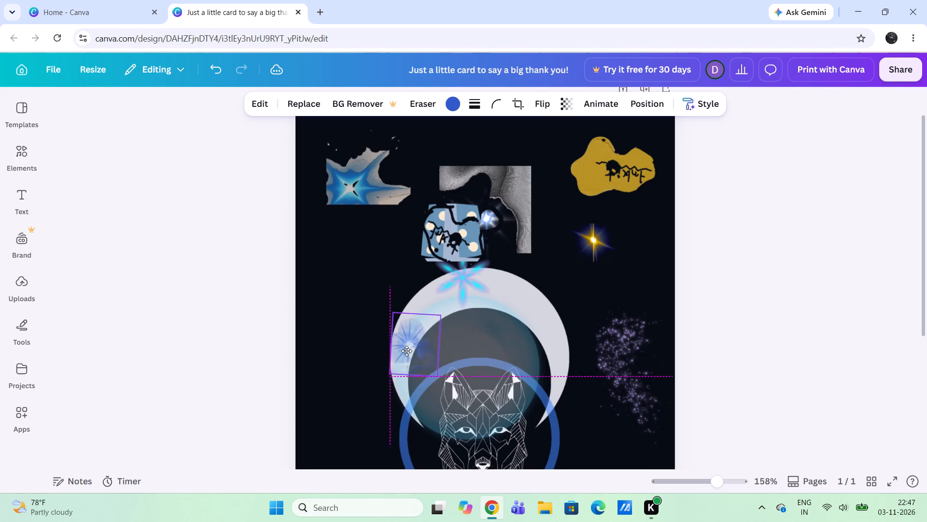
pyautogui.moveTo(407, 351); pyautogui.dragTo(427, 361)
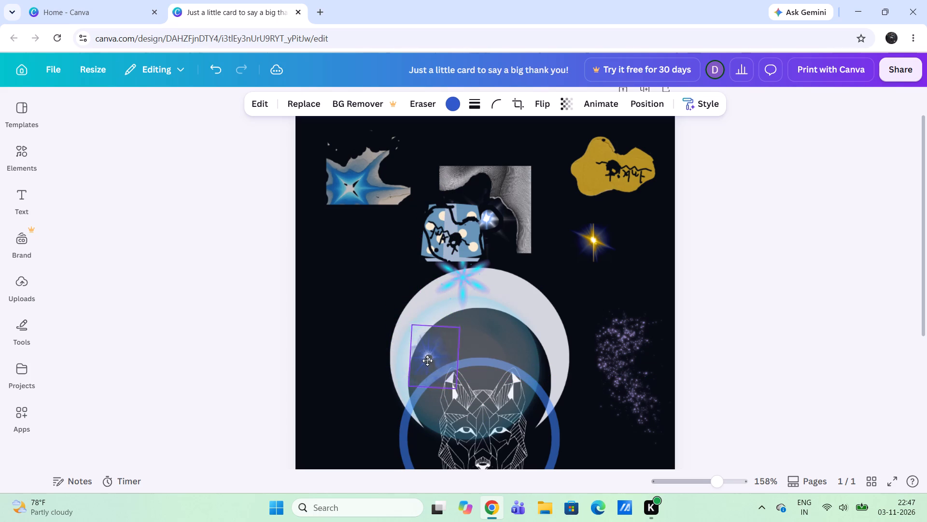
pyautogui.moveTo(427, 361); pyautogui.dragTo(416, 354)
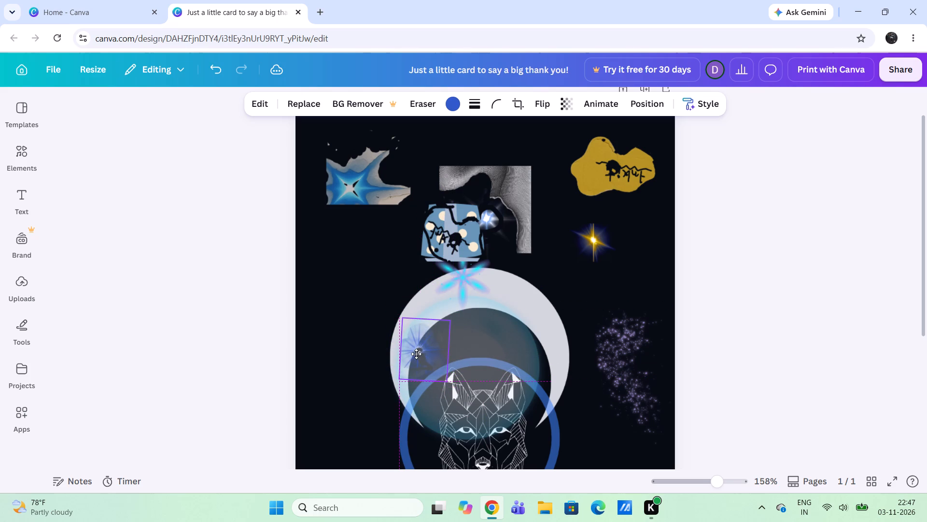
pyautogui.moveTo(416, 354); pyautogui.dragTo(422, 370)
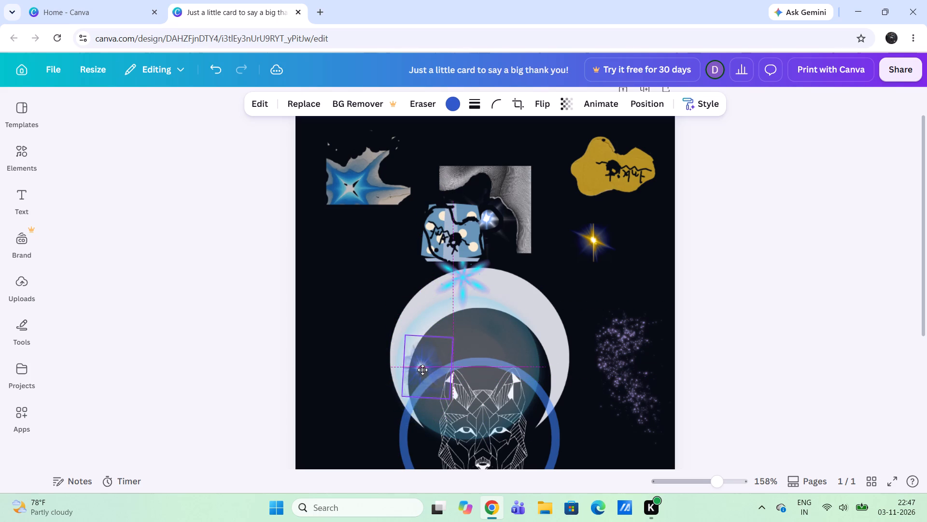
pyautogui.moveTo(422, 370); pyautogui.dragTo(424, 376)
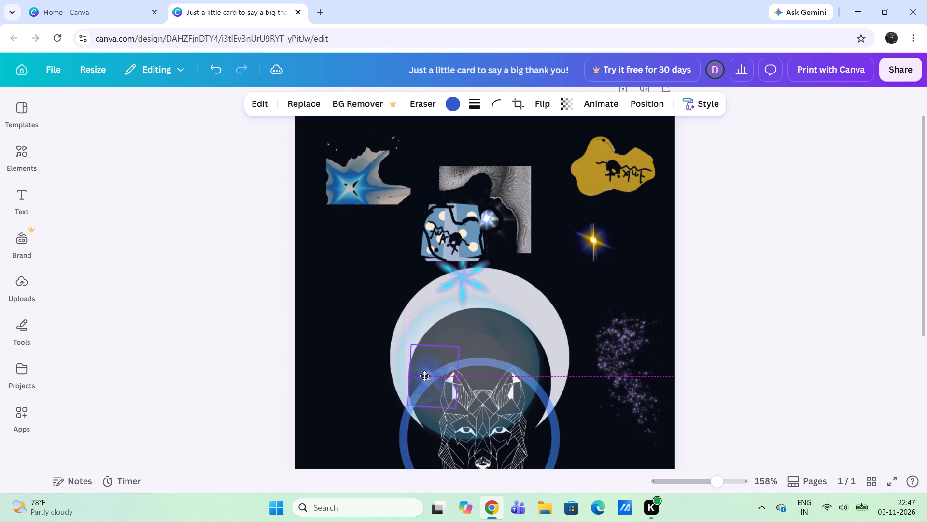
pyautogui.moveTo(424, 376); pyautogui.dragTo(448, 383)
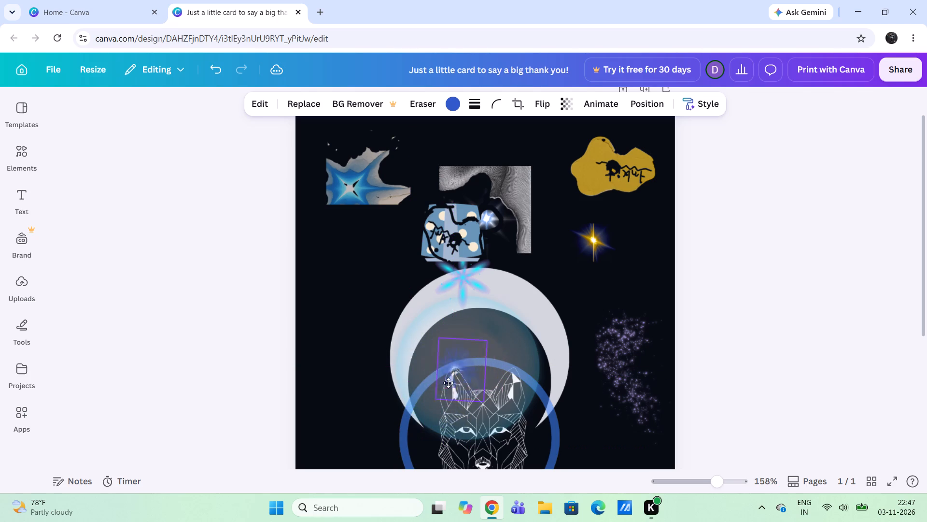
pyautogui.moveTo(448, 383); pyautogui.dragTo(418, 384)
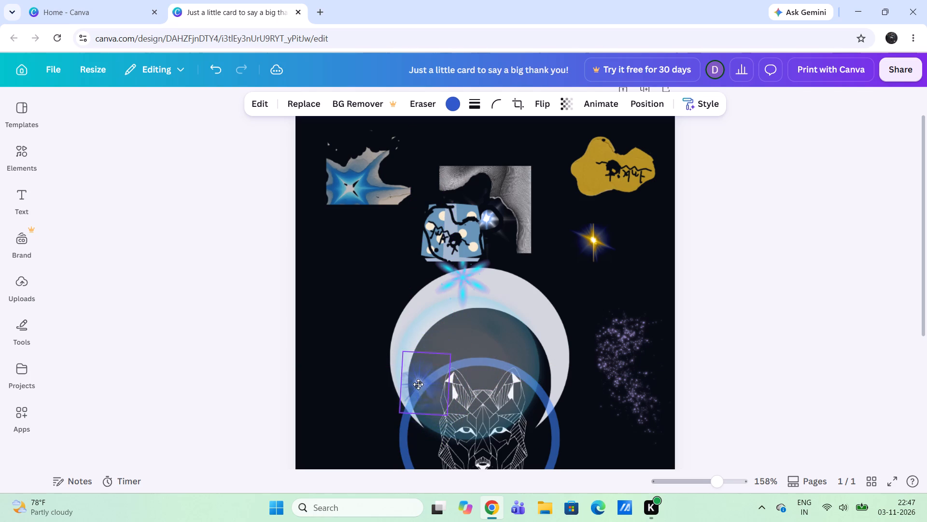
pyautogui.moveTo(418, 384); pyautogui.dragTo(428, 401)
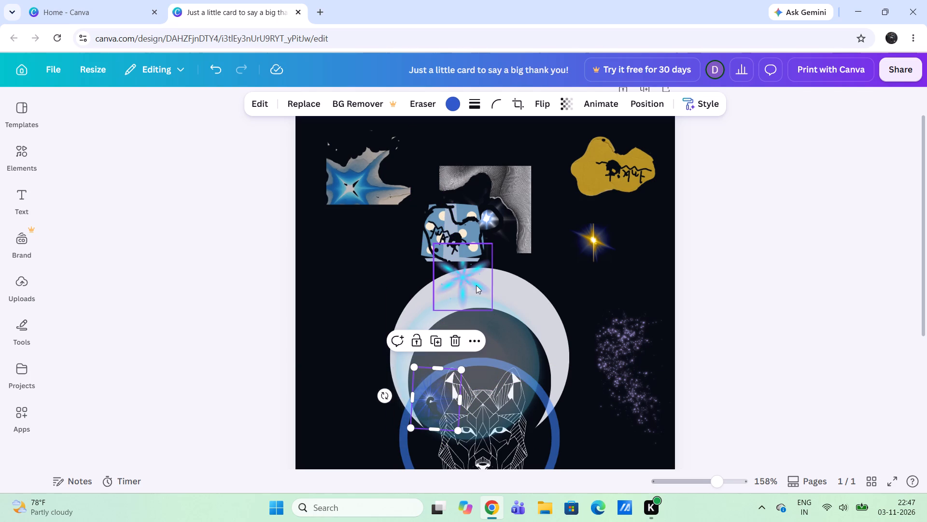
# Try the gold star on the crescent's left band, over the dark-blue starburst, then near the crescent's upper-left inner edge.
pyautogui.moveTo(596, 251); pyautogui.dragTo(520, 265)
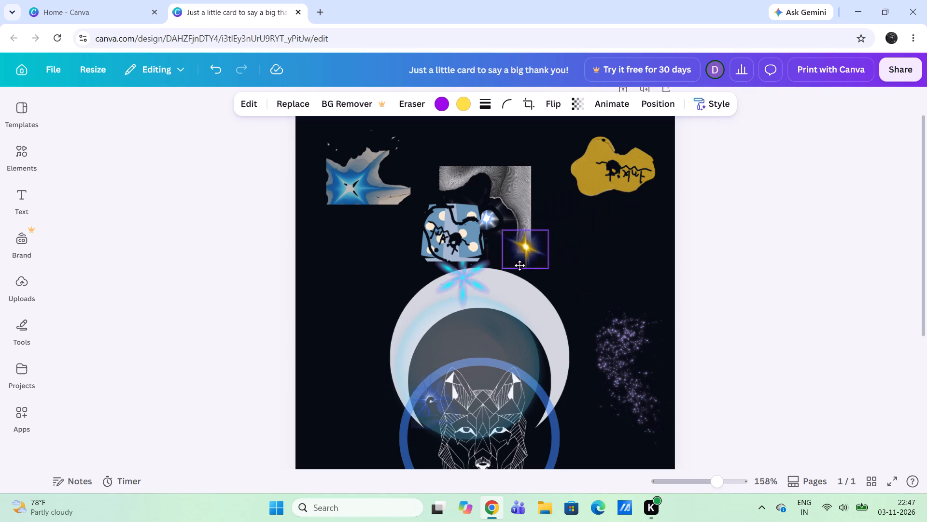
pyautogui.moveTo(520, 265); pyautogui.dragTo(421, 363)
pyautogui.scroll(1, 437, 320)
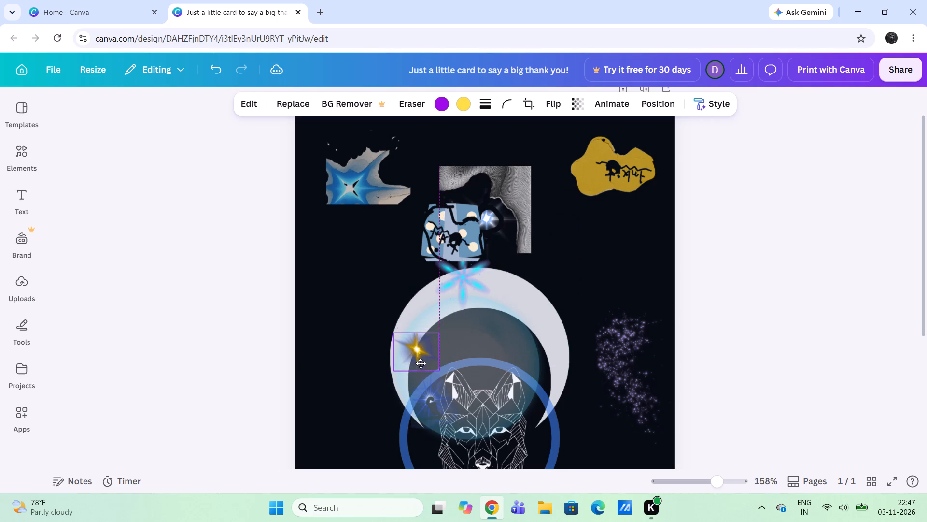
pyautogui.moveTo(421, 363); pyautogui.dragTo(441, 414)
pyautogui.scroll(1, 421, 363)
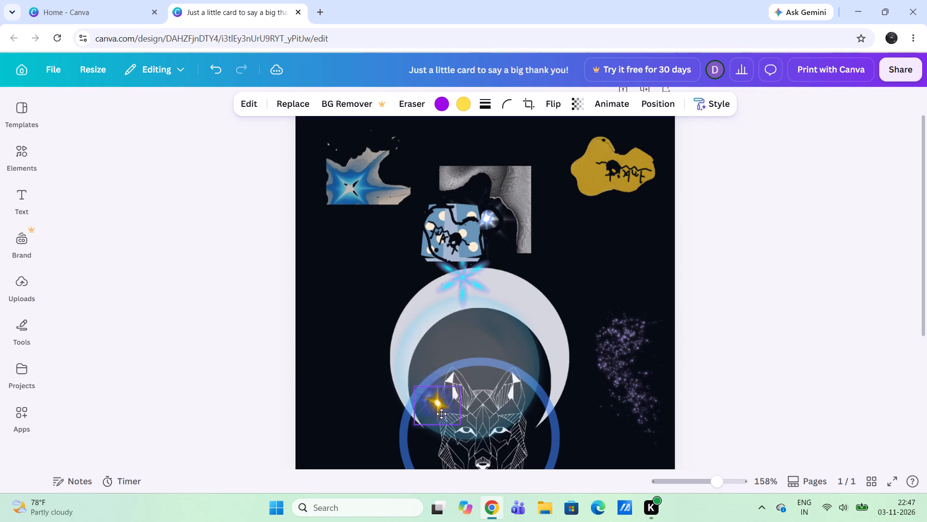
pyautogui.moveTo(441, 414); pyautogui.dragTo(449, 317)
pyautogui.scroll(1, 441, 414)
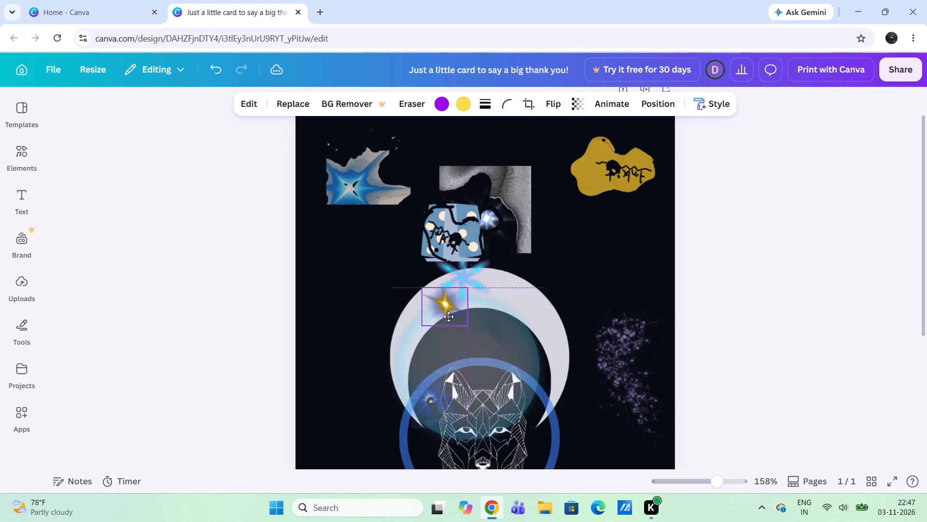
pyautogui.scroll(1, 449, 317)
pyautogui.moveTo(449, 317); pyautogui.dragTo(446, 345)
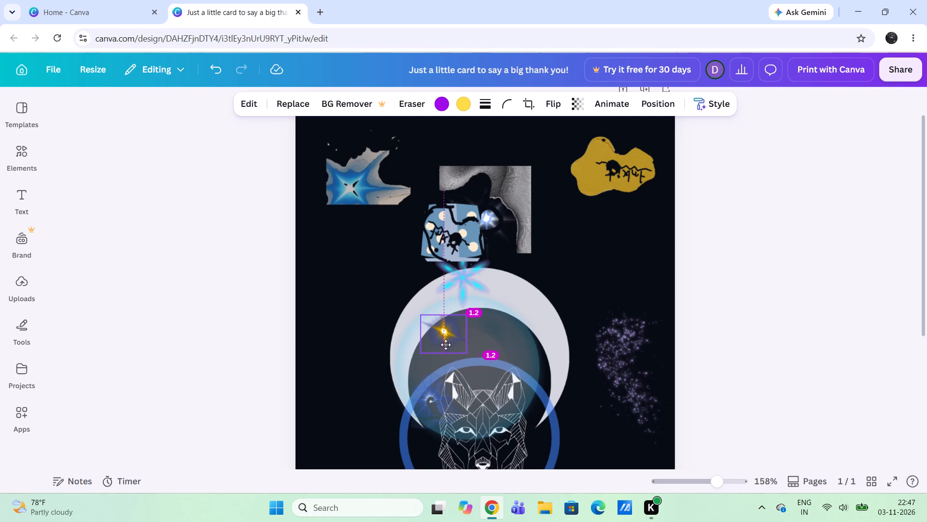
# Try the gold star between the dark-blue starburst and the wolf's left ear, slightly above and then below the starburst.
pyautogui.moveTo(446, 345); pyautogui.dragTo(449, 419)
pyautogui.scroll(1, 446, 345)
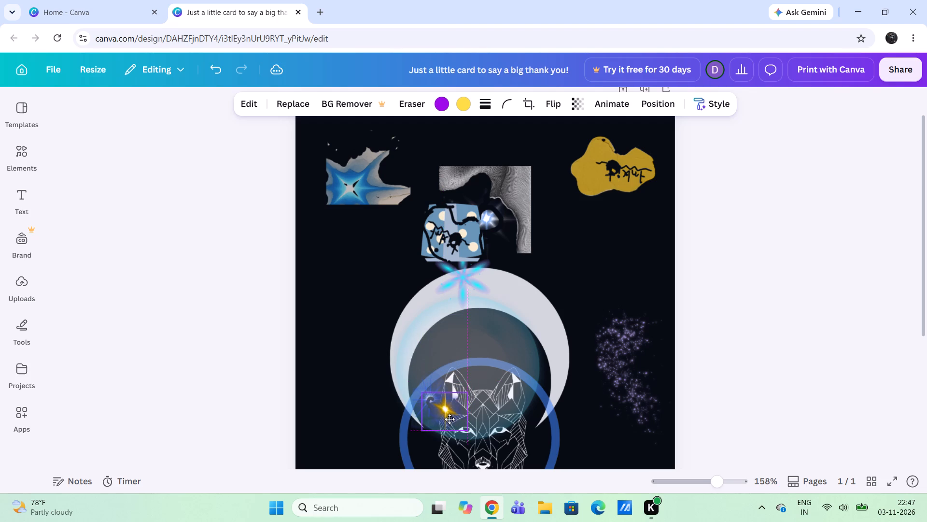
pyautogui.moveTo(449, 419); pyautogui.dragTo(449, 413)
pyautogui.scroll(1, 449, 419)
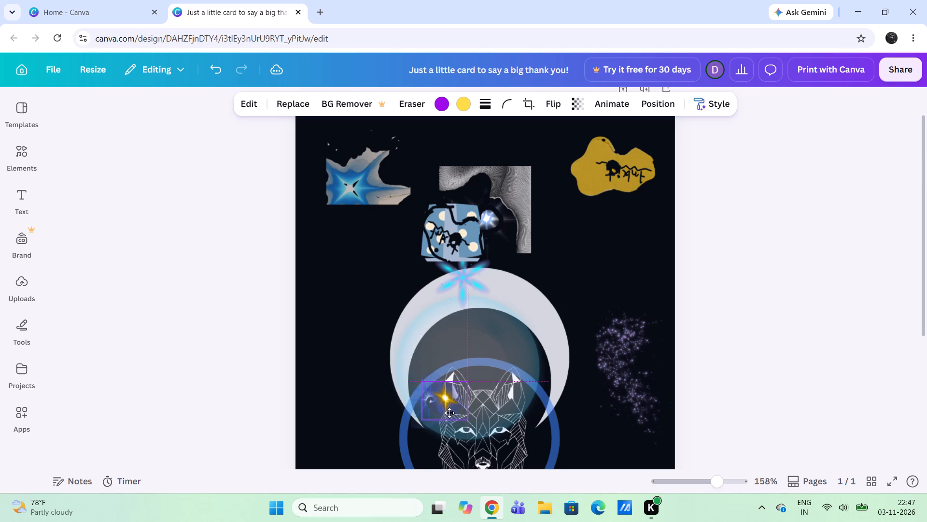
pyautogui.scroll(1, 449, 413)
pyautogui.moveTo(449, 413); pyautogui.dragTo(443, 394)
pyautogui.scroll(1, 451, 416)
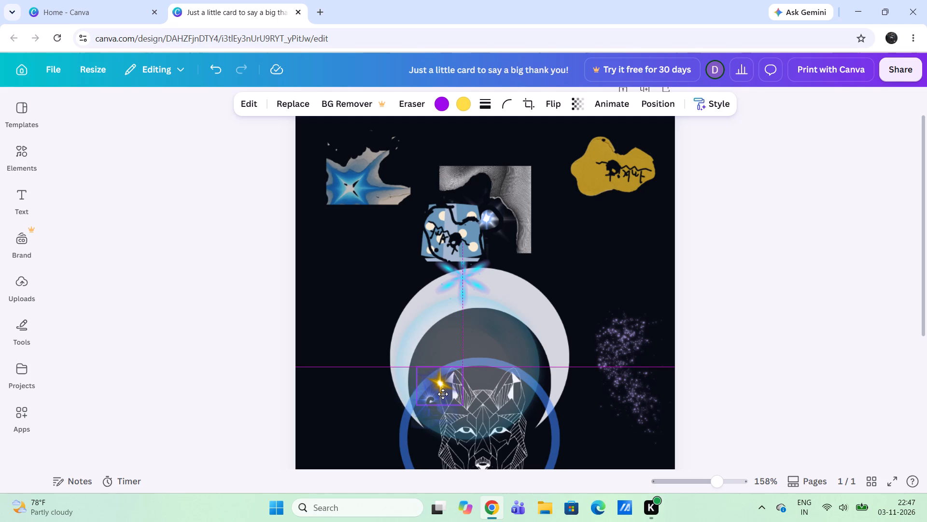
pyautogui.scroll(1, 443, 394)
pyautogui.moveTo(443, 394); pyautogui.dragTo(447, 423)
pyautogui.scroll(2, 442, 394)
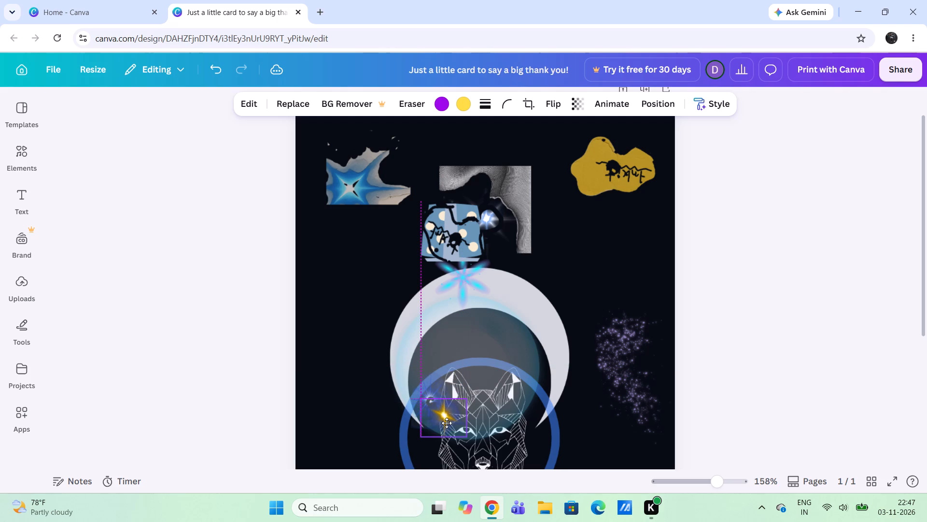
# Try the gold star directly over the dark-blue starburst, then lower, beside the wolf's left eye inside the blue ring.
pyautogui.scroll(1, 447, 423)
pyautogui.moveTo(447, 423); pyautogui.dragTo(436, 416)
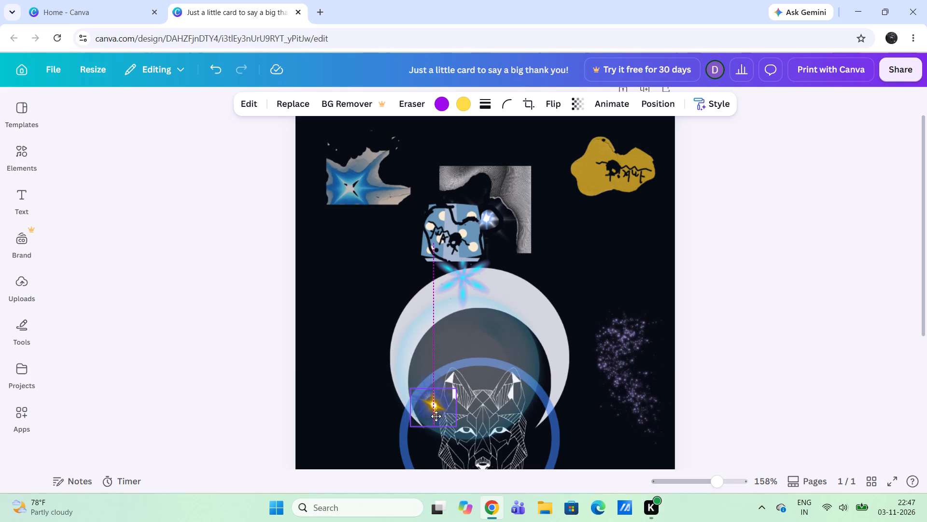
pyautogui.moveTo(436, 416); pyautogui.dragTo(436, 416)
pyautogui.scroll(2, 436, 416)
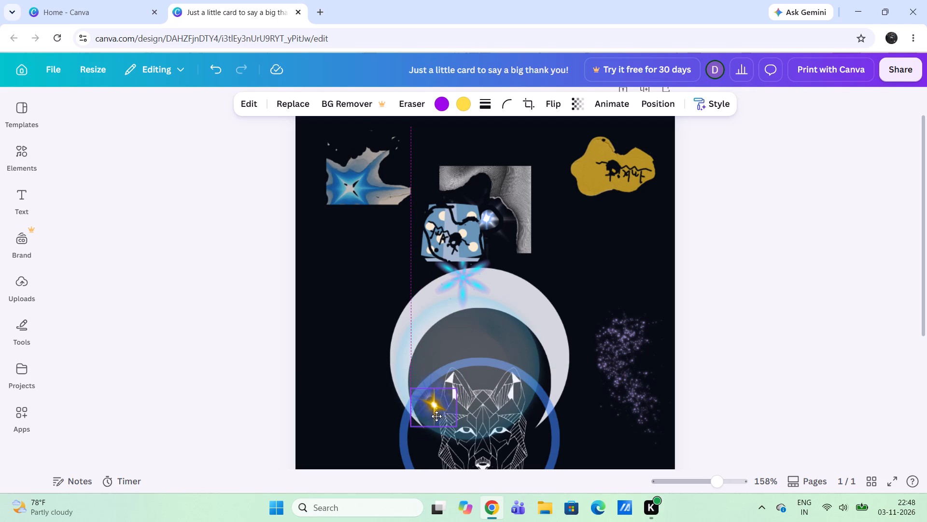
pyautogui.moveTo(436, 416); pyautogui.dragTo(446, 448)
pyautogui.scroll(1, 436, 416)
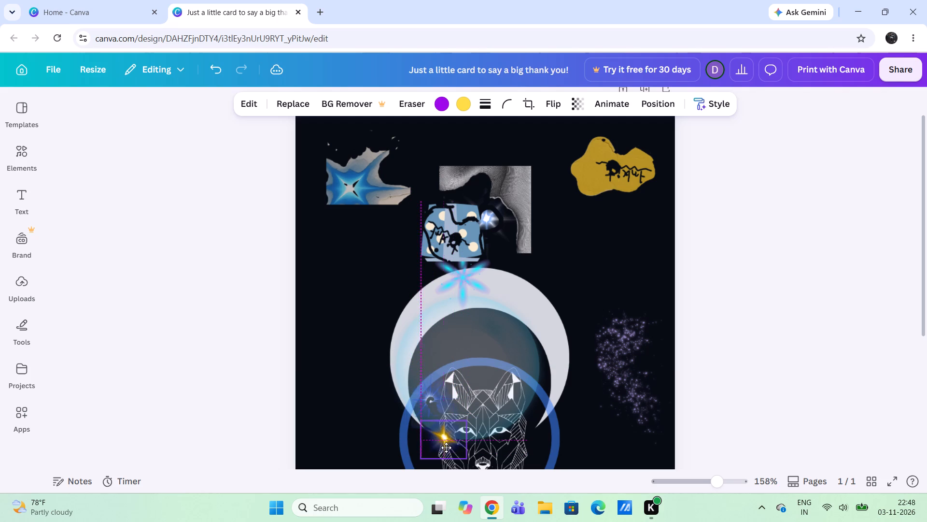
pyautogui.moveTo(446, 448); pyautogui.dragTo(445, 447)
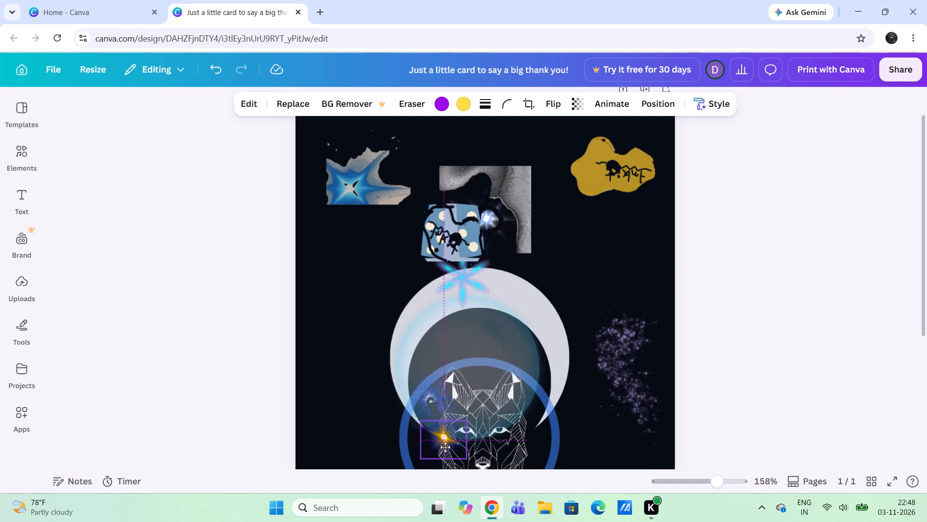
# Place the gold star at the crescent's upper-right edge, just below the grey textured image.
pyautogui.moveTo(445, 447); pyautogui.dragTo(494, 333)
pyautogui.scroll(-1, 445, 447)
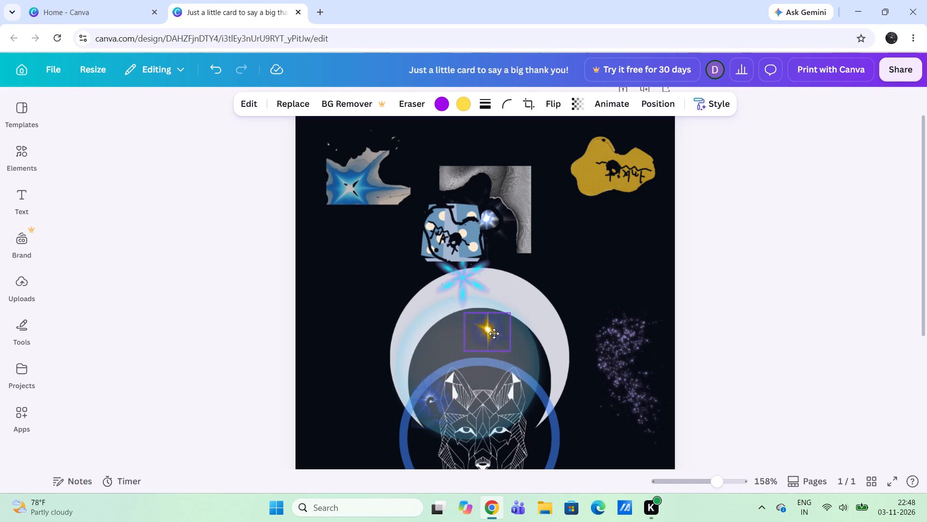
pyautogui.moveTo(494, 333); pyautogui.dragTo(522, 271)
pyautogui.scroll(-1, 494, 333)
# Move the purple sparkle cluster onto the moon's right half, from the crescent's upper band down to the wolf's right ear.
pyautogui.moveTo(635, 340); pyautogui.dragTo(606, 323)
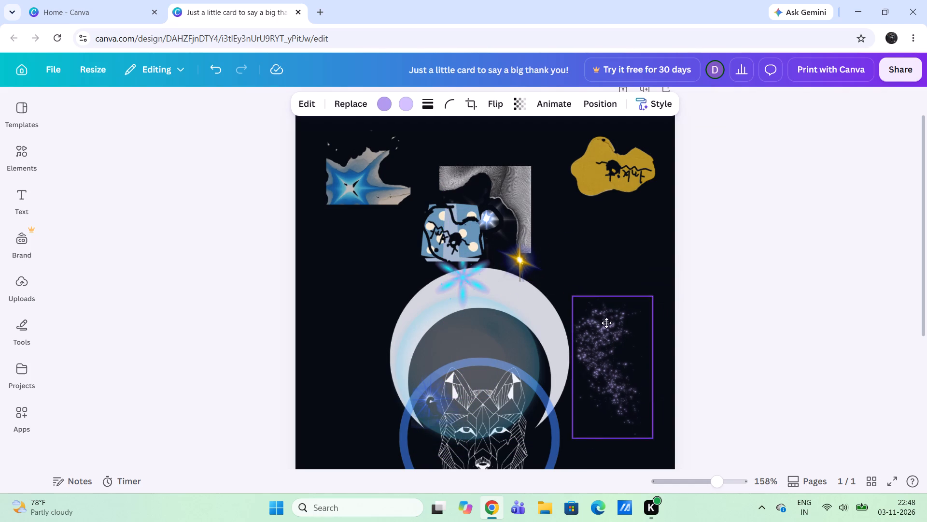
pyautogui.moveTo(606, 323); pyautogui.dragTo(514, 344)
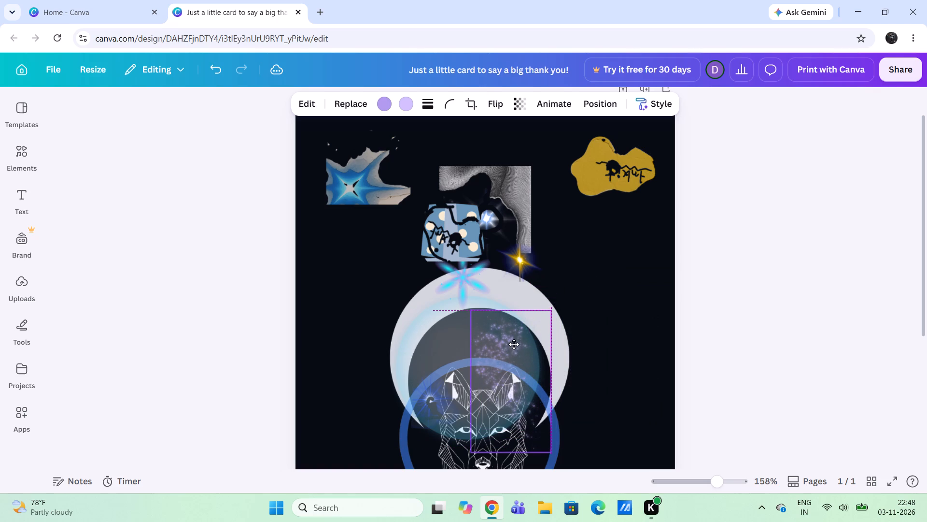
pyautogui.moveTo(514, 344); pyautogui.dragTo(463, 402)
pyautogui.scroll(-1, 466, 396)
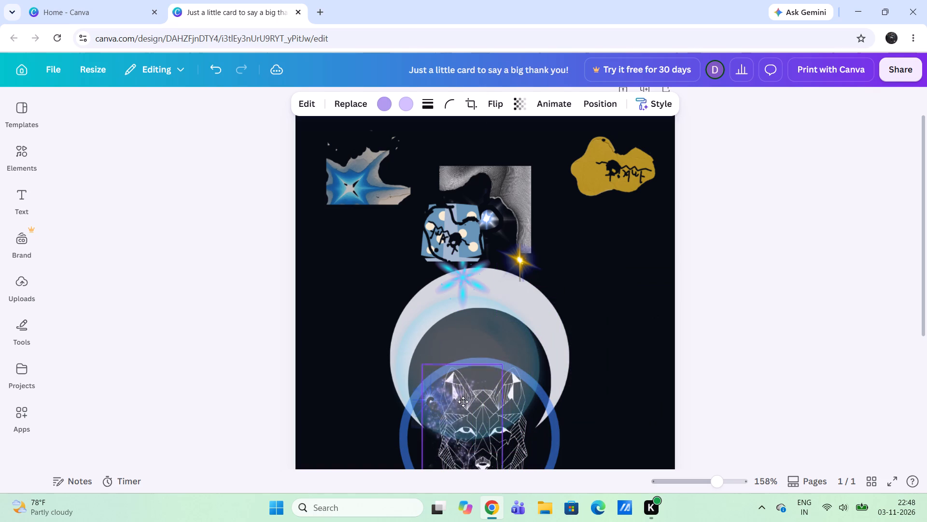
pyautogui.moveTo(463, 402); pyautogui.dragTo(433, 418)
pyautogui.scroll(-1, 463, 402)
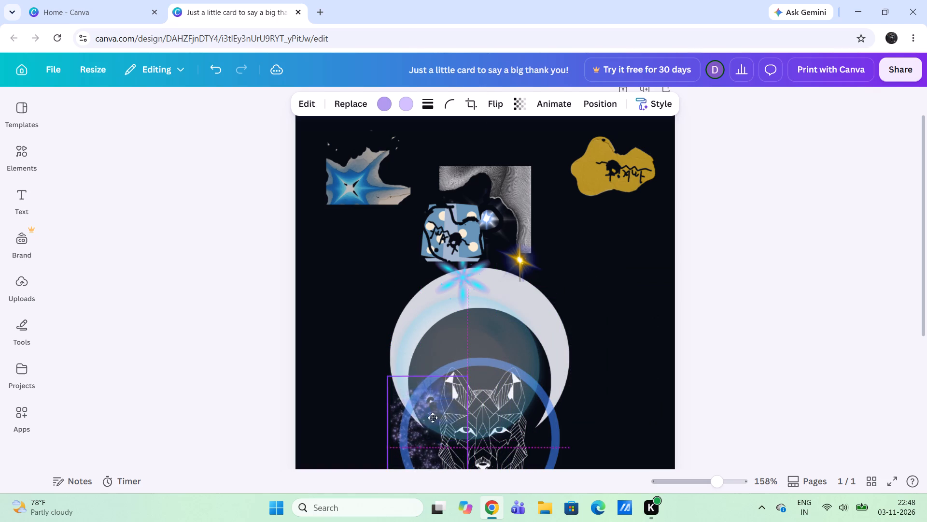
pyautogui.moveTo(433, 418); pyautogui.dragTo(432, 464)
pyautogui.scroll(-1, 433, 418)
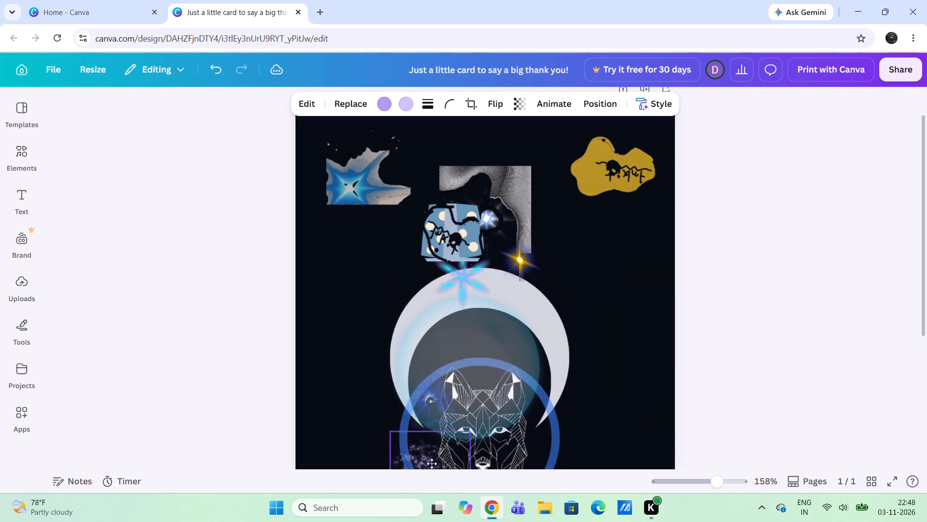
pyautogui.scroll(-1, 432, 464)
pyautogui.moveTo(432, 464); pyautogui.dragTo(509, 312)
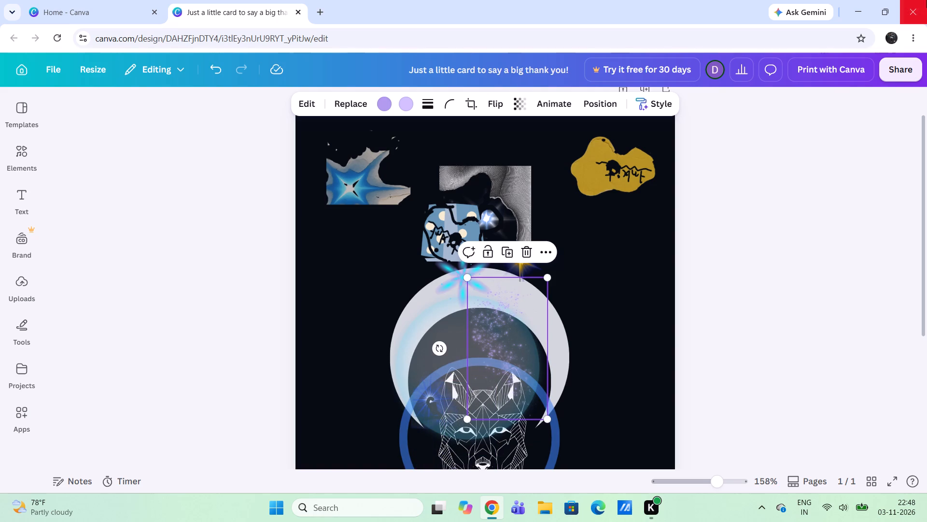
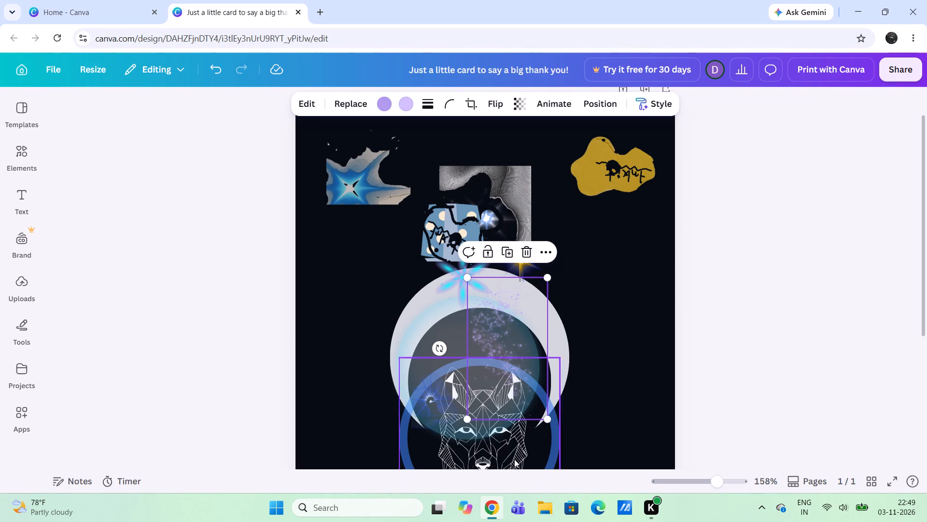
# Move the purple sparkle cluster off the moon to the page's right edge, below the yellow shape.
pyautogui.click(505, 293)
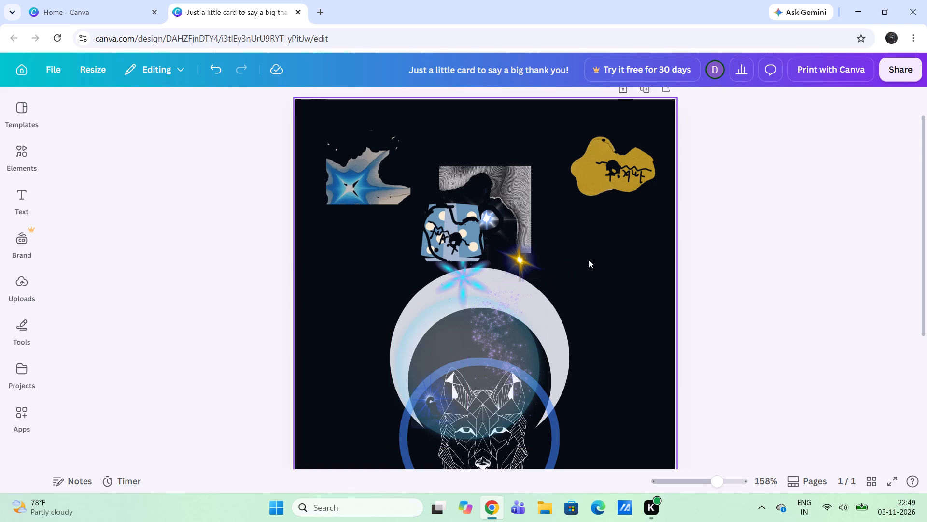
pyautogui.moveTo(505, 289); pyautogui.dragTo(641, 248)
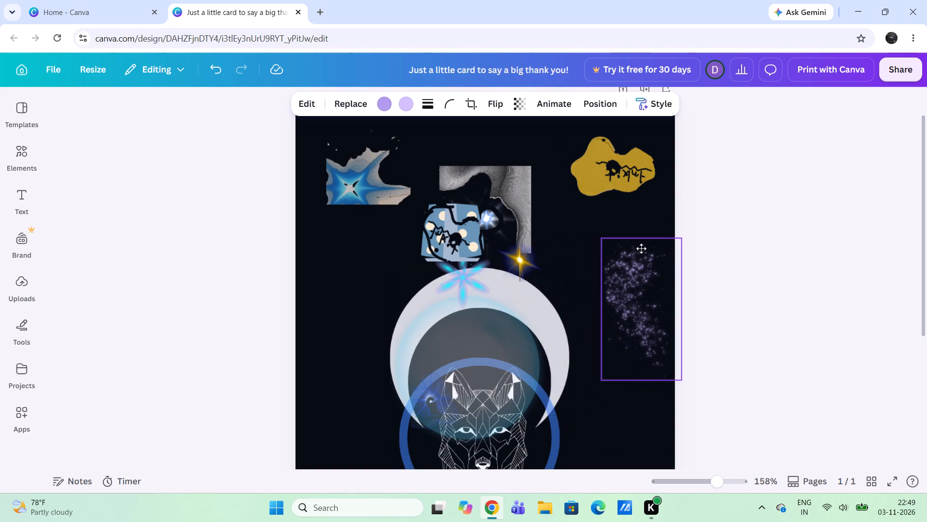
pyautogui.moveTo(641, 248); pyautogui.dragTo(630, 242)
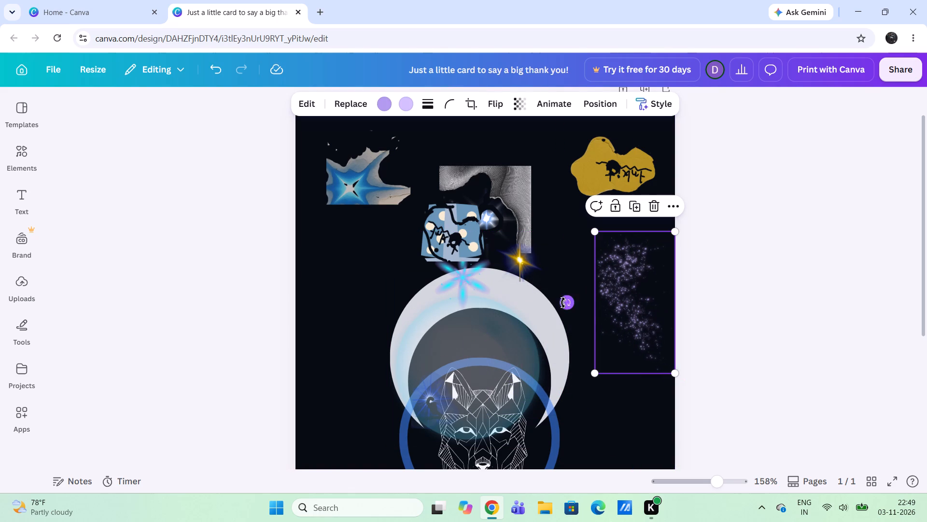
pyautogui.moveTo(613, 290); pyautogui.dragTo(611, 284)
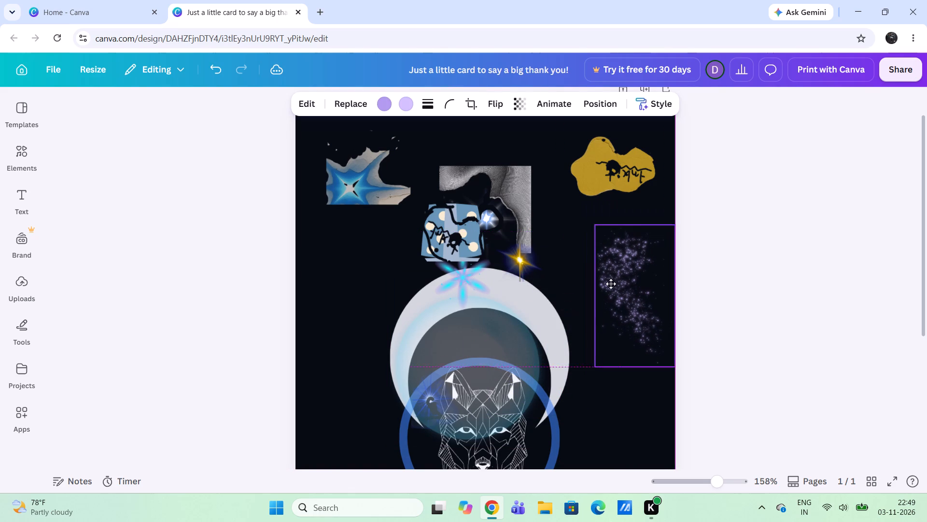
pyautogui.moveTo(611, 284); pyautogui.dragTo(610, 279)
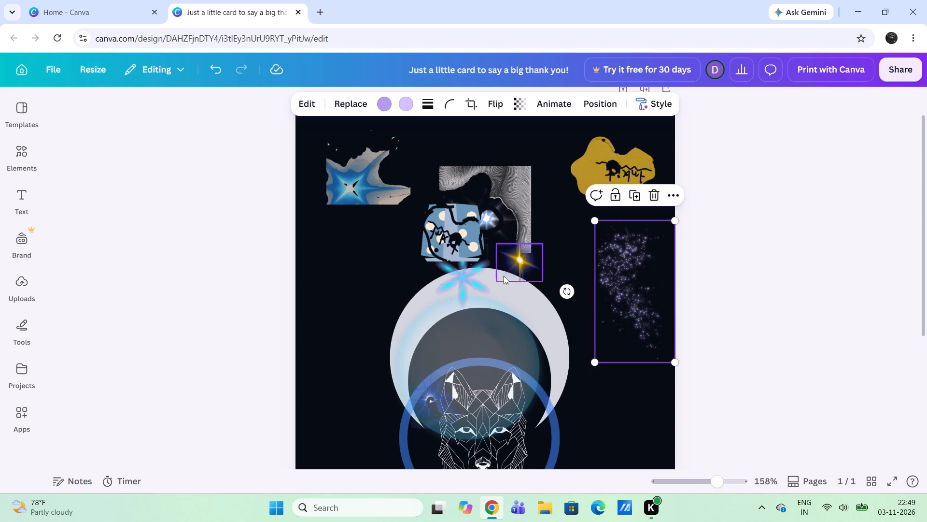
# Move the translucent teal disc down over the wolf's face and centre it inside the blue ring.
pyautogui.scroll(-2, 498, 306)
pyautogui.scroll(1, 498, 306)
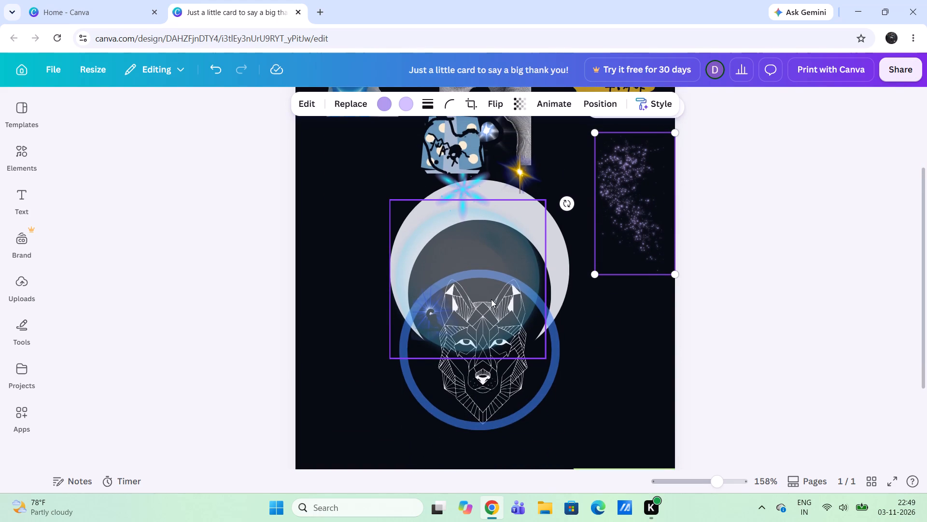
pyautogui.moveTo(500, 247); pyautogui.dragTo(517, 313)
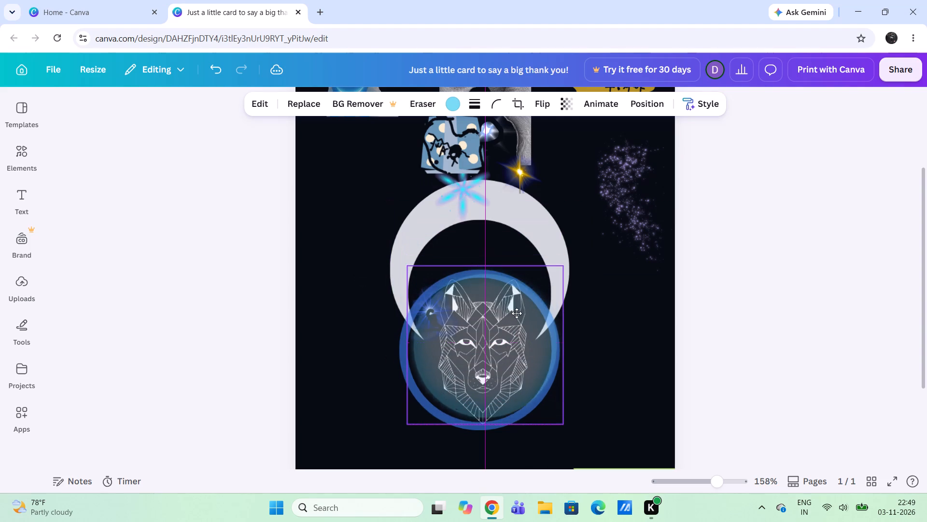
pyautogui.moveTo(517, 313); pyautogui.dragTo(509, 318)
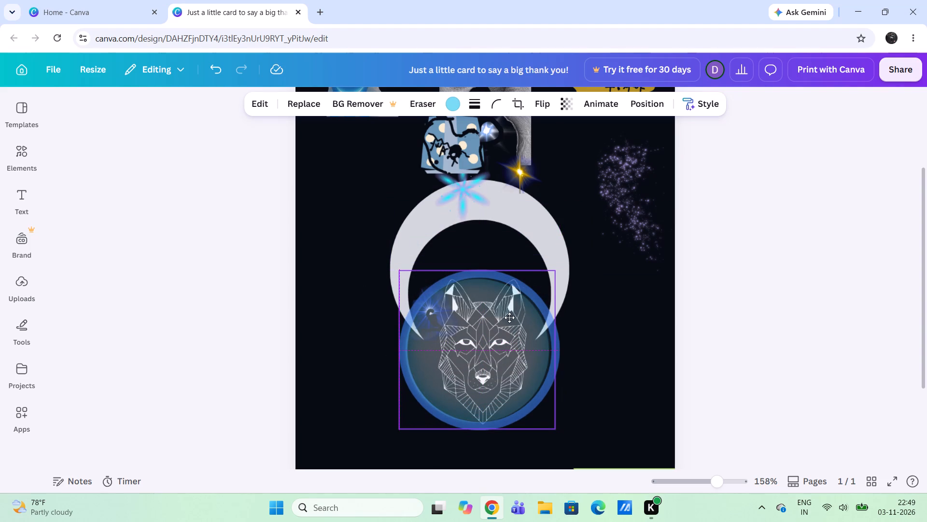
pyautogui.moveTo(509, 318); pyautogui.dragTo(512, 318)
pyautogui.click(512, 318)
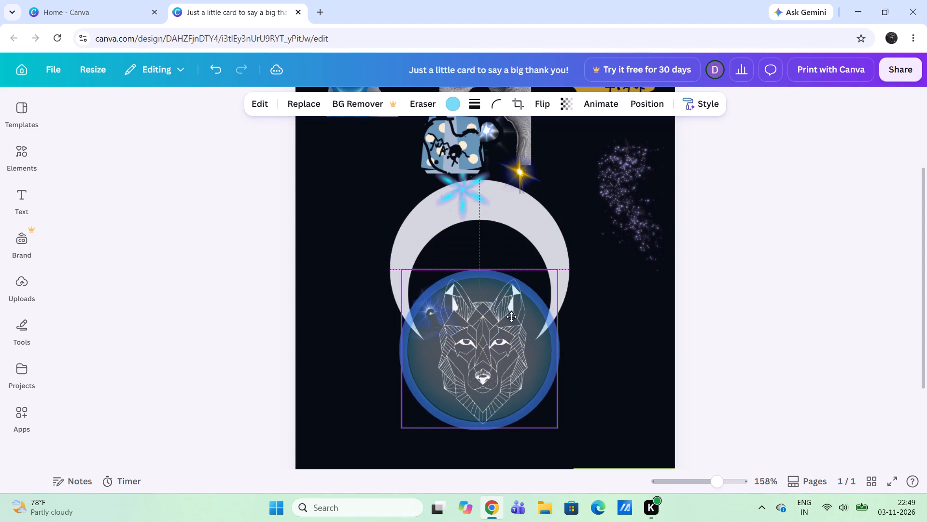
pyautogui.doubleClick(511, 317)
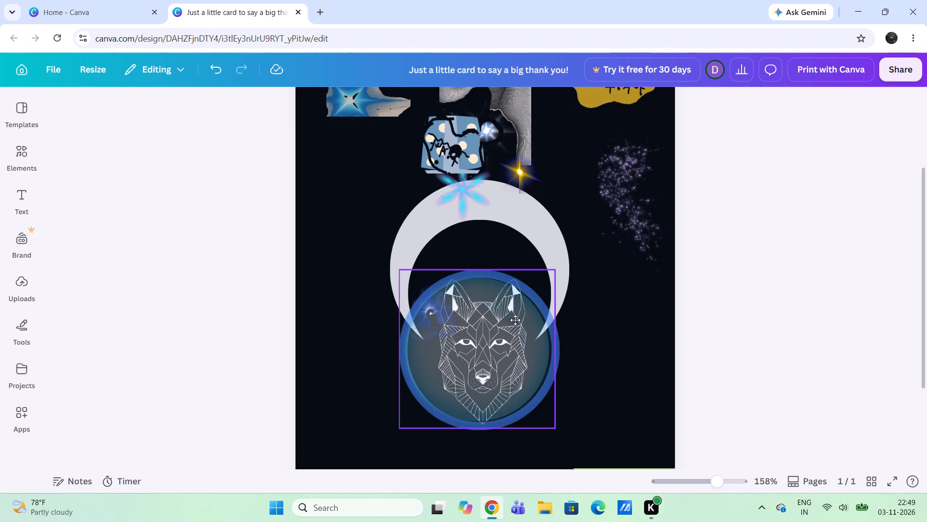
pyautogui.click(527, 334)
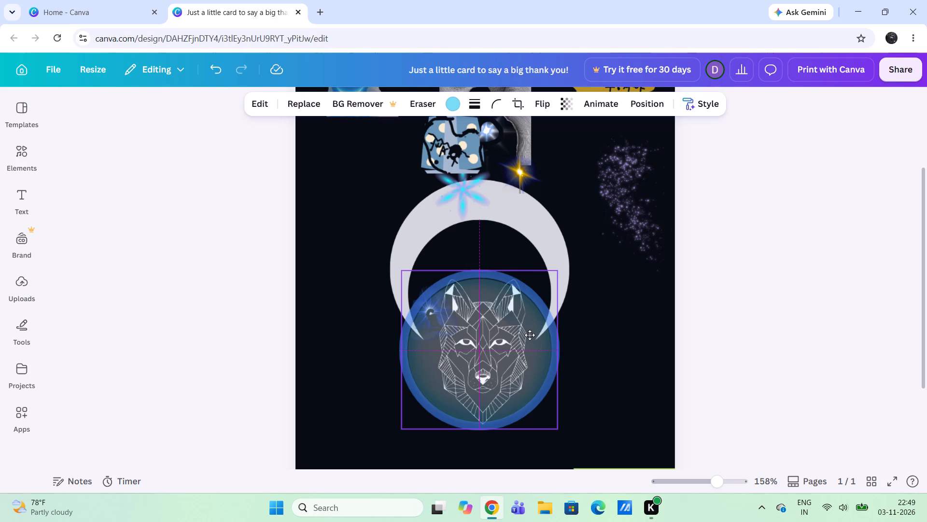
pyautogui.click(529, 336)
pyautogui.click(529, 336)
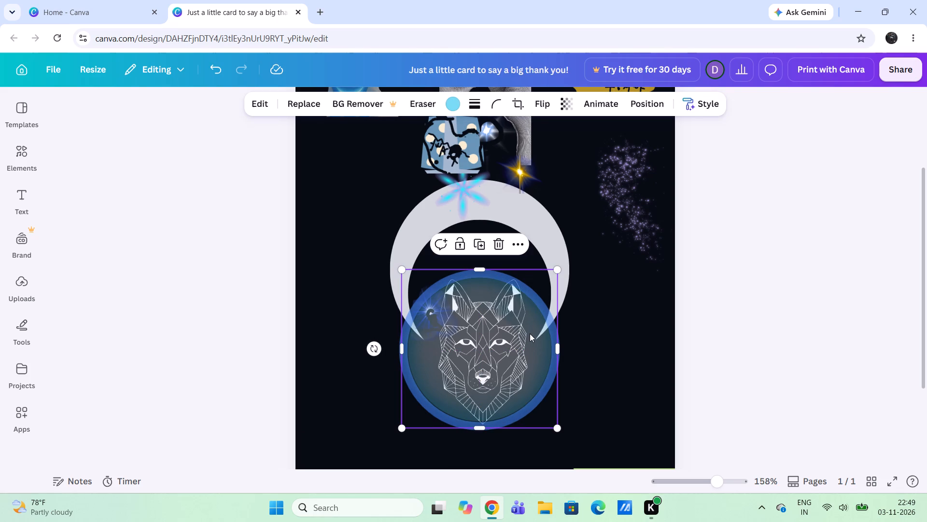
# Move the moon's light-grey circle down behind the wolf so it is centred on the blue ring.
pyautogui.scroll(1, 548, 298)
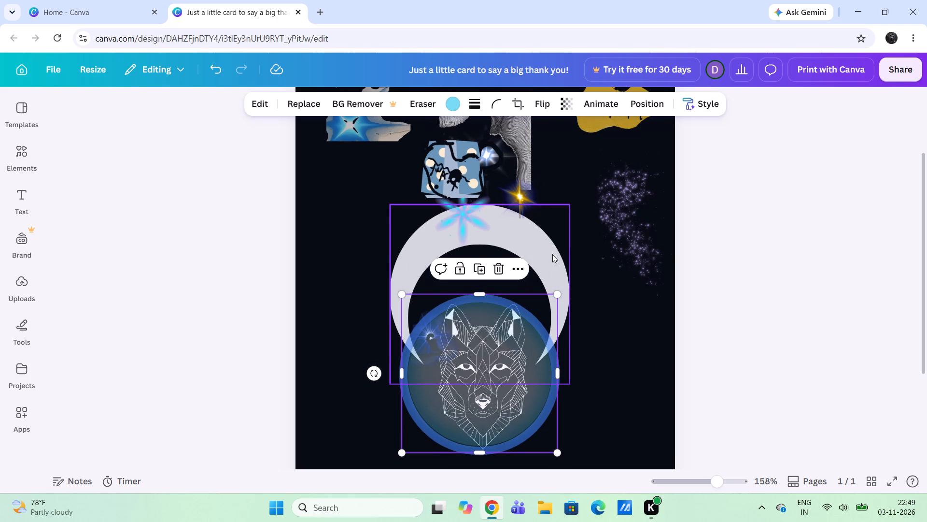
pyautogui.moveTo(552, 254); pyautogui.dragTo(549, 318)
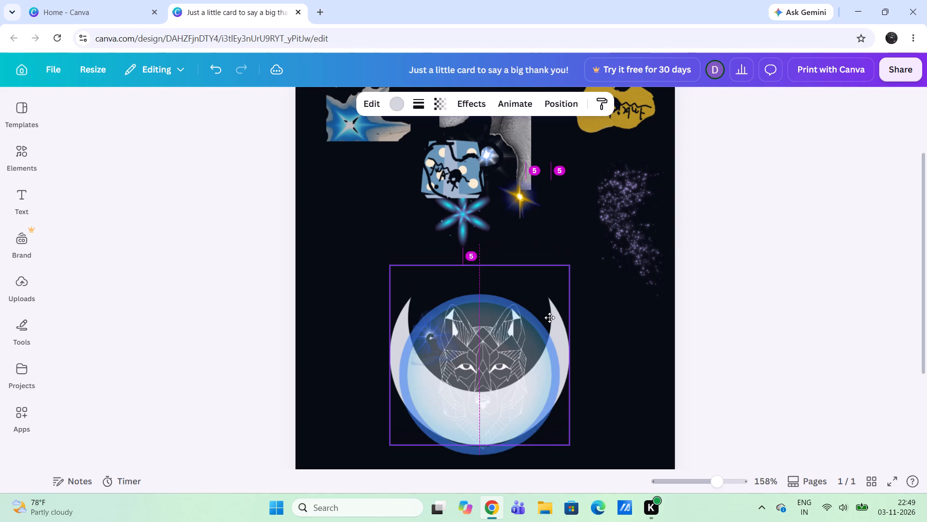
pyautogui.moveTo(549, 318); pyautogui.dragTo(550, 333)
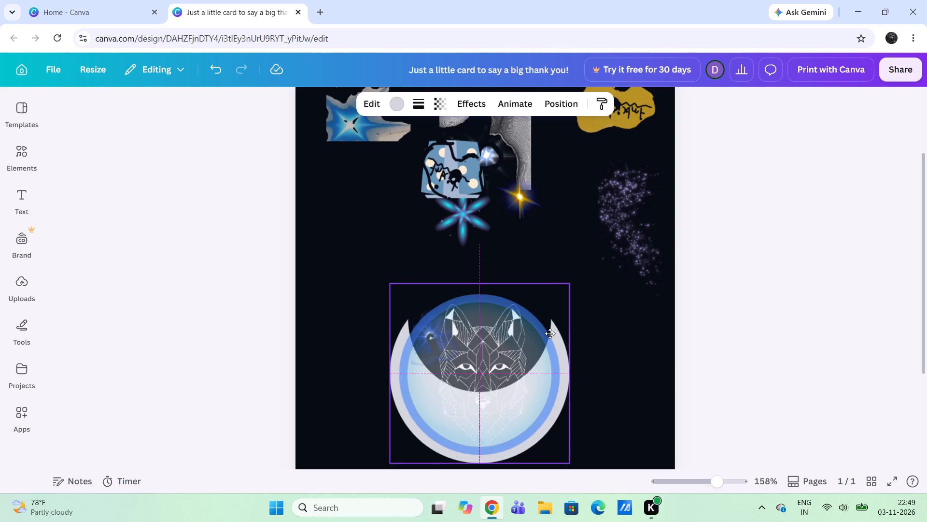
pyautogui.moveTo(550, 333); pyautogui.dragTo(549, 333)
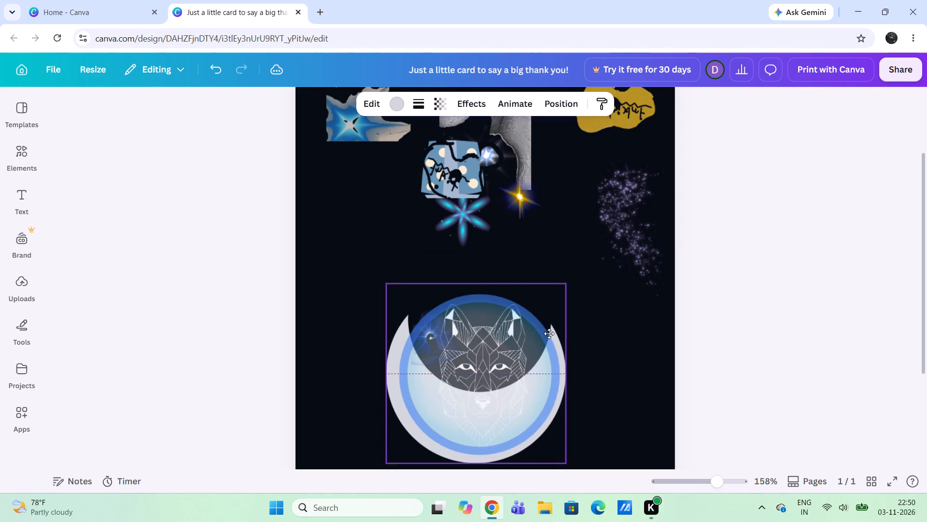
pyautogui.moveTo(549, 333); pyautogui.dragTo(551, 333)
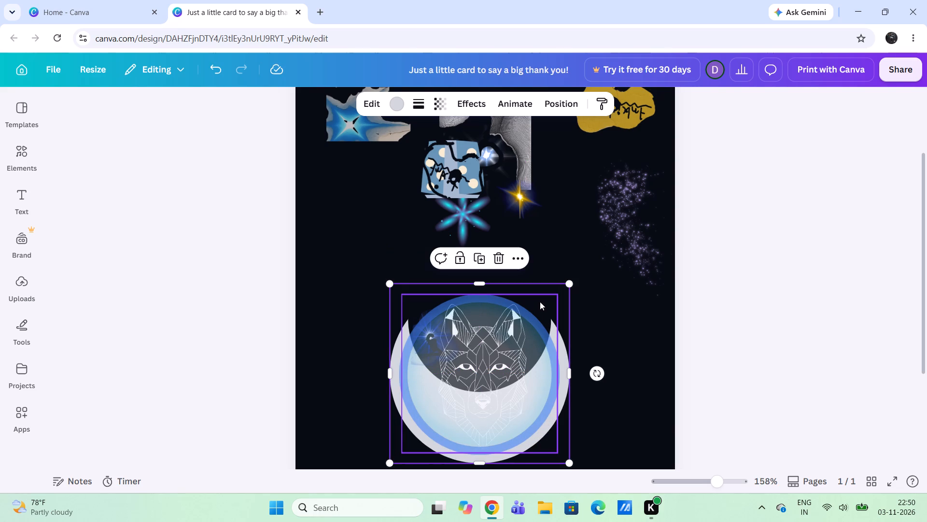
# Move the moon's dark circle down inside the light-grey circle, behind the wolf's face.
pyautogui.click(540, 302)
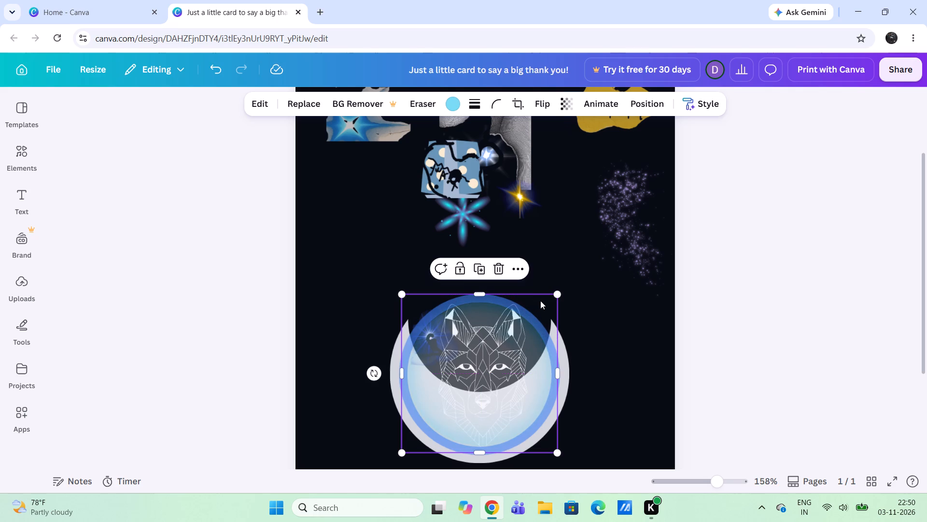
pyautogui.moveTo(530, 278); pyautogui.dragTo(528, 303)
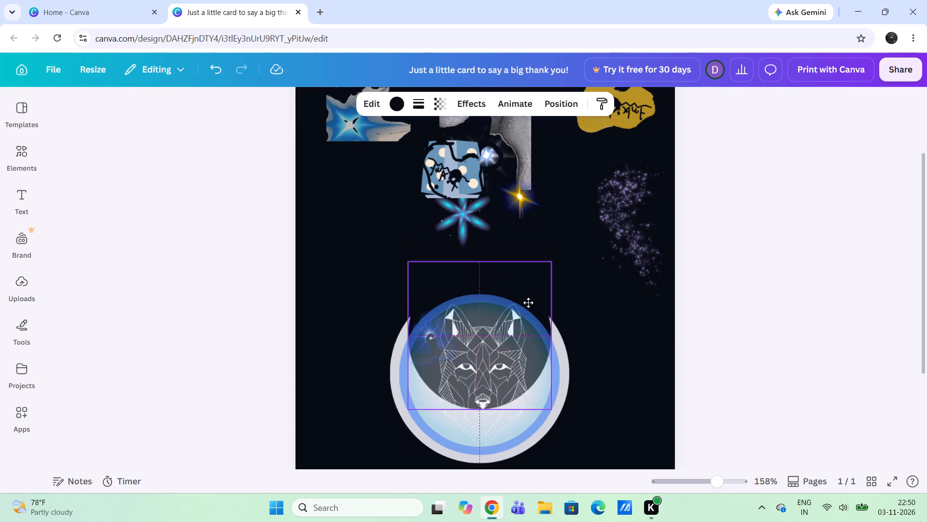
pyautogui.moveTo(528, 303); pyautogui.dragTo(528, 325)
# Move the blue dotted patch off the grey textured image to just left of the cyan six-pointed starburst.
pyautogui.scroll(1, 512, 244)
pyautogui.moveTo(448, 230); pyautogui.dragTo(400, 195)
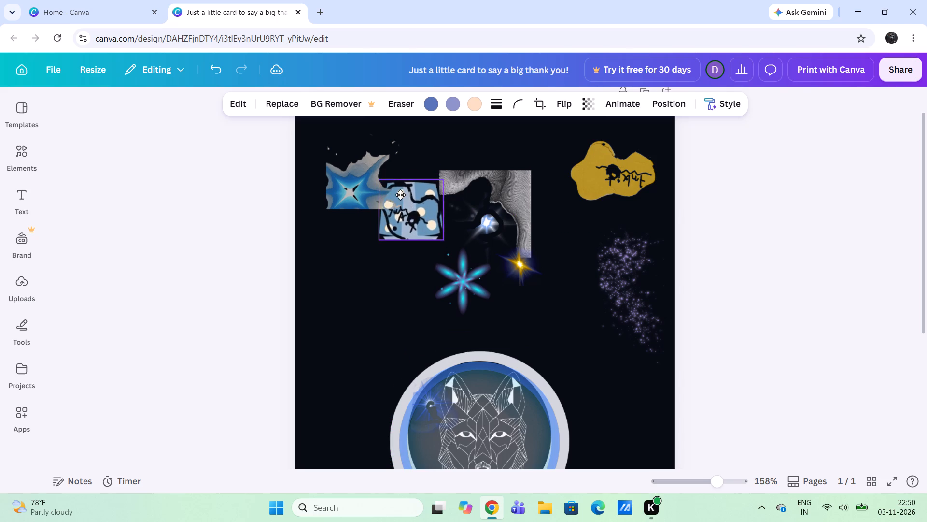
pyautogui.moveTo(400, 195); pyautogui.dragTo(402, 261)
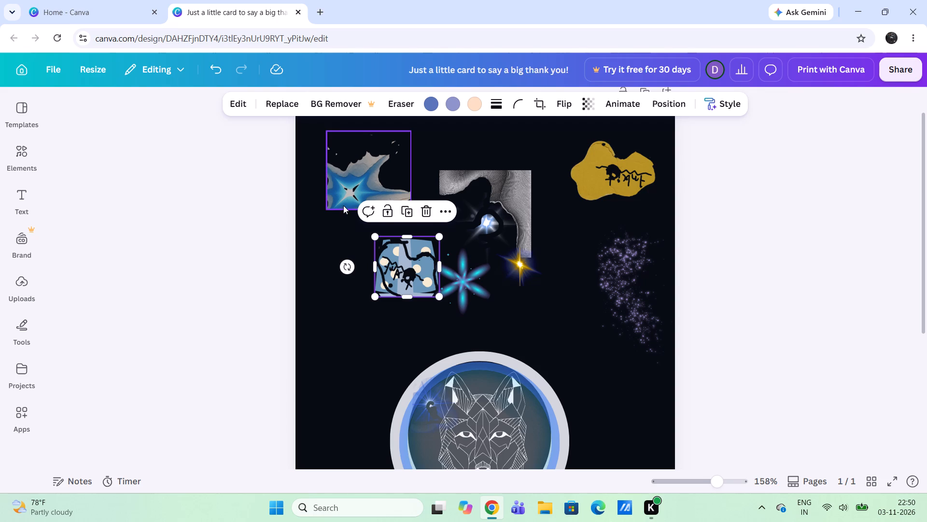
# Move the torn blue star image against the grey textured image's left side, aligning their top edges.
pyautogui.moveTo(353, 181); pyautogui.dragTo(369, 190)
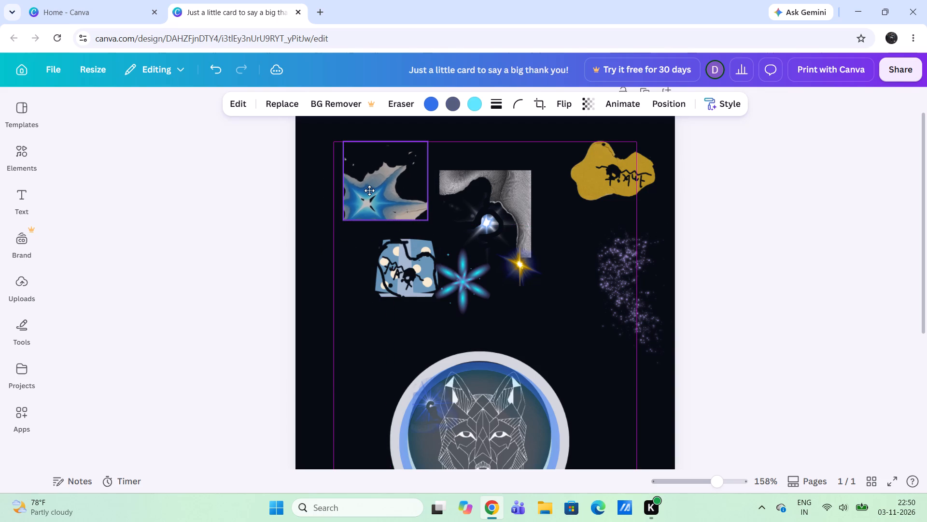
pyautogui.moveTo(369, 190); pyautogui.dragTo(369, 191)
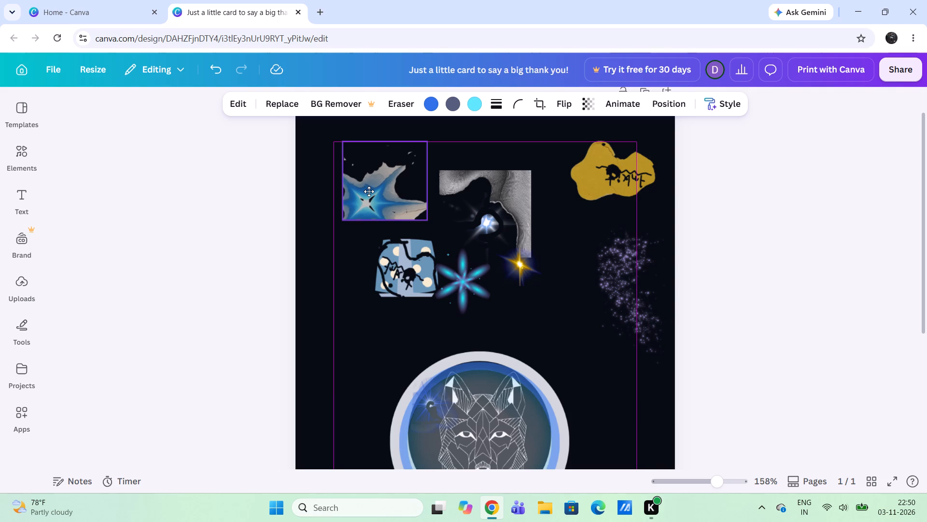
pyautogui.moveTo(369, 191); pyautogui.dragTo(372, 191)
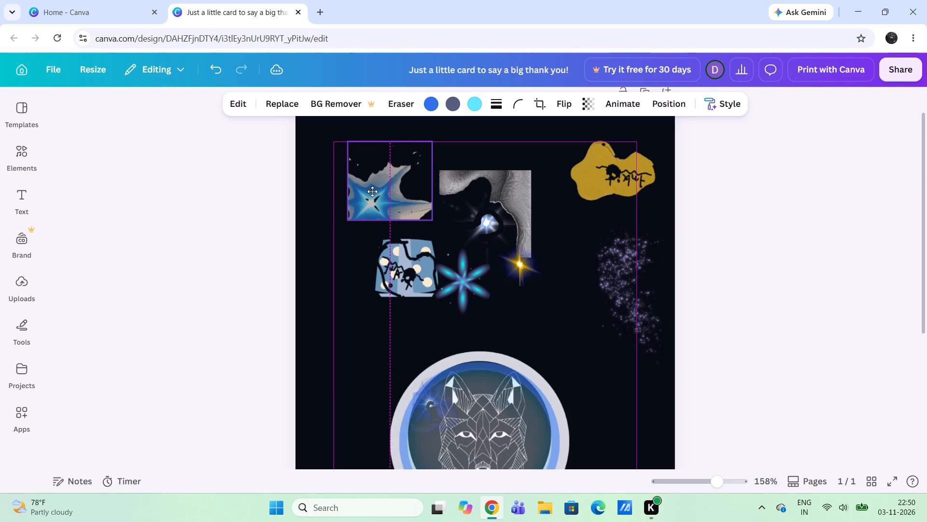
pyautogui.moveTo(372, 191); pyautogui.dragTo(377, 192)
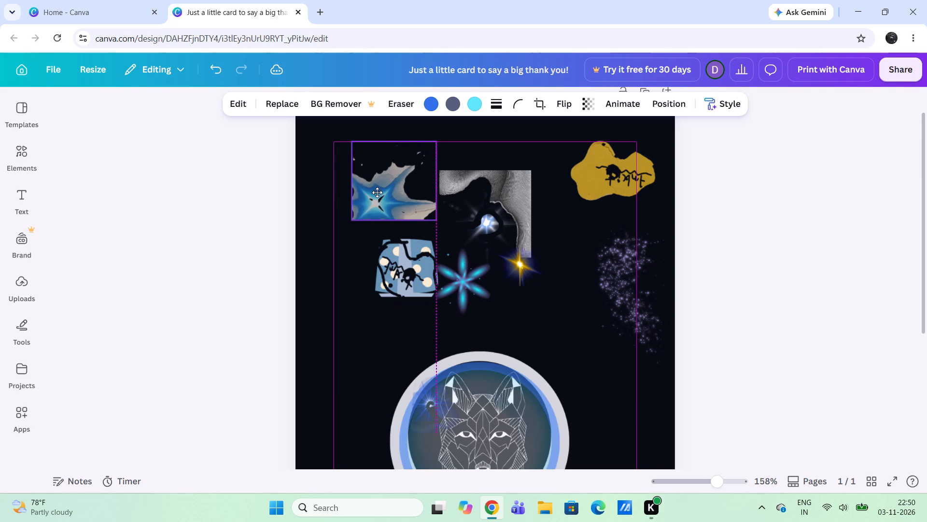
pyautogui.moveTo(377, 192); pyautogui.dragTo(376, 195)
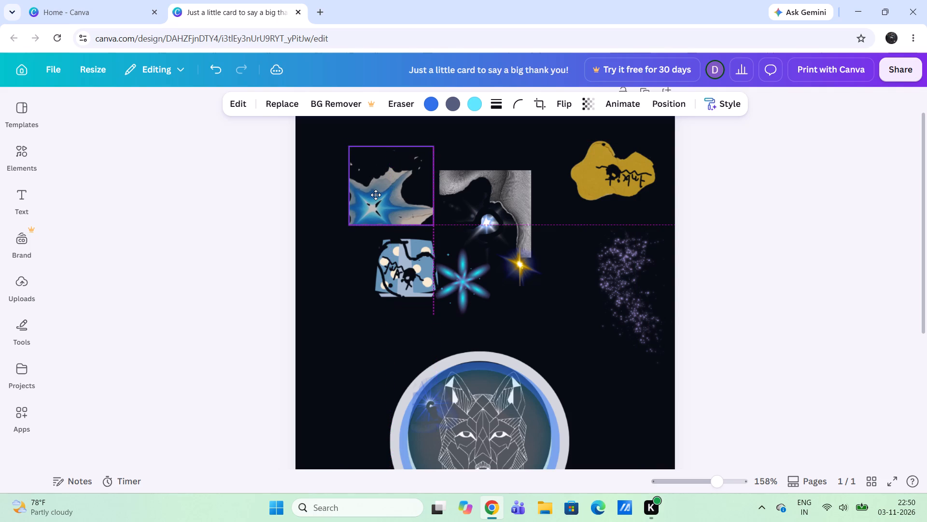
pyautogui.moveTo(376, 195); pyautogui.dragTo(391, 211)
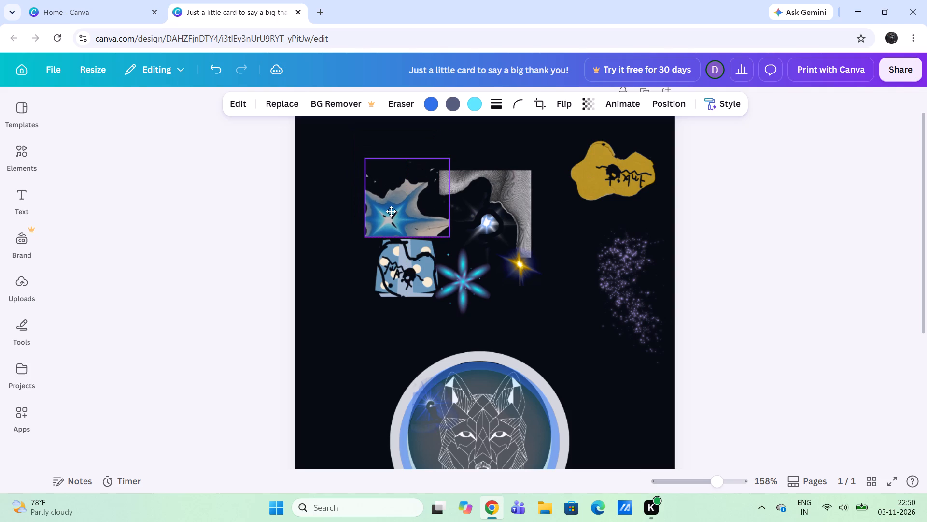
pyautogui.moveTo(391, 211); pyautogui.dragTo(385, 217)
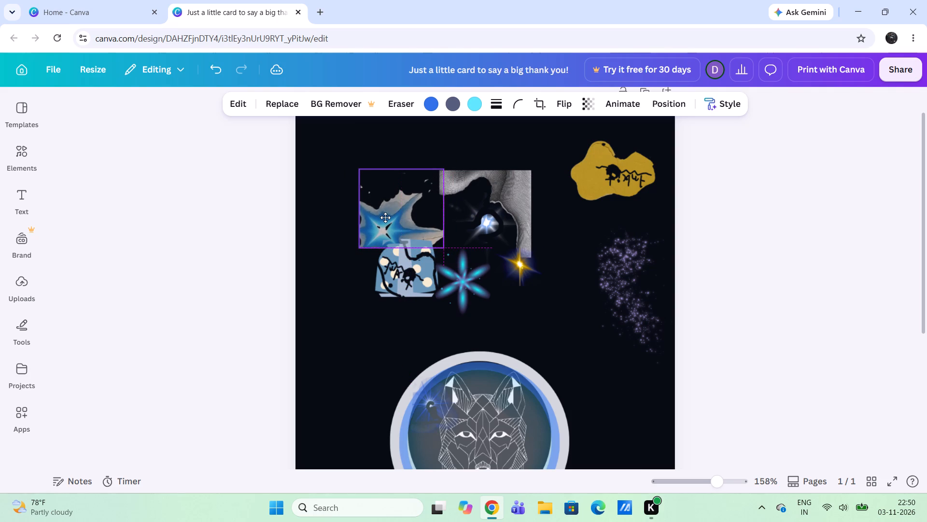
pyautogui.moveTo(385, 217); pyautogui.dragTo(385, 220)
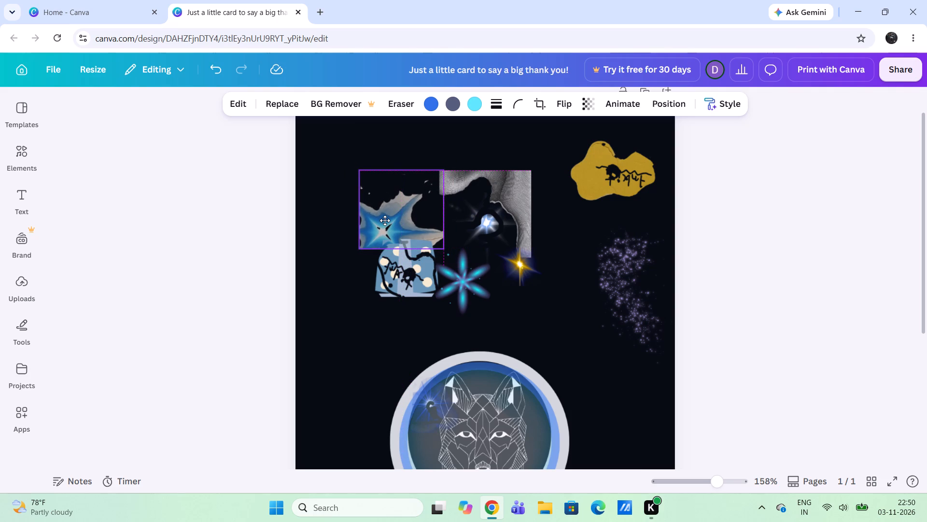
pyautogui.moveTo(385, 220); pyautogui.dragTo(385, 220)
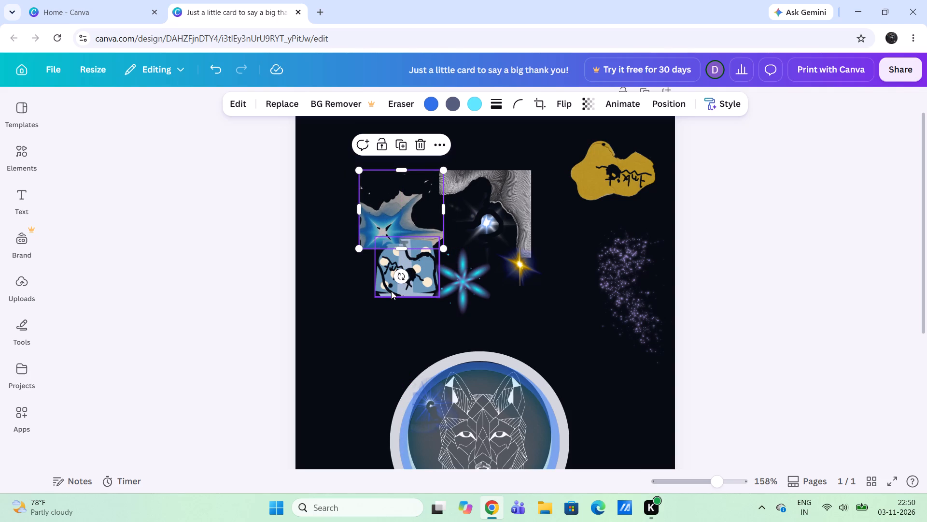
# Place the blue dotted patch directly below the blue star image, level with the cyan starburst.
pyautogui.moveTo(391, 291); pyautogui.dragTo(314, 306)
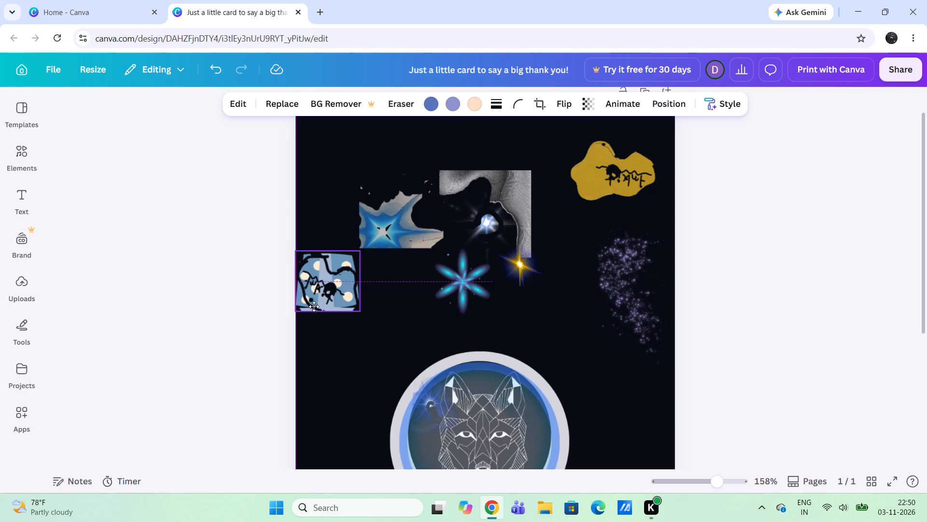
pyautogui.moveTo(314, 306); pyautogui.dragTo(370, 306)
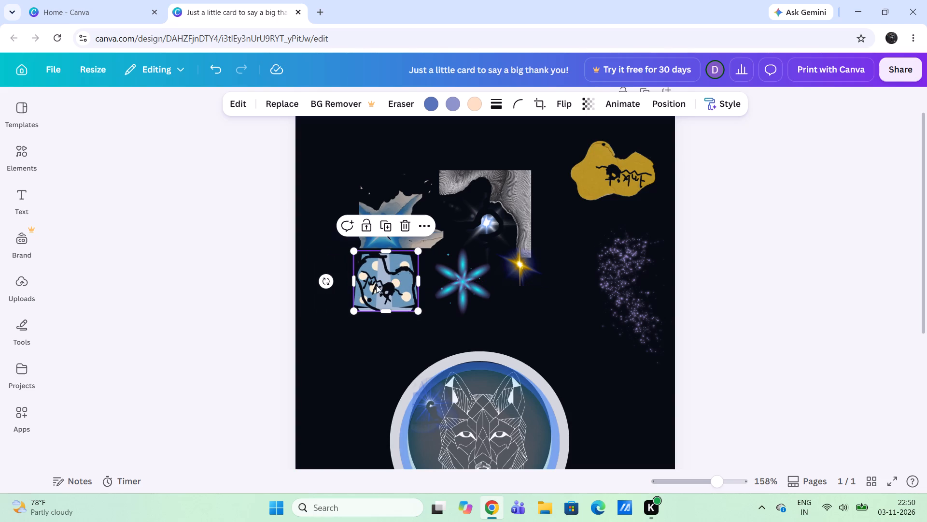
pyautogui.moveTo(372, 271); pyautogui.dragTo(385, 299)
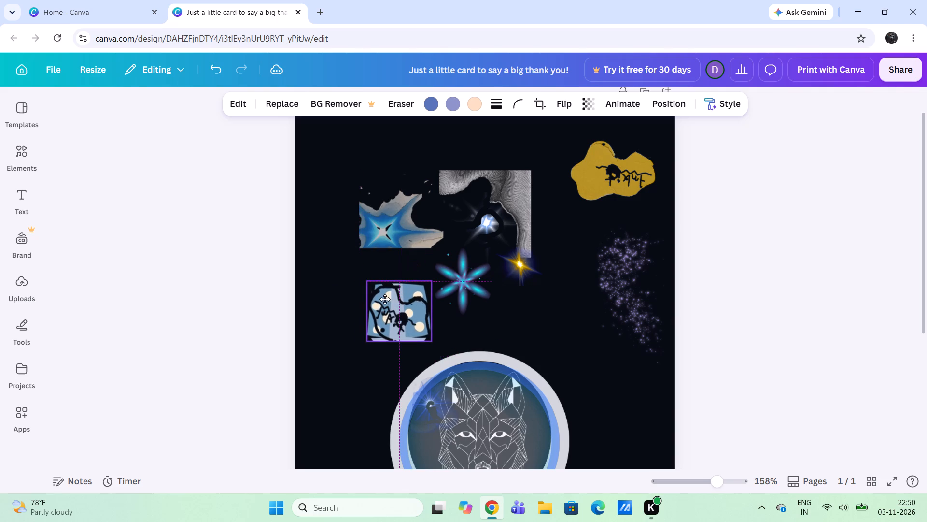
pyautogui.moveTo(385, 299); pyautogui.dragTo(376, 291)
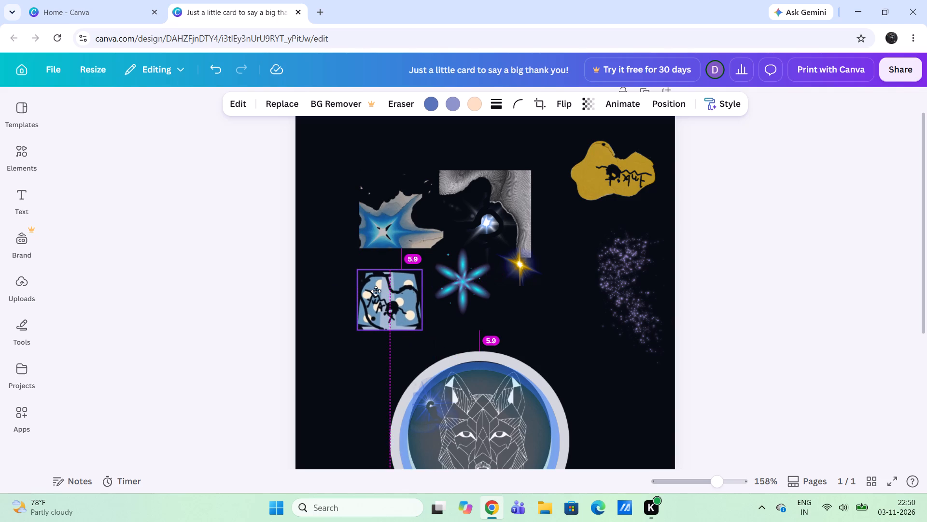
pyautogui.moveTo(376, 291); pyautogui.dragTo(376, 271)
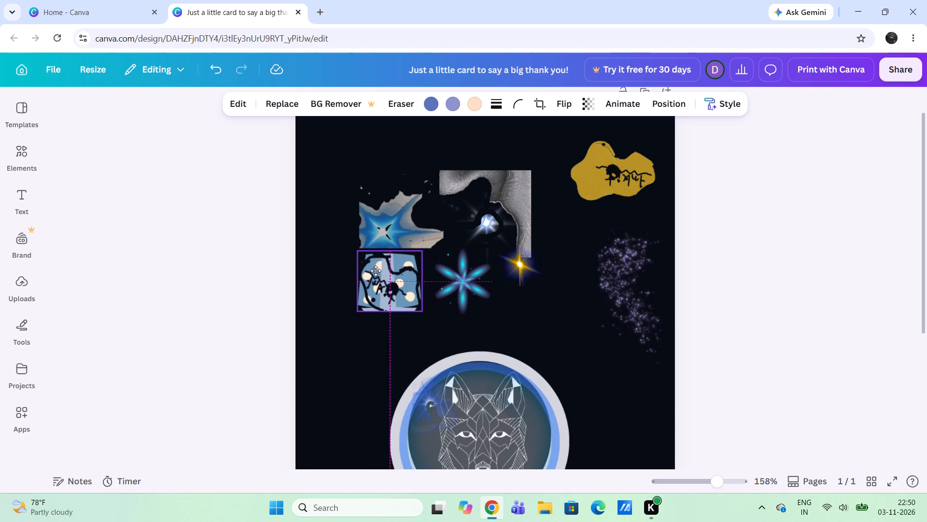
# Move the blue dotted patch to the page's left edge, above and left of the moon circles.
pyautogui.moveTo(376, 271); pyautogui.dragTo(367, 287)
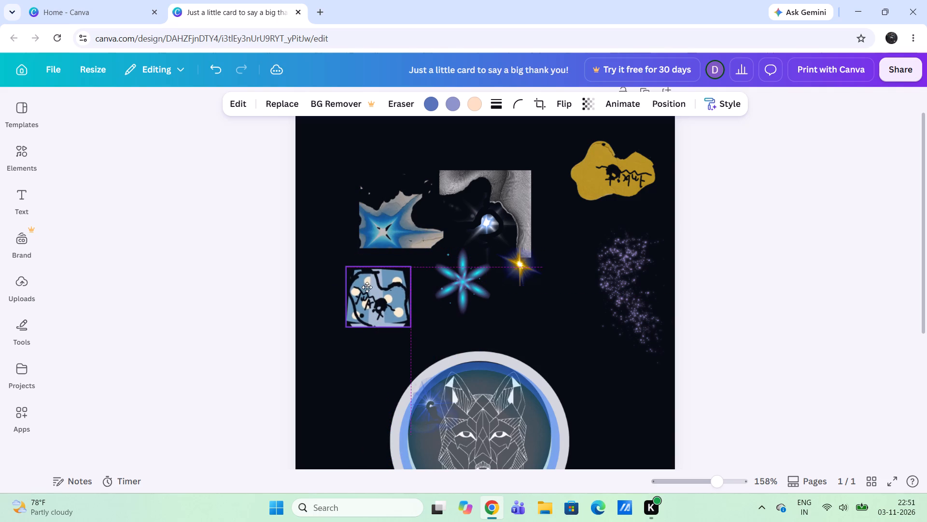
pyautogui.moveTo(367, 287); pyautogui.dragTo(398, 280)
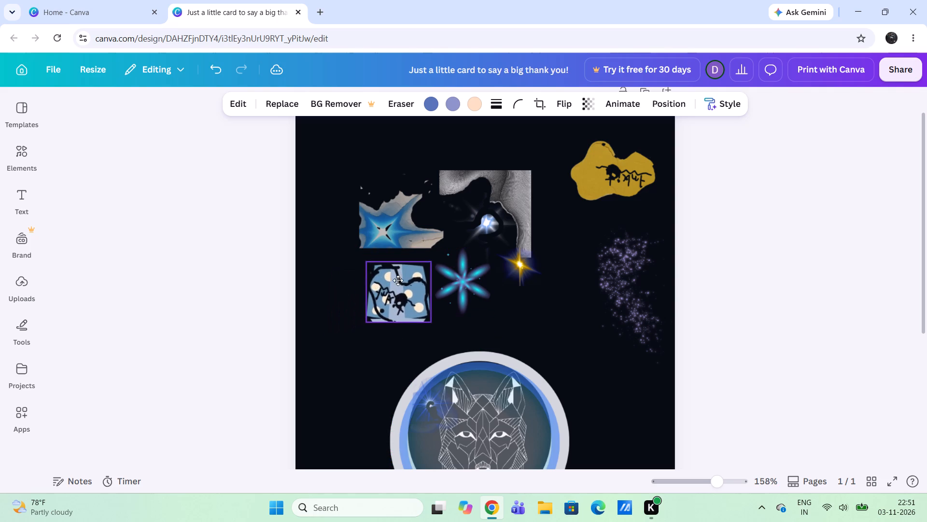
pyautogui.moveTo(398, 280); pyautogui.dragTo(346, 284)
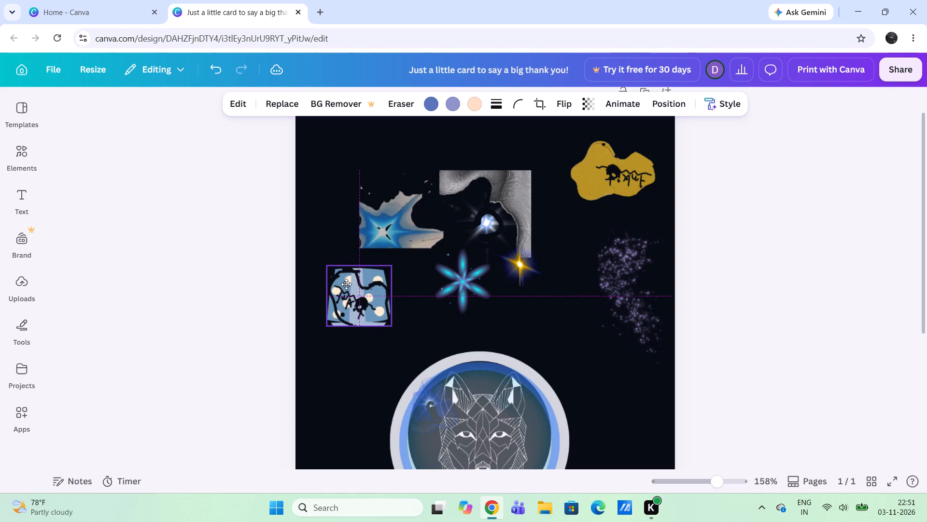
pyautogui.moveTo(346, 284); pyautogui.dragTo(314, 292)
# Move the torn blue star image up against the page's left edge, above the blue dotted patch.
pyautogui.moveTo(393, 173); pyautogui.dragTo(352, 168)
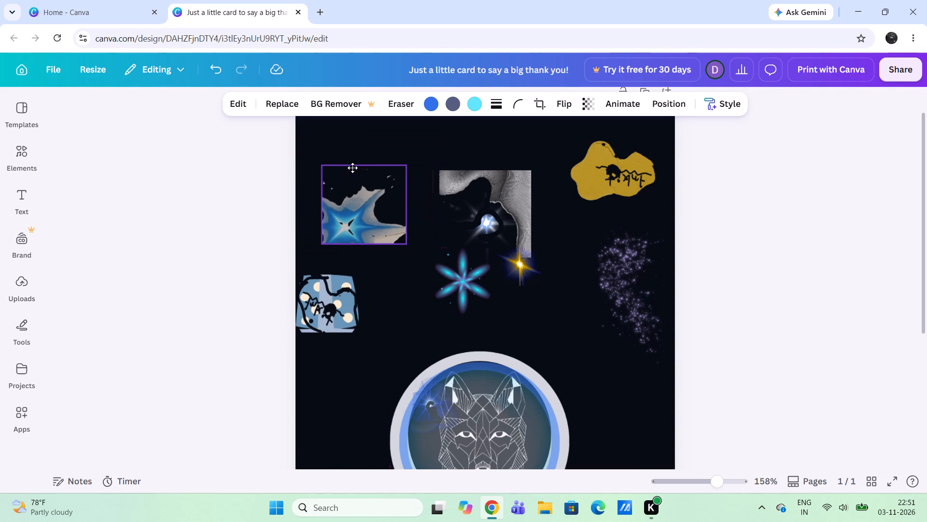
pyautogui.moveTo(352, 168); pyautogui.dragTo(337, 136)
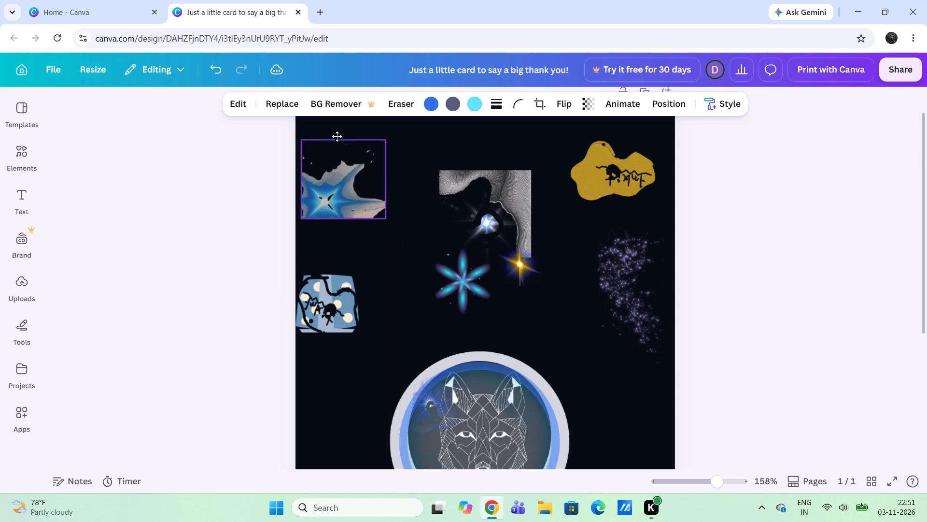
pyautogui.moveTo(337, 136); pyautogui.dragTo(328, 116)
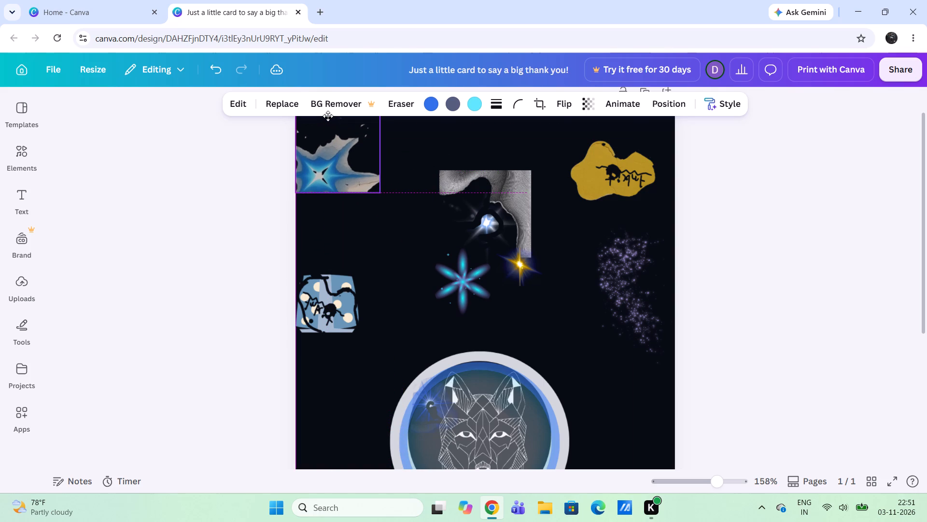
pyautogui.moveTo(328, 116); pyautogui.dragTo(328, 116)
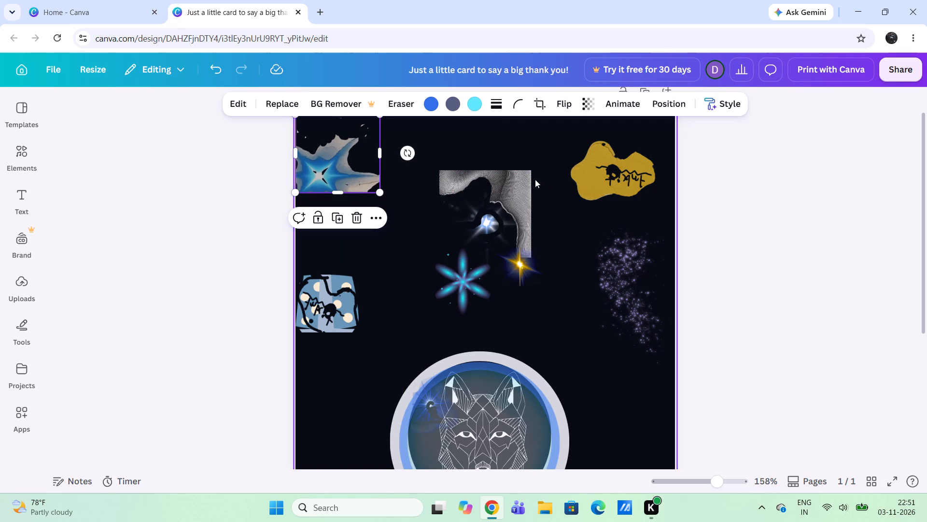
# Move the grey textured image up toward the top of the page, roughly level with the torn blue star image.
pyautogui.moveTo(517, 176); pyautogui.dragTo(507, 157)
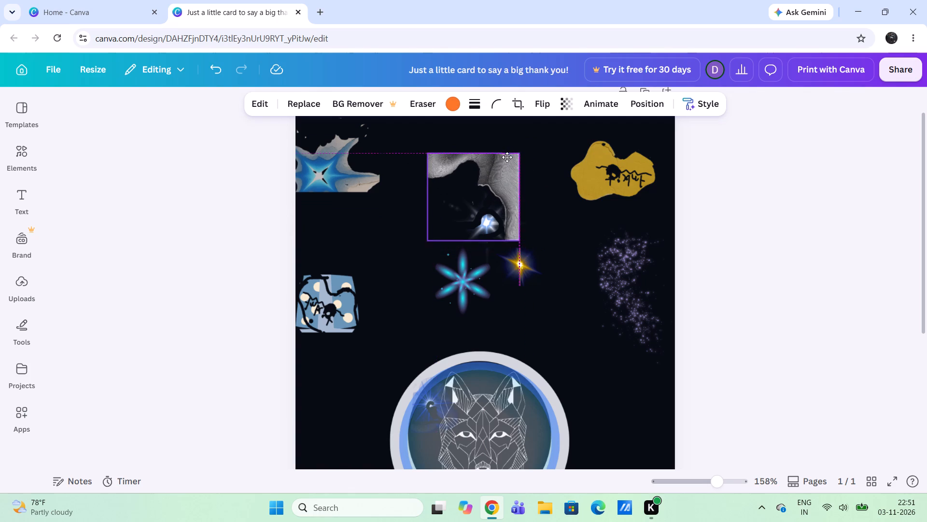
pyautogui.moveTo(507, 157); pyautogui.dragTo(501, 122)
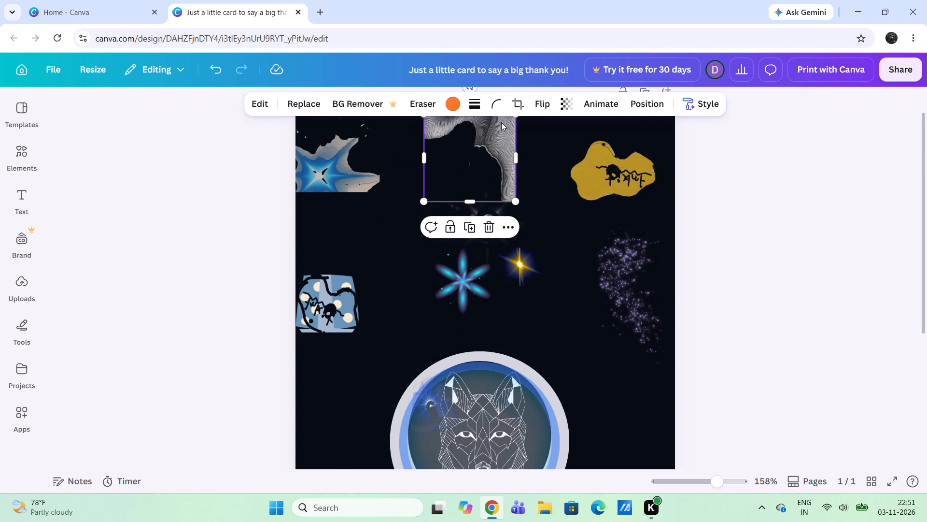
# Place the golden star against the grey textured image's right side, between it and the yellow patch.
pyautogui.moveTo(517, 279); pyautogui.dragTo(463, 184)
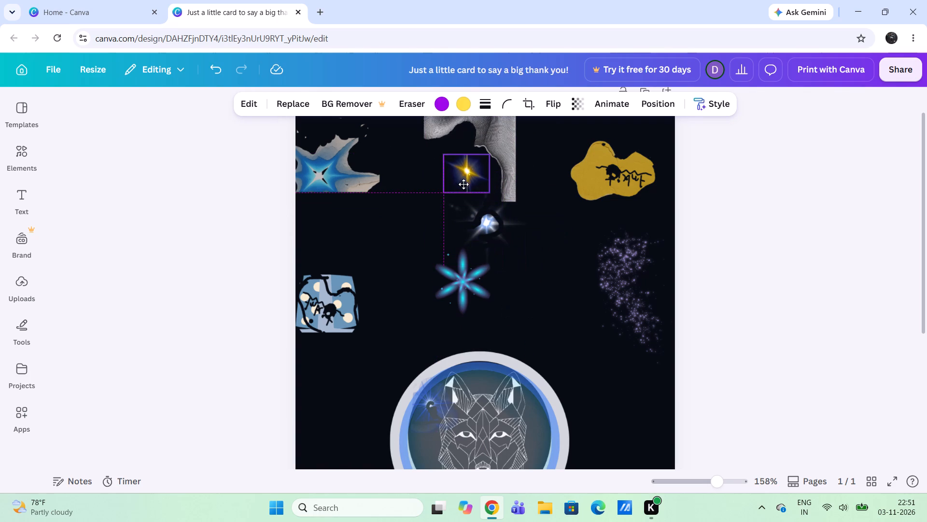
pyautogui.moveTo(463, 184); pyautogui.dragTo(458, 170)
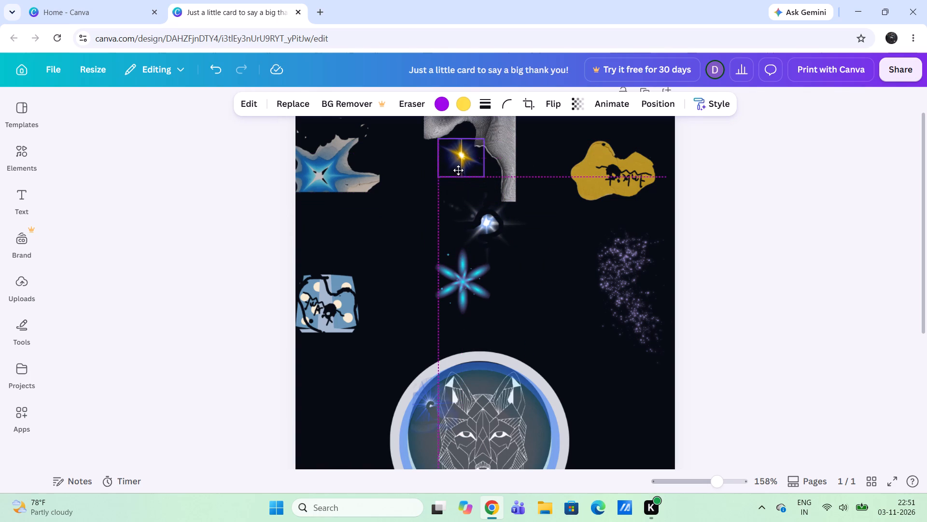
pyautogui.moveTo(458, 170); pyautogui.dragTo(457, 165)
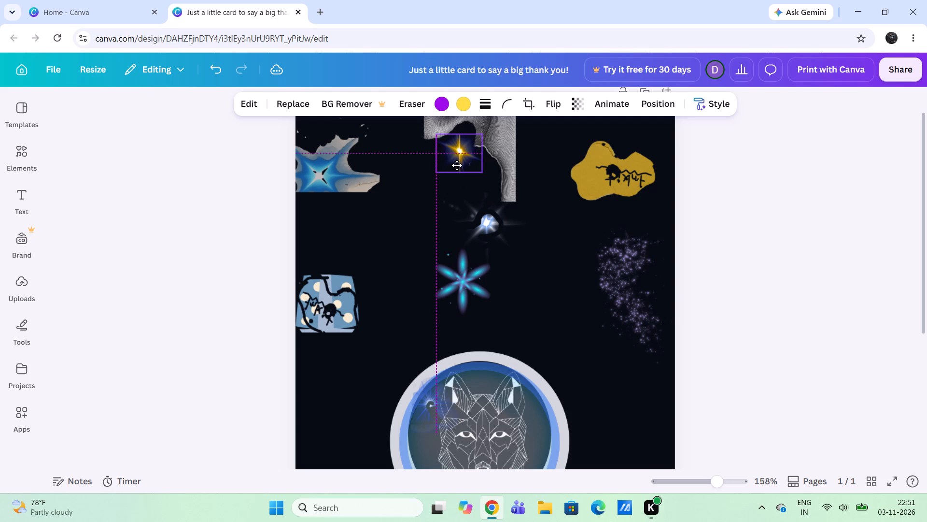
pyautogui.moveTo(457, 165); pyautogui.dragTo(471, 188)
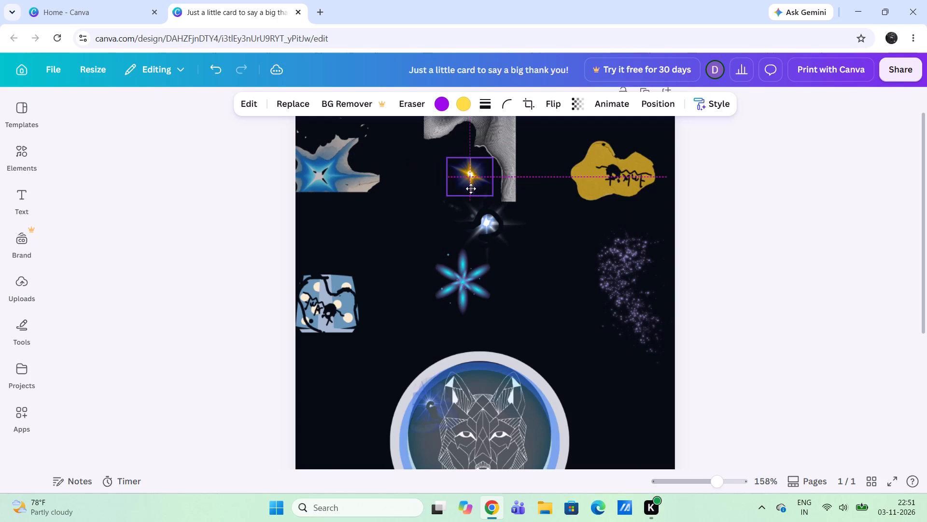
pyautogui.moveTo(471, 188); pyautogui.dragTo(473, 189)
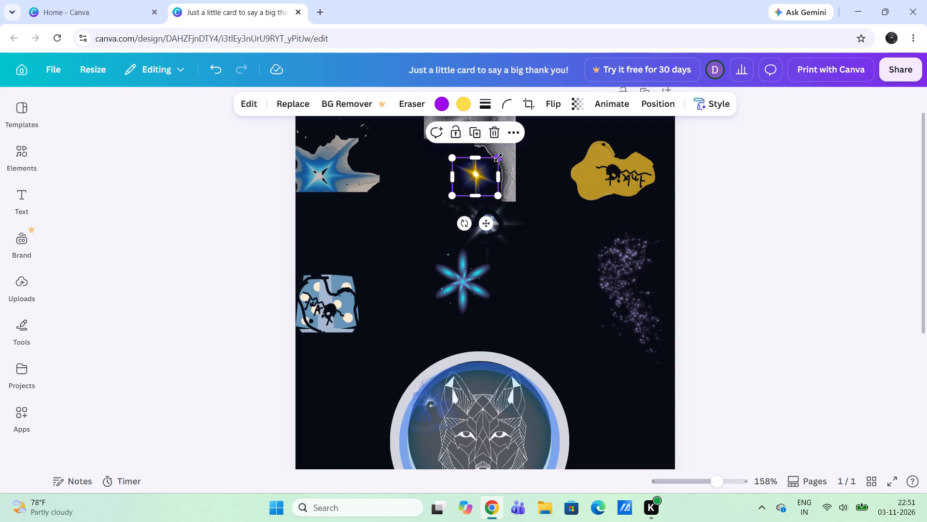
pyautogui.moveTo(484, 174); pyautogui.dragTo(479, 183)
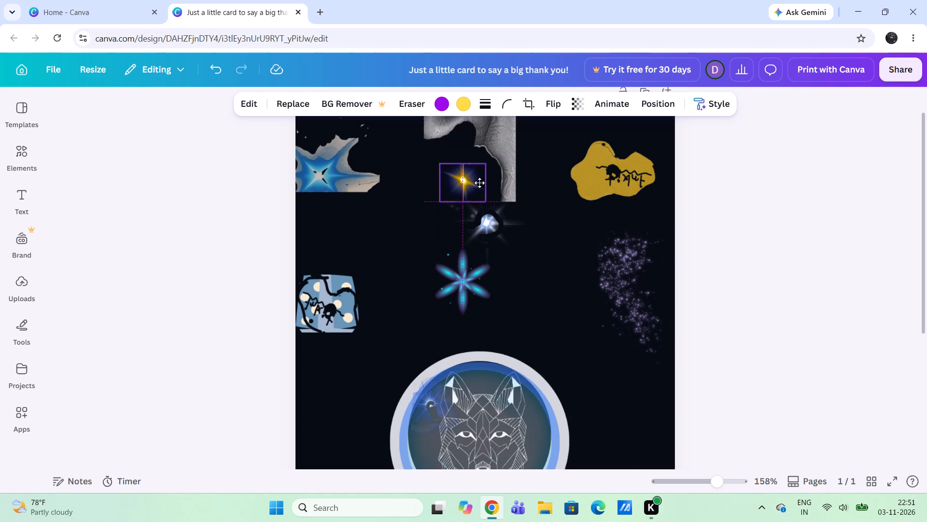
pyautogui.moveTo(479, 183); pyautogui.dragTo(485, 181)
pyautogui.scroll(1, 485, 181)
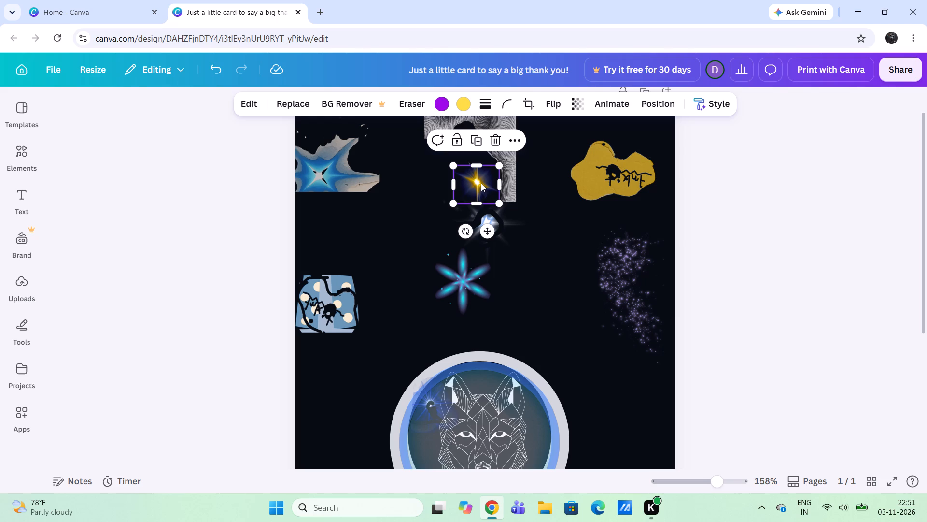
pyautogui.moveTo(481, 183); pyautogui.dragTo(533, 182)
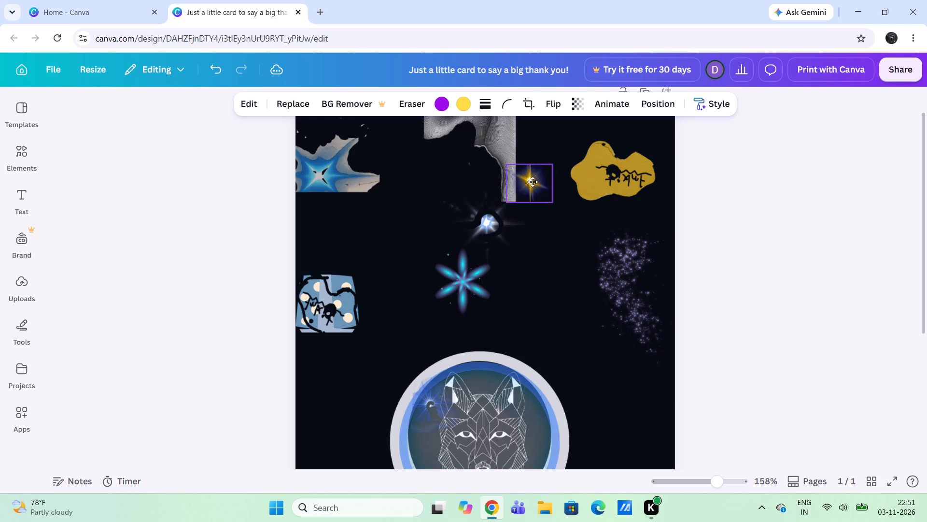
pyautogui.moveTo(533, 182); pyautogui.dragTo(544, 185)
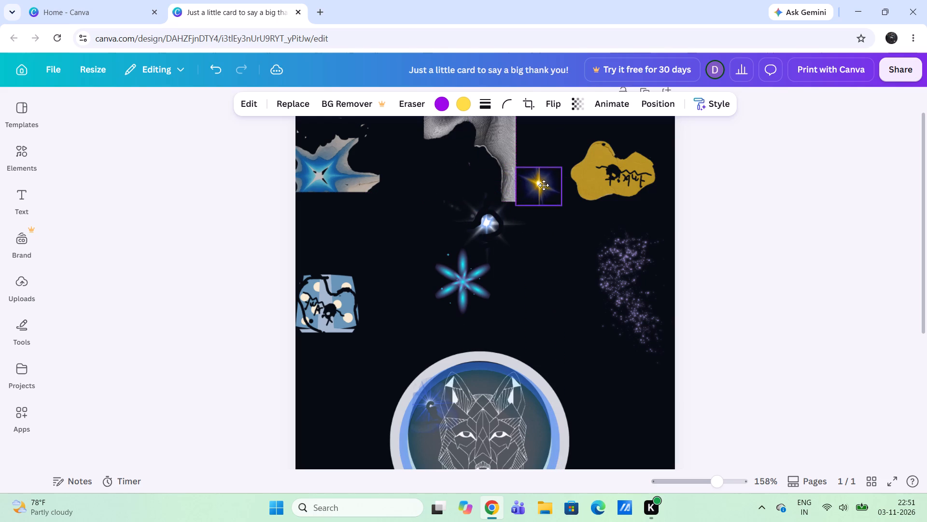
pyautogui.moveTo(544, 185); pyautogui.dragTo(545, 183)
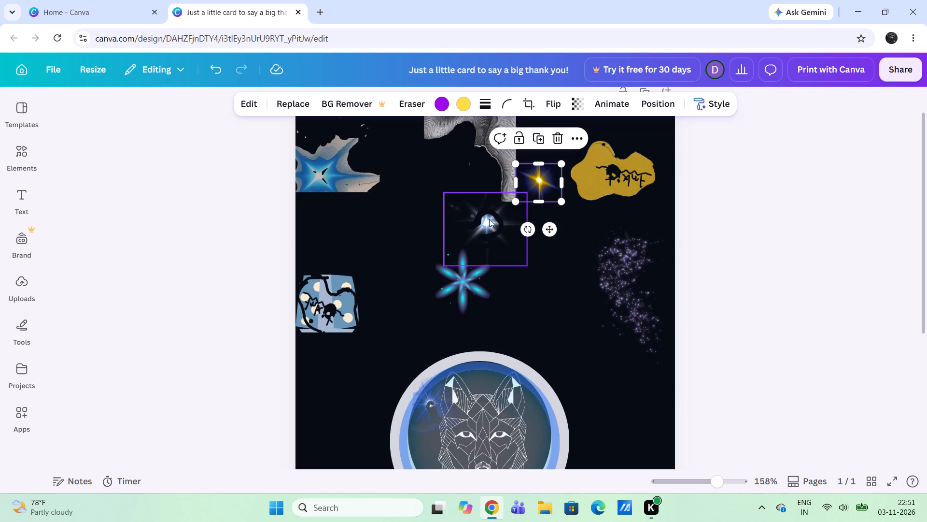
# Line up the white sparkle and the cyan six-pointed starburst in a column directly below the golden star.
pyautogui.moveTo(488, 224); pyautogui.dragTo(539, 218)
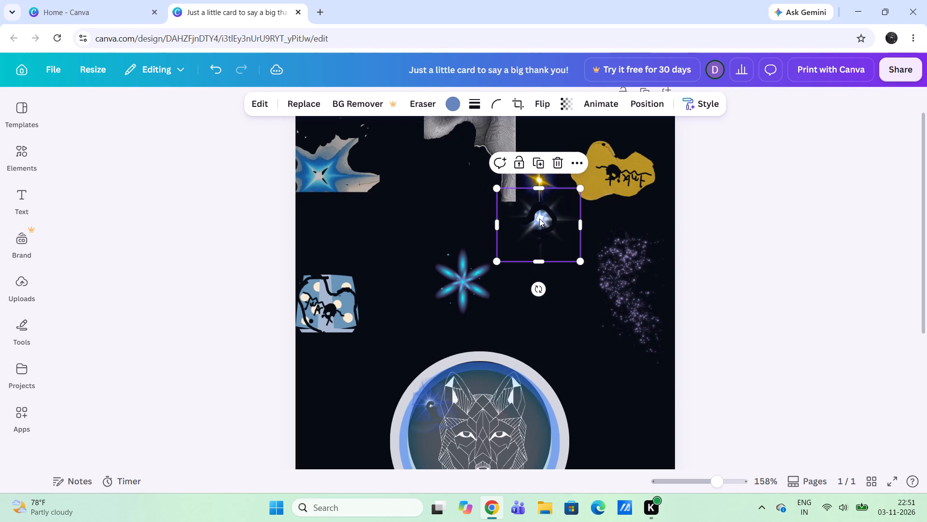
pyautogui.moveTo(467, 290); pyautogui.dragTo(542, 285)
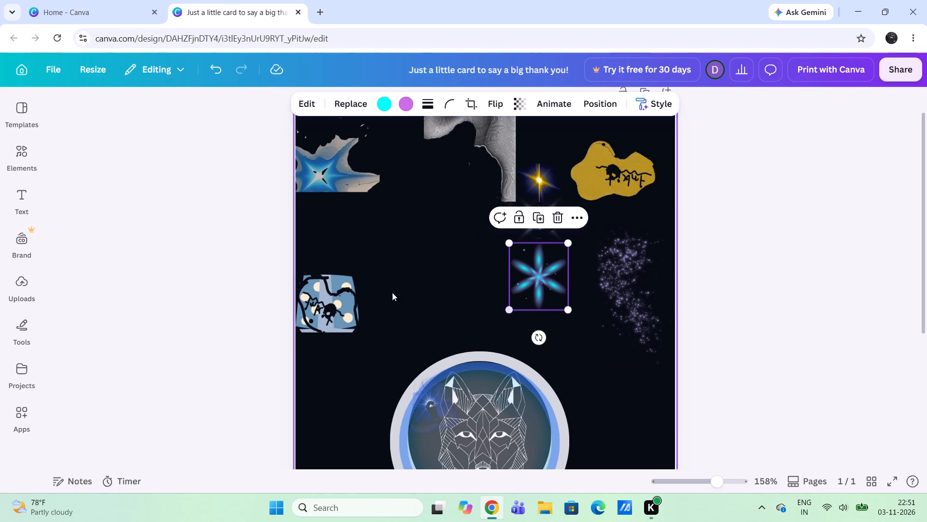
# Use the Pixel Eraser at size 10 on the blue dotted patch to erase four small round holes in each ribbon tail.
pyautogui.click(316, 290)
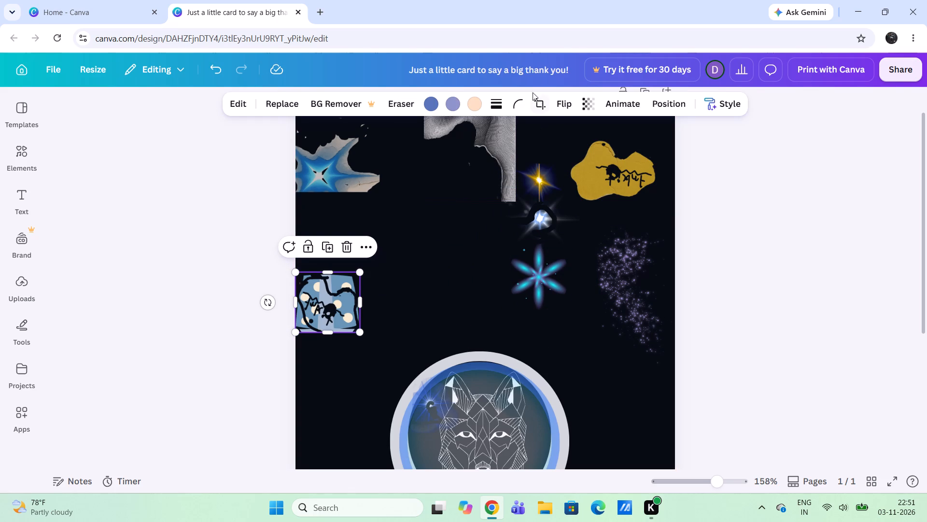
pyautogui.click(406, 108)
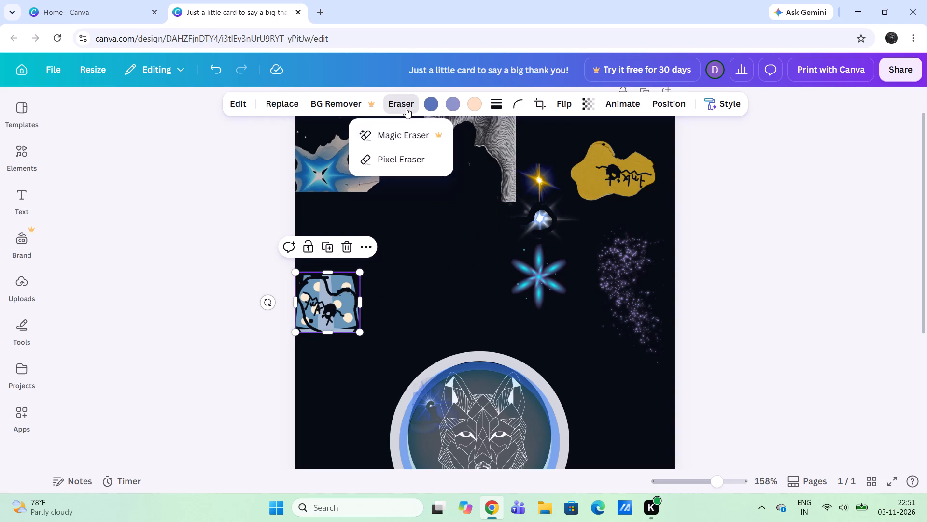
pyautogui.click(411, 153)
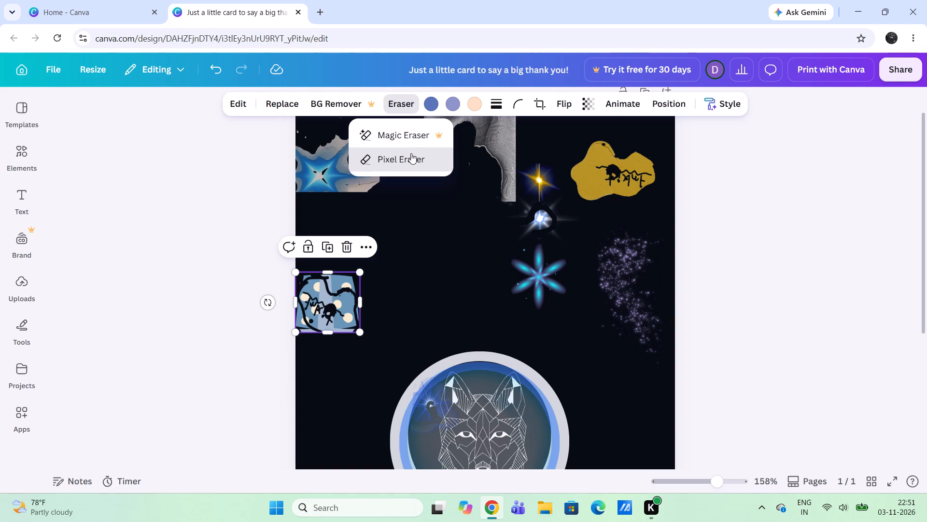
pyautogui.click(421, 163)
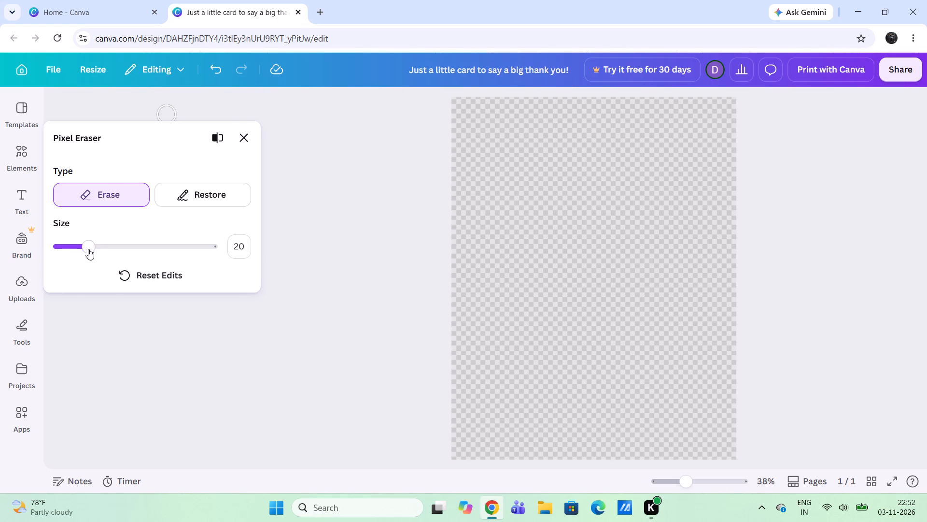
pyautogui.moveTo(90, 246); pyautogui.dragTo(81, 248)
pyautogui.moveTo(81, 248); pyautogui.dragTo(72, 253)
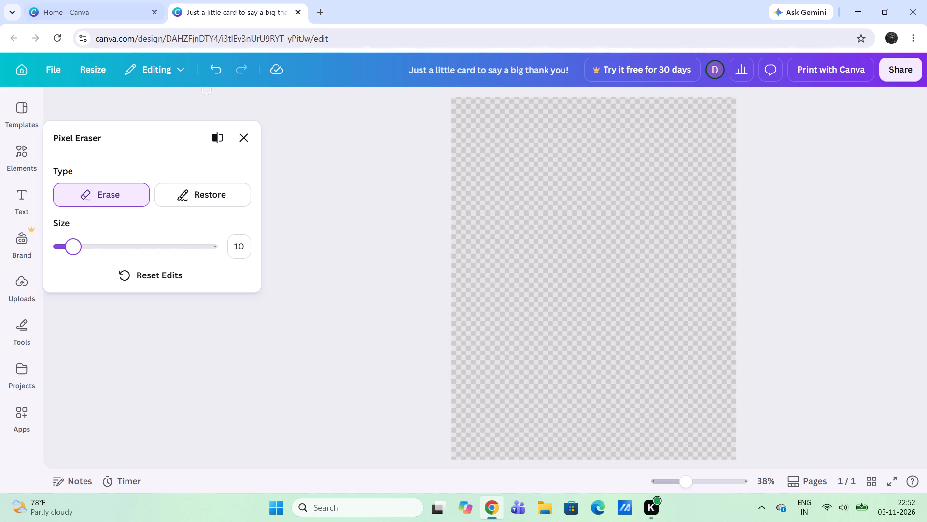
pyautogui.click(502, 178)
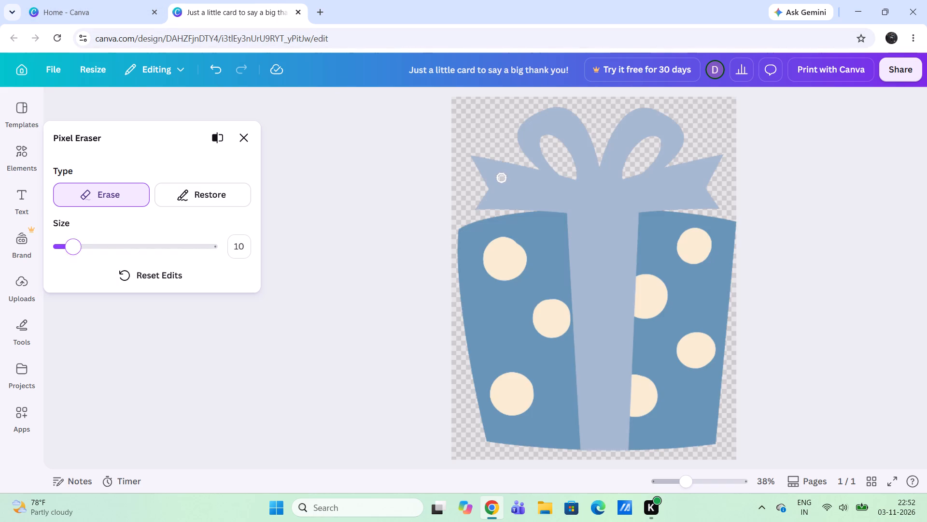
pyautogui.click(527, 182)
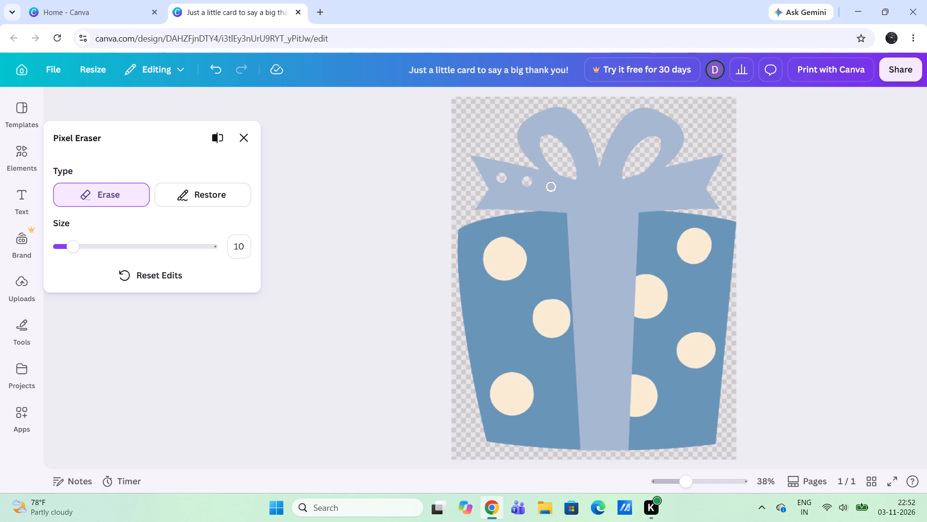
pyautogui.click(551, 187)
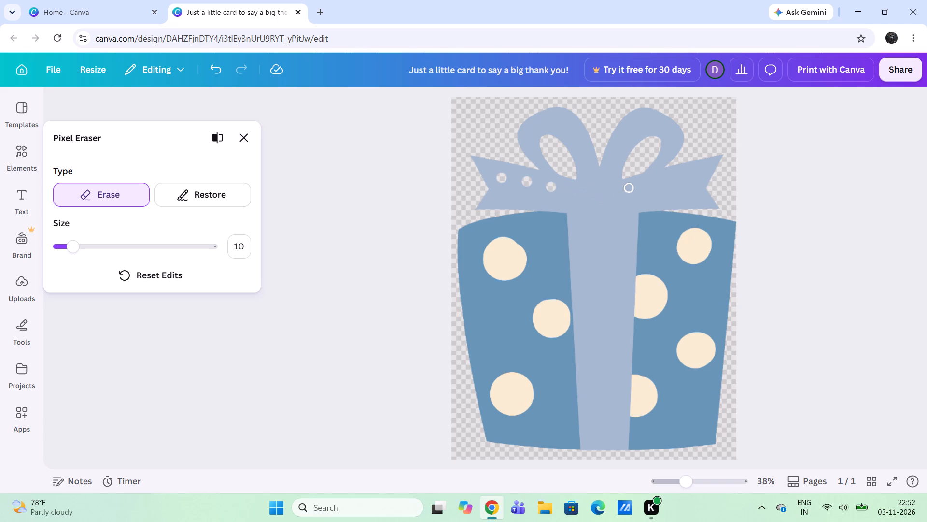
pyautogui.click(629, 188)
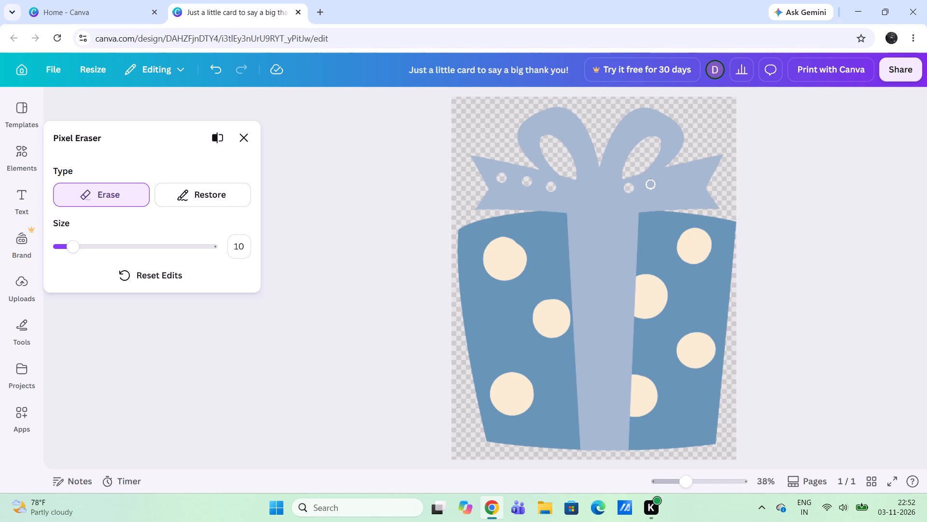
pyautogui.click(653, 183)
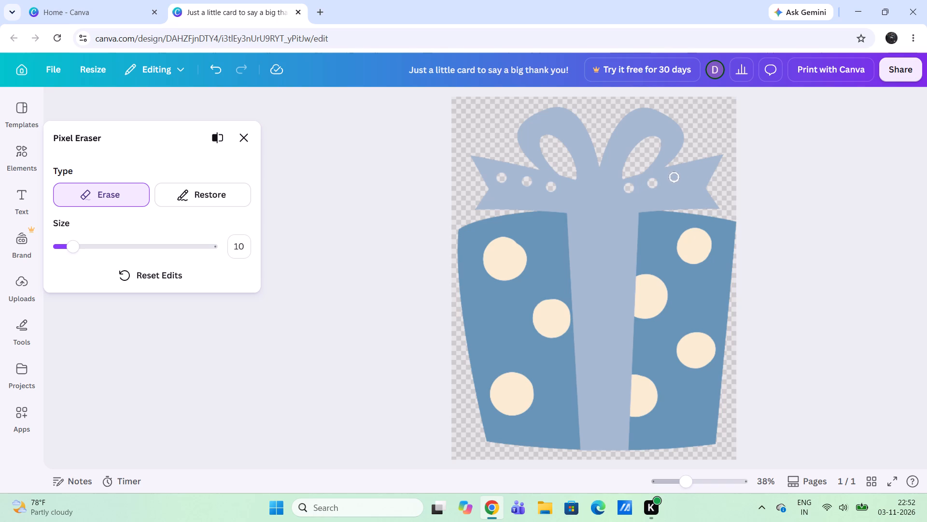
pyautogui.click(674, 179)
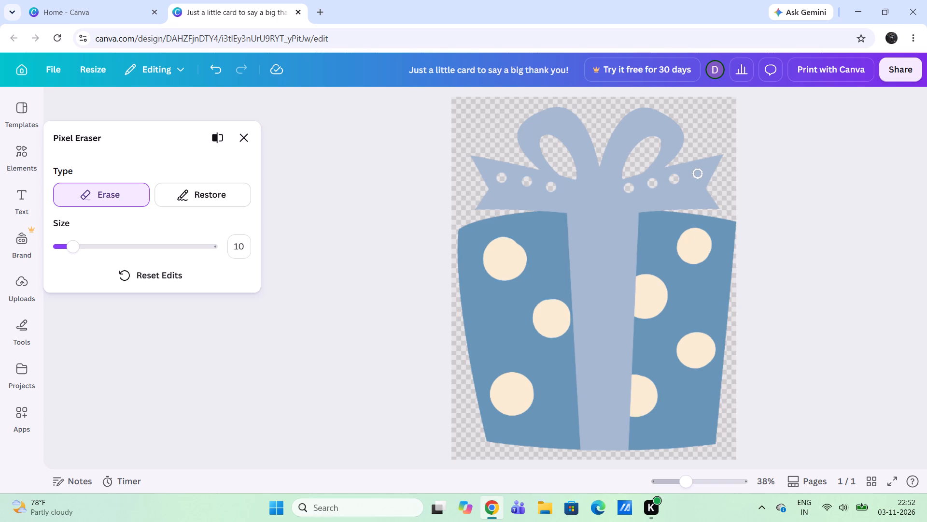
pyautogui.click(696, 174)
pyautogui.click(575, 191)
# Erase one small round hole in each of the seven cream dots on the blue gift box with the size 10 eraser.
pyautogui.click(642, 283)
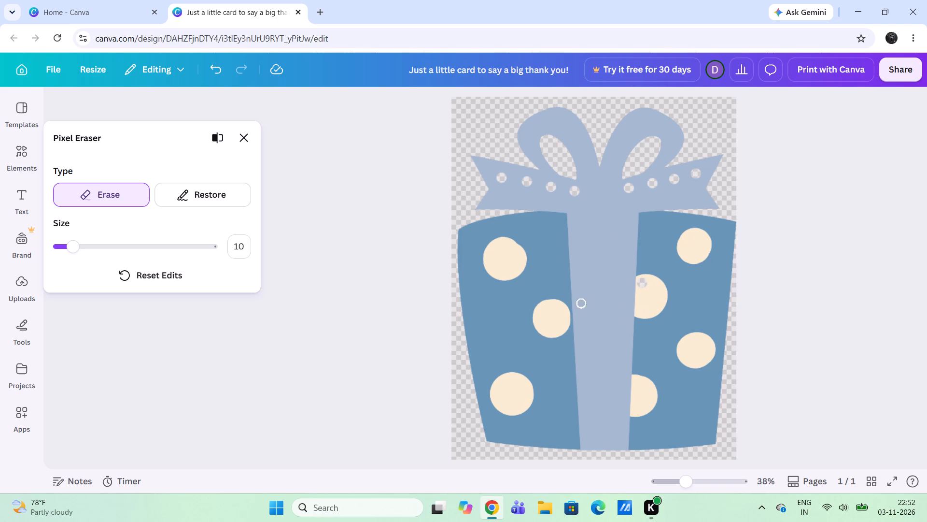
pyautogui.click(558, 307)
pyautogui.click(504, 260)
pyautogui.click(693, 243)
pyautogui.click(695, 346)
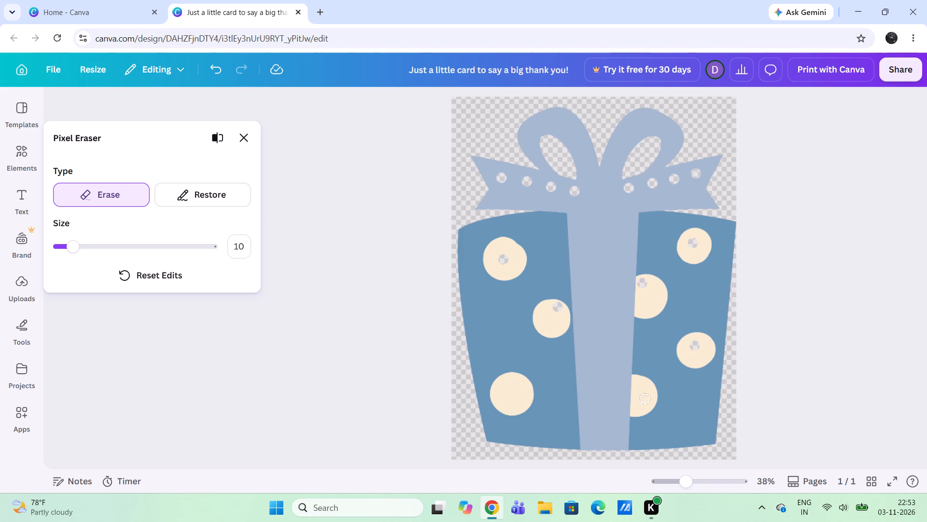
pyautogui.click(641, 398)
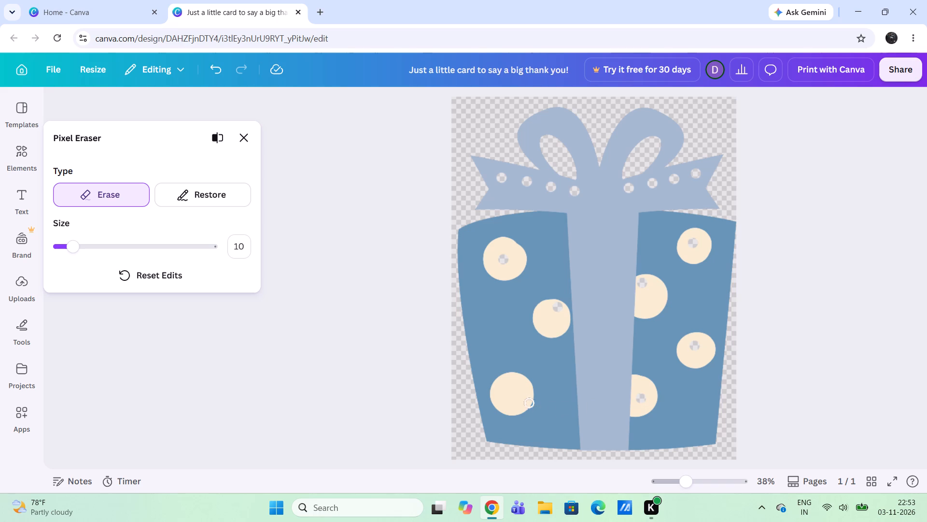
pyautogui.click(515, 395)
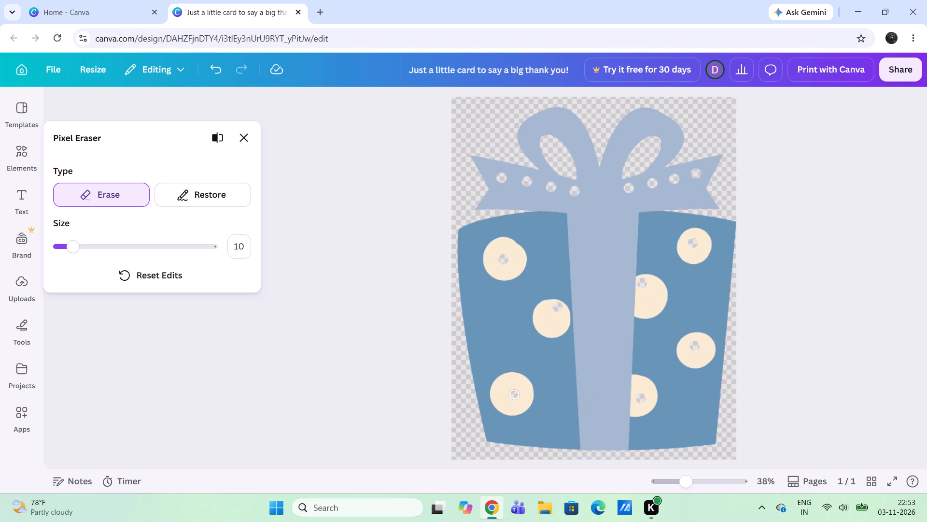
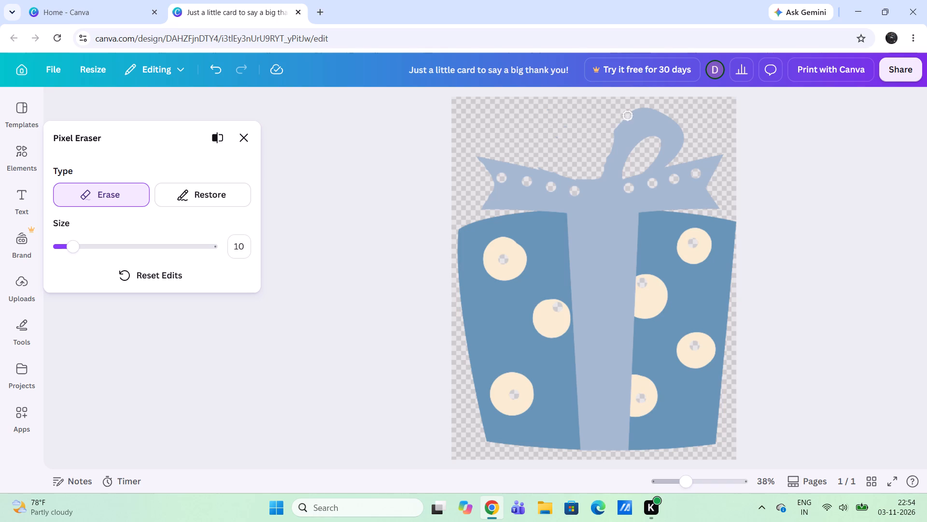
# Erase along the outer edge of the remaining bow loop at size 10, thinning it to a narrow outline.
pyautogui.moveTo(631, 116); pyautogui.dragTo(658, 112)
pyautogui.moveTo(658, 112); pyautogui.dragTo(683, 146)
pyautogui.moveTo(683, 146); pyautogui.dragTo(671, 161)
pyautogui.moveTo(671, 161); pyautogui.dragTo(674, 149)
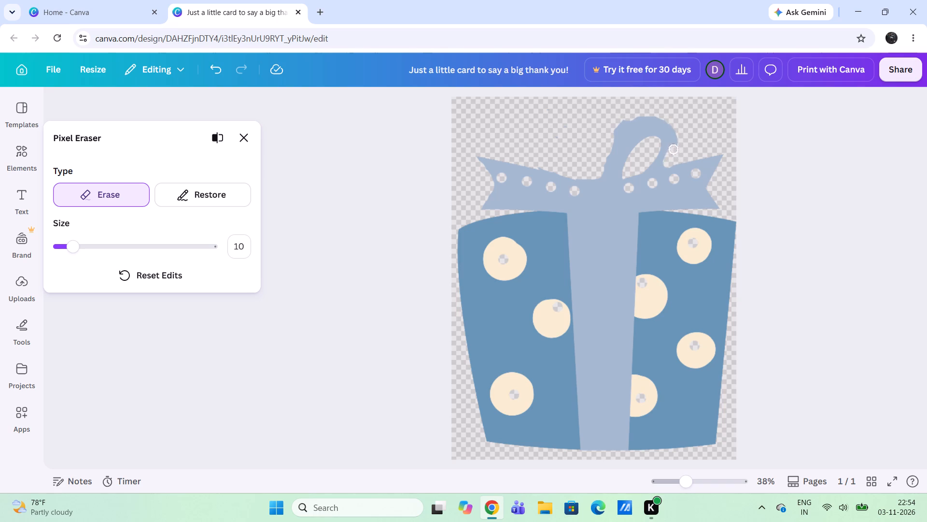
pyautogui.moveTo(674, 149); pyautogui.dragTo(653, 119)
pyautogui.moveTo(653, 119); pyautogui.dragTo(623, 127)
pyautogui.moveTo(623, 127); pyautogui.dragTo(599, 166)
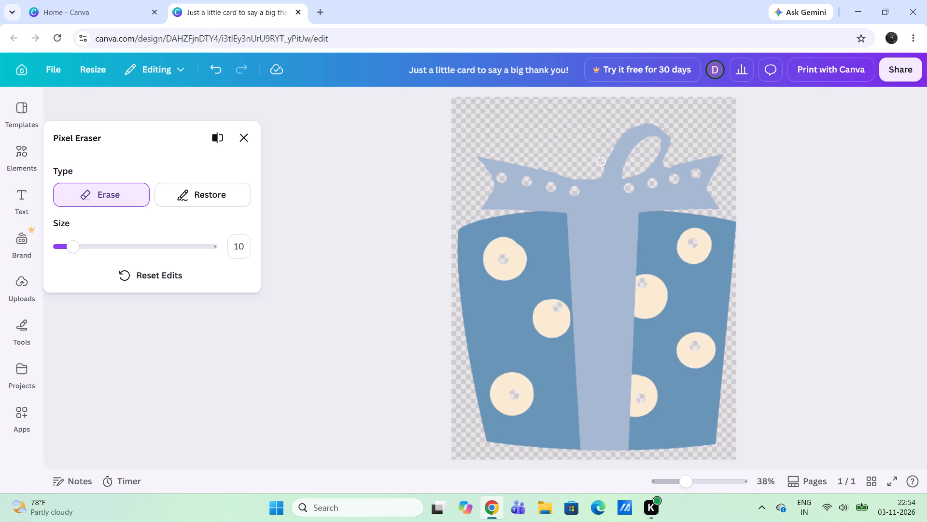
pyautogui.moveTo(599, 166); pyautogui.dragTo(612, 148)
pyautogui.moveTo(612, 148); pyautogui.dragTo(647, 125)
pyautogui.moveTo(647, 125); pyautogui.dragTo(673, 141)
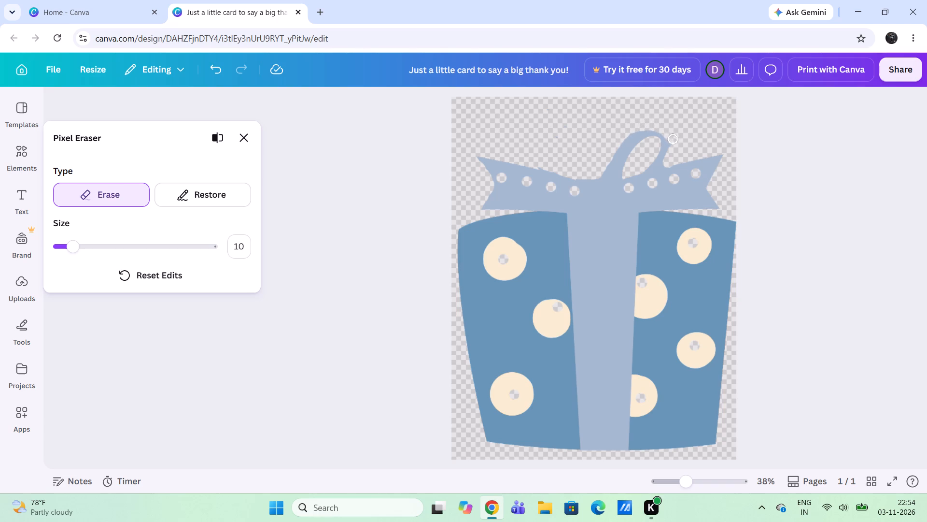
pyautogui.moveTo(673, 141); pyautogui.dragTo(667, 158)
pyautogui.moveTo(667, 158); pyautogui.dragTo(674, 140)
pyautogui.moveTo(674, 140); pyautogui.dragTo(662, 130)
pyautogui.moveTo(662, 130); pyautogui.dragTo(636, 133)
pyautogui.moveTo(636, 133); pyautogui.dragTo(622, 147)
pyautogui.moveTo(622, 147); pyautogui.dragTo(608, 170)
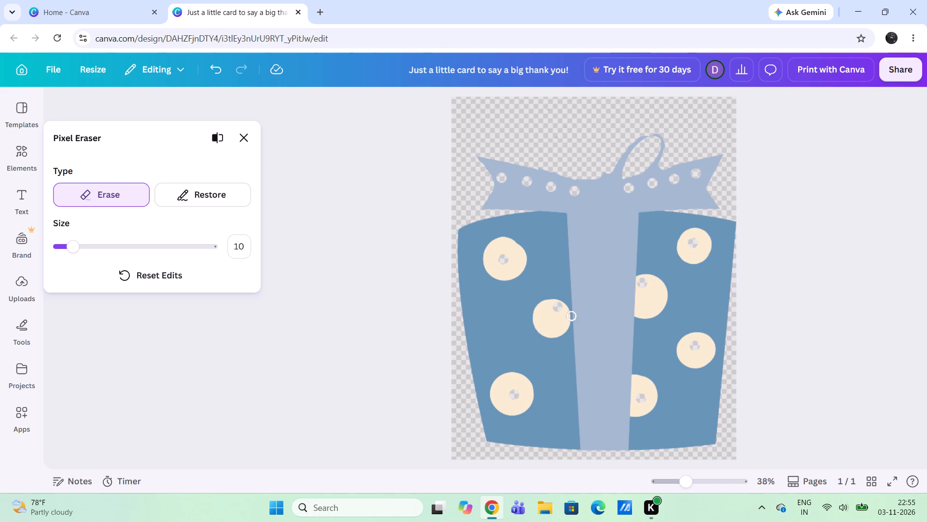
# Use the Restore brush at size 10 to fill the small erased holes in all seven cream dots on the gift box.
pyautogui.click(209, 204)
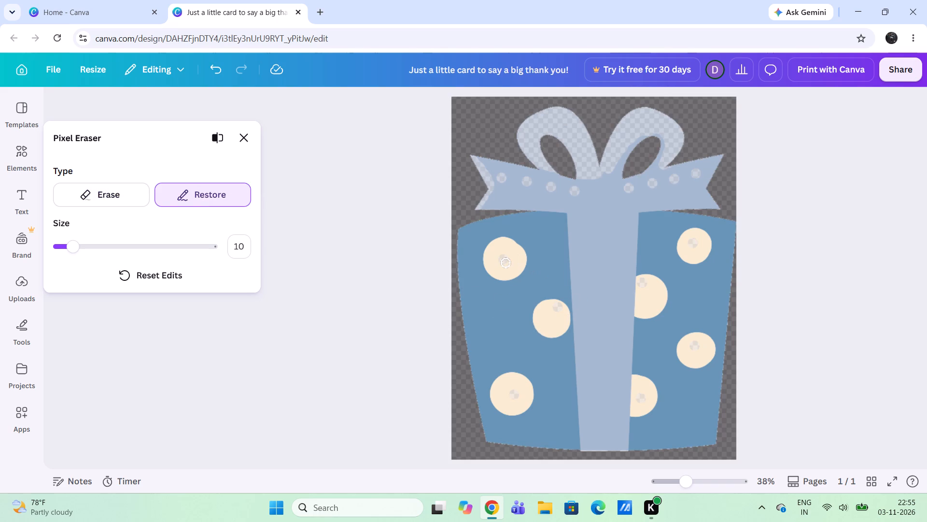
pyautogui.click(503, 259)
pyautogui.click(506, 259)
pyautogui.click(559, 310)
pyautogui.click(554, 308)
pyautogui.click(642, 397)
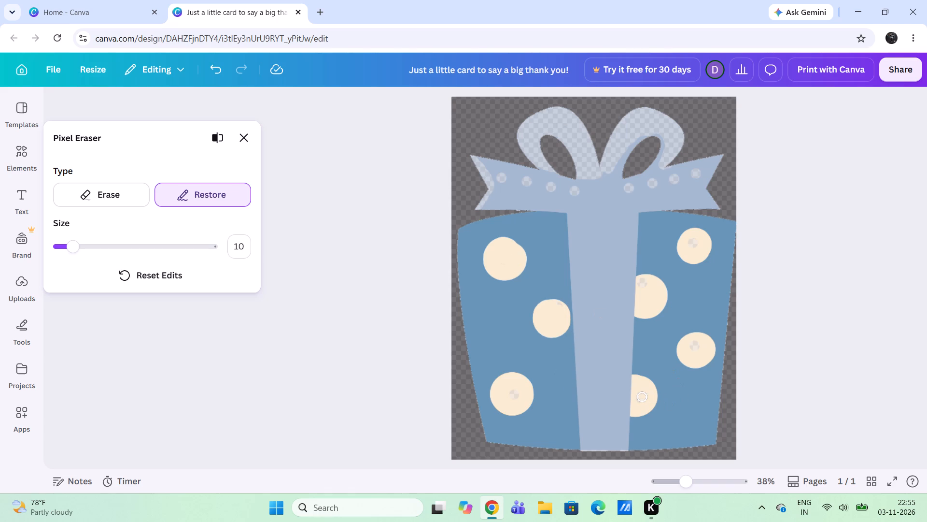
pyautogui.click(639, 403)
pyautogui.click(512, 399)
pyautogui.click(514, 394)
pyautogui.click(694, 346)
pyautogui.click(644, 283)
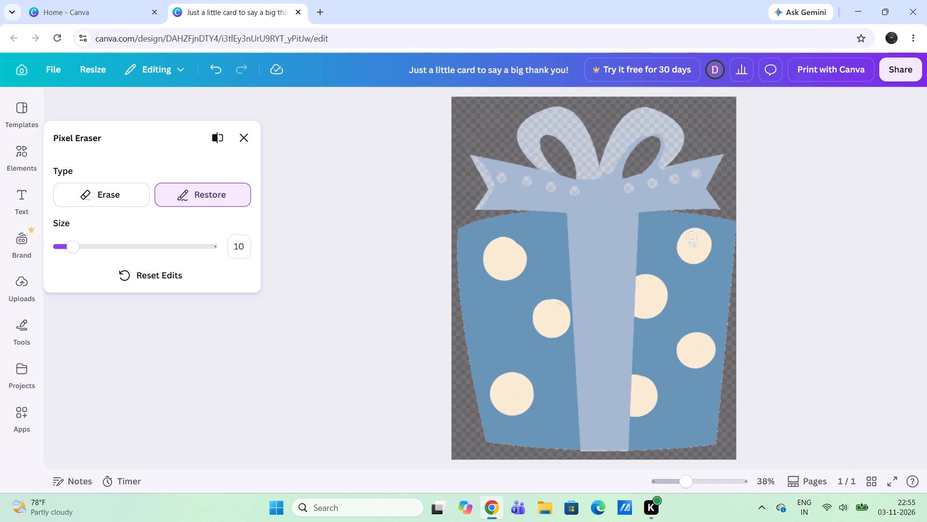
pyautogui.click(693, 244)
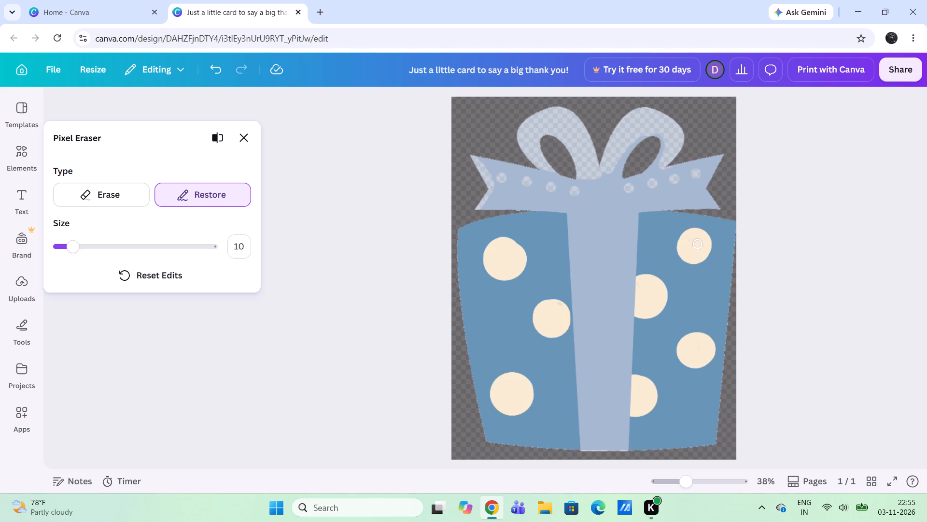
pyautogui.click(698, 244)
pyautogui.click(695, 242)
# Erase the remaining bow loop outline and its stubs above the ribbon with the Pixel Eraser at size 10.
pyautogui.click(89, 197)
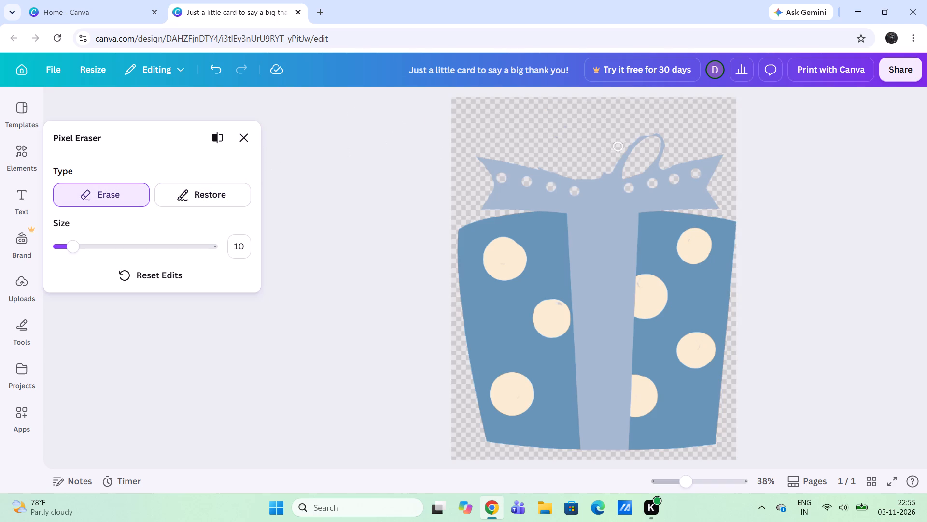
pyautogui.moveTo(646, 140); pyautogui.dragTo(633, 153)
pyautogui.moveTo(633, 153); pyautogui.dragTo(633, 148)
pyautogui.moveTo(633, 148); pyautogui.dragTo(652, 152)
pyautogui.moveTo(652, 152); pyautogui.dragTo(631, 162)
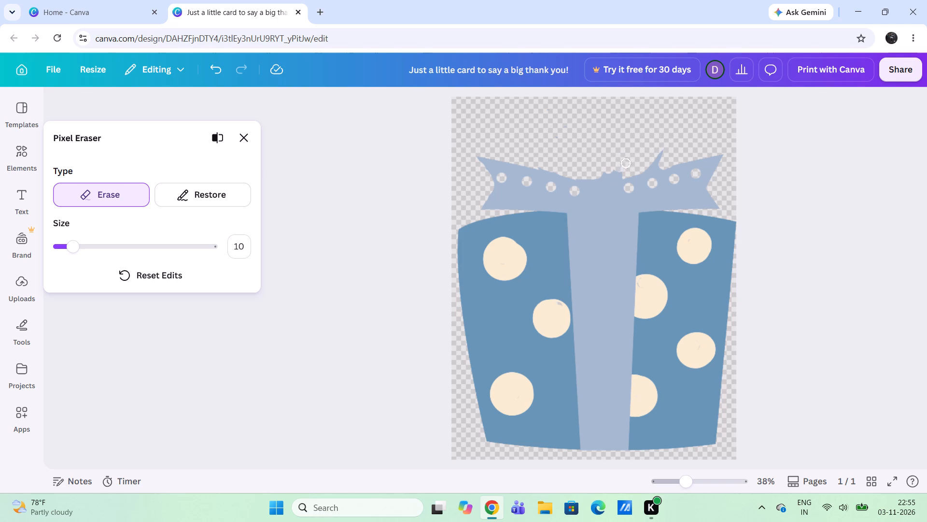
pyautogui.moveTo(631, 162); pyautogui.dragTo(662, 154)
pyautogui.moveTo(662, 154); pyautogui.dragTo(660, 158)
pyautogui.moveTo(660, 158); pyautogui.dragTo(652, 165)
pyautogui.moveTo(652, 165); pyautogui.dragTo(627, 169)
pyautogui.moveTo(627, 169); pyautogui.dragTo(587, 173)
# Trim along the ribbon's upper edge from the left tail to the right tail's tip with the size 10 eraser.
pyautogui.moveTo(587, 173); pyautogui.dragTo(570, 166)
pyautogui.moveTo(570, 166); pyautogui.dragTo(607, 172)
pyautogui.moveTo(607, 172); pyautogui.dragTo(632, 171)
pyautogui.moveTo(632, 171); pyautogui.dragTo(674, 162)
pyautogui.moveTo(674, 162); pyautogui.dragTo(713, 152)
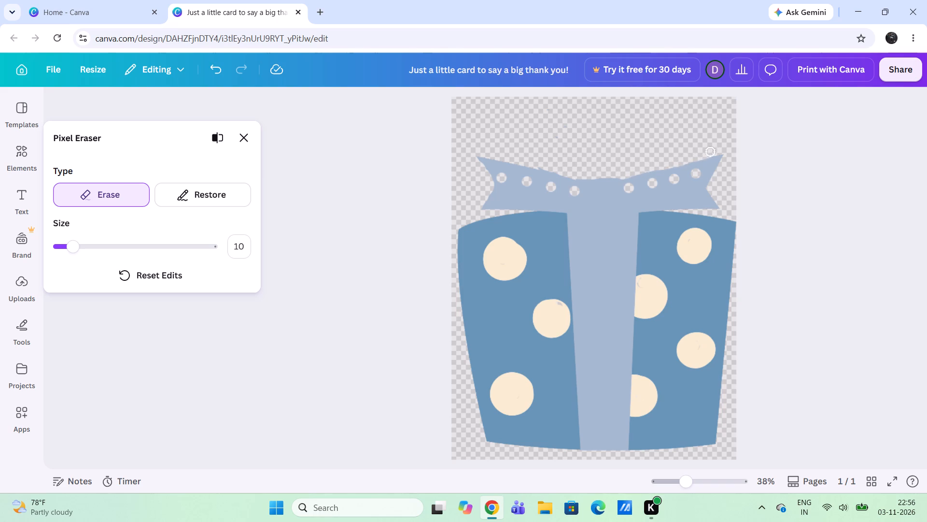
pyautogui.moveTo(713, 152); pyautogui.dragTo(731, 156)
# Erase along the notched end of the right ribbon tail at size 10, deepening the notch and trimming its lower tip.
pyautogui.moveTo(731, 156); pyautogui.dragTo(714, 177)
pyautogui.moveTo(714, 177); pyautogui.dragTo(709, 186)
pyautogui.moveTo(709, 186); pyautogui.dragTo(716, 201)
pyautogui.moveTo(716, 201); pyautogui.dragTo(724, 211)
pyautogui.moveTo(724, 211); pyautogui.dragTo(722, 180)
# Erase a narrow gap along the right edge of the vertical ribbon, from the box top to its bottom, at size 10.
pyautogui.moveTo(639, 216); pyautogui.dragTo(637, 250)
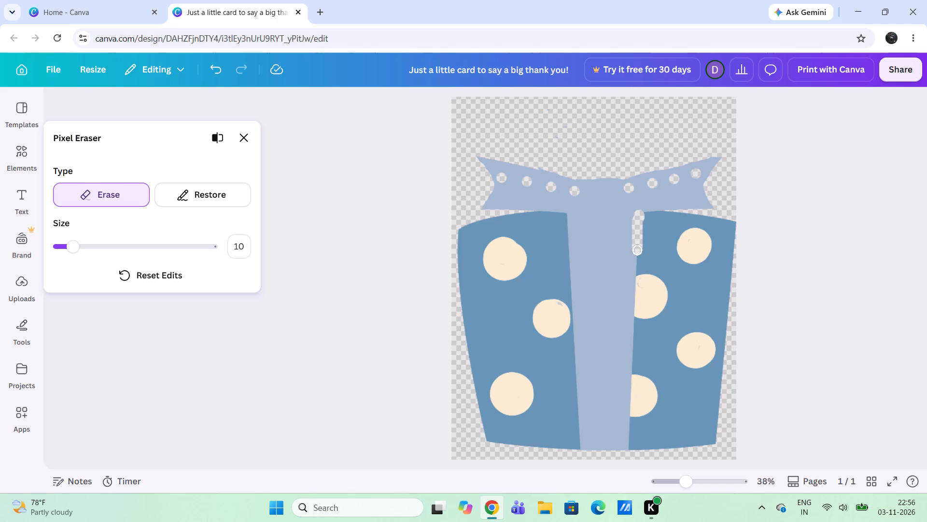
pyautogui.moveTo(637, 250); pyautogui.dragTo(639, 264)
pyautogui.moveTo(639, 264); pyautogui.dragTo(637, 287)
pyautogui.moveTo(637, 287); pyautogui.dragTo(630, 353)
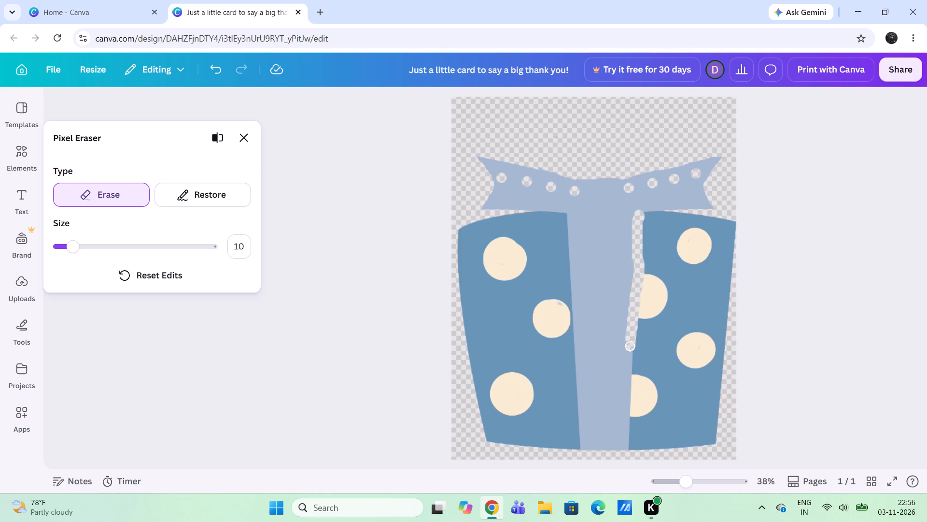
pyautogui.moveTo(630, 353); pyautogui.dragTo(619, 485)
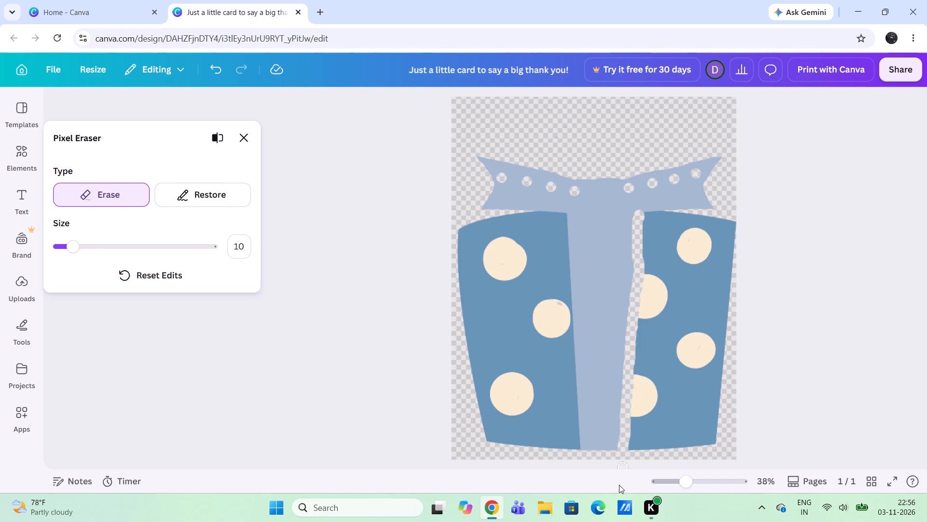
# Erase a narrow gap along the left edge of the vertical ribbon, from the box bottom to its top, at size 10.
pyautogui.moveTo(619, 485); pyautogui.dragTo(585, 454)
pyautogui.moveTo(585, 454); pyautogui.dragTo(579, 426)
pyautogui.moveTo(579, 426); pyautogui.dragTo(576, 279)
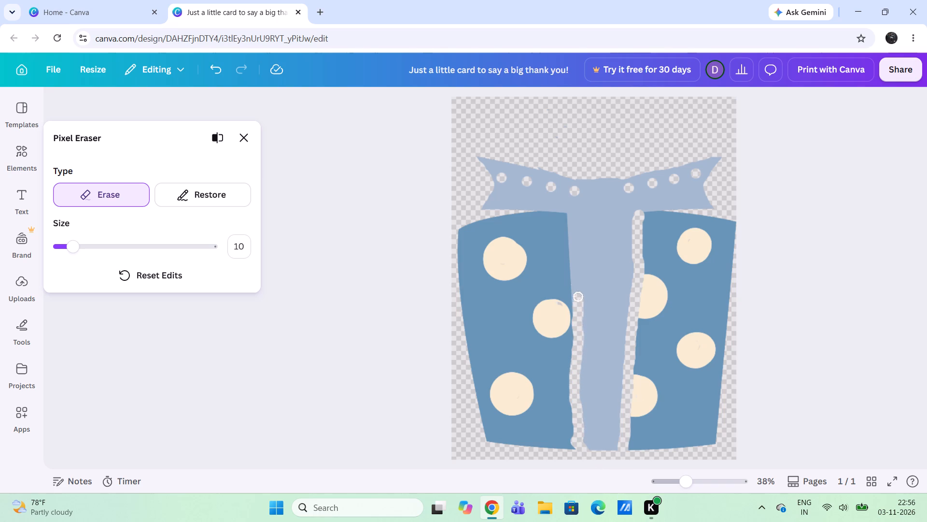
pyautogui.moveTo(576, 279); pyautogui.dragTo(552, 214)
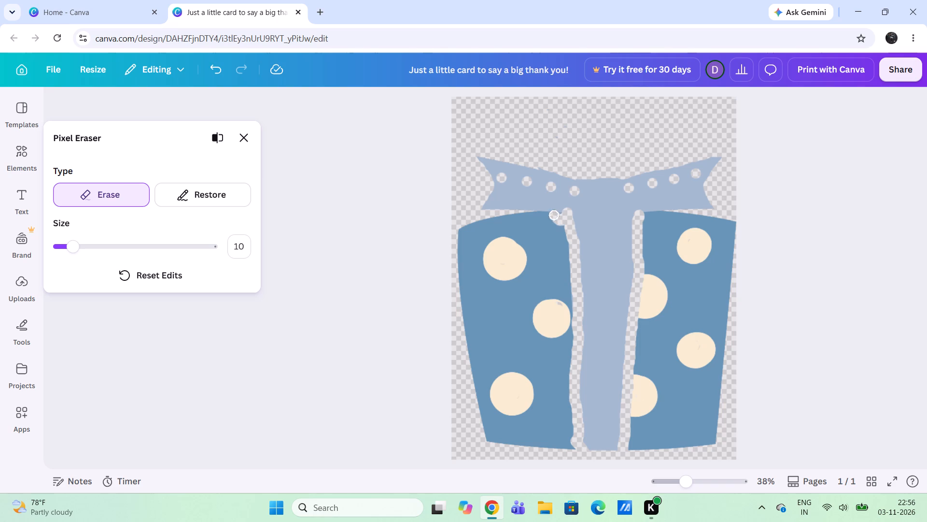
# Erase the strip beneath the left ribbon tail and the tail's pointed end at size 10, and leave the Pixel Eraser.
pyautogui.moveTo(552, 214); pyautogui.dragTo(496, 144)
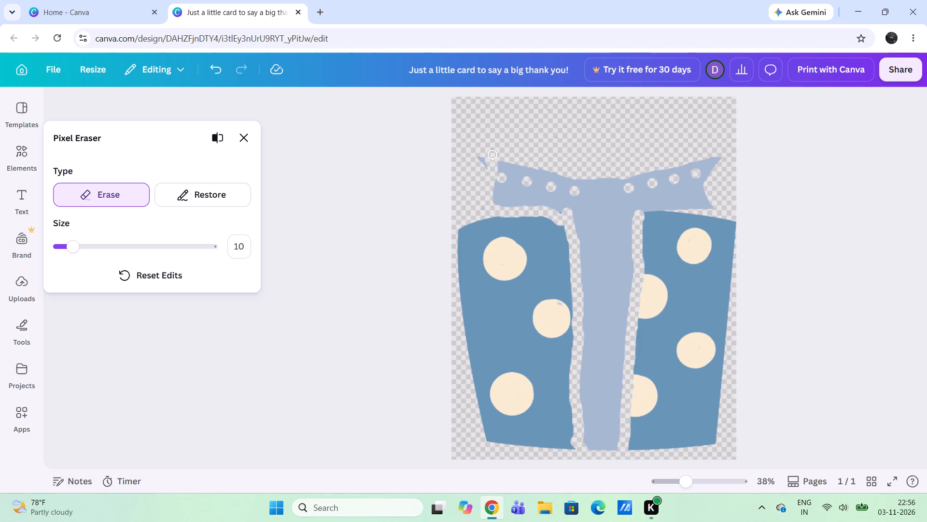
pyautogui.moveTo(496, 144); pyautogui.dragTo(477, 157)
pyautogui.moveTo(477, 157); pyautogui.dragTo(481, 152)
pyautogui.click(2, 155)
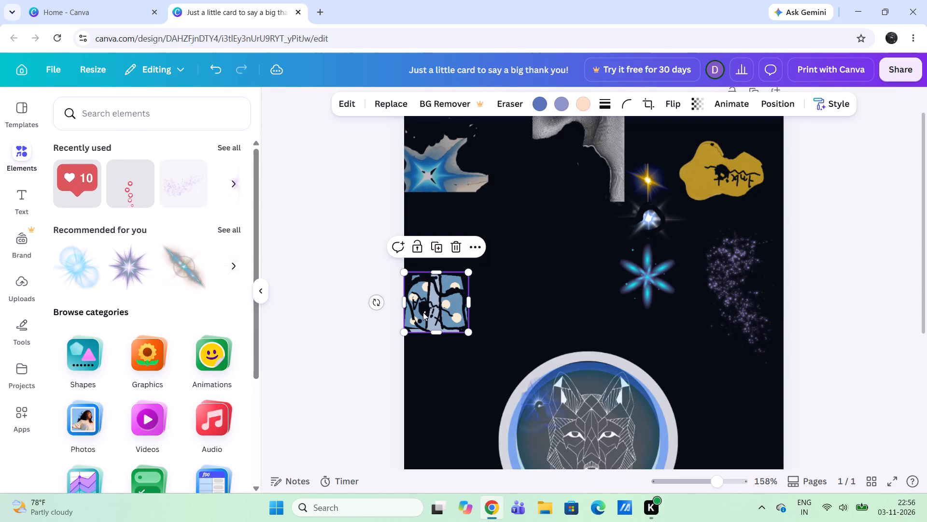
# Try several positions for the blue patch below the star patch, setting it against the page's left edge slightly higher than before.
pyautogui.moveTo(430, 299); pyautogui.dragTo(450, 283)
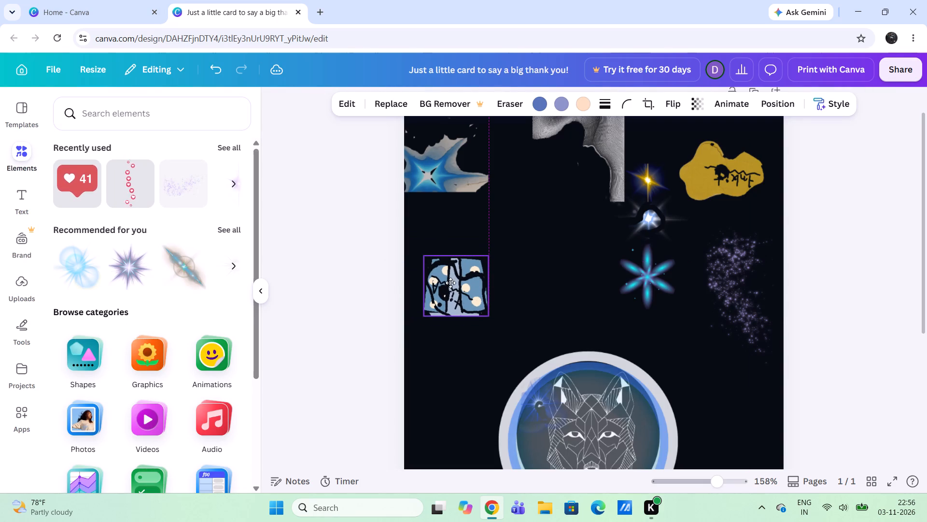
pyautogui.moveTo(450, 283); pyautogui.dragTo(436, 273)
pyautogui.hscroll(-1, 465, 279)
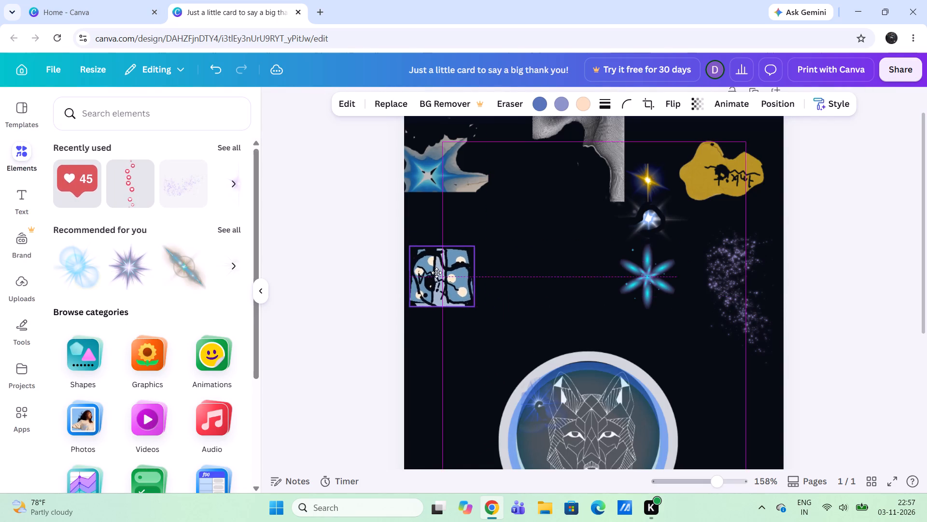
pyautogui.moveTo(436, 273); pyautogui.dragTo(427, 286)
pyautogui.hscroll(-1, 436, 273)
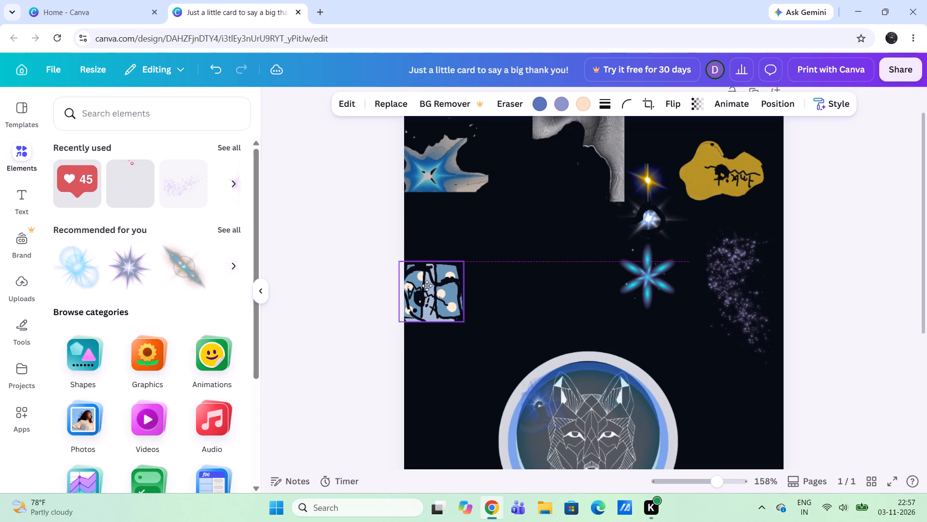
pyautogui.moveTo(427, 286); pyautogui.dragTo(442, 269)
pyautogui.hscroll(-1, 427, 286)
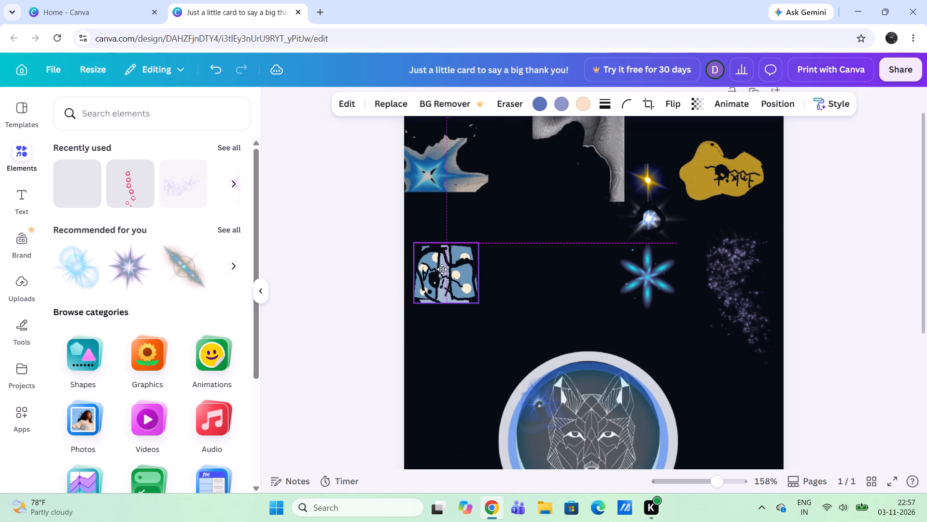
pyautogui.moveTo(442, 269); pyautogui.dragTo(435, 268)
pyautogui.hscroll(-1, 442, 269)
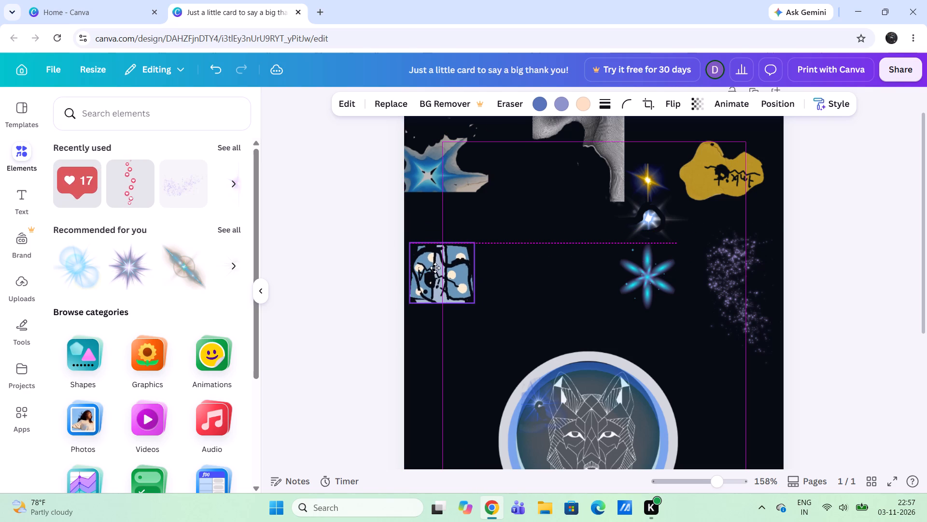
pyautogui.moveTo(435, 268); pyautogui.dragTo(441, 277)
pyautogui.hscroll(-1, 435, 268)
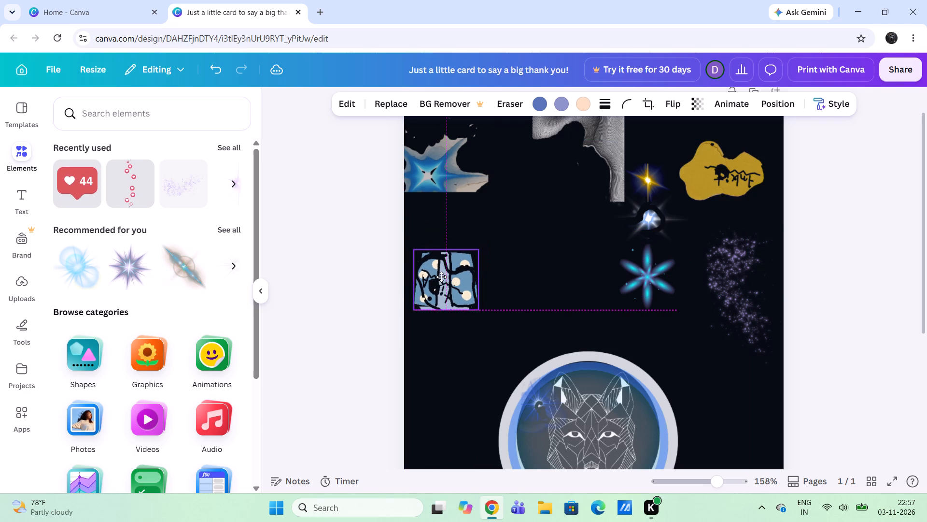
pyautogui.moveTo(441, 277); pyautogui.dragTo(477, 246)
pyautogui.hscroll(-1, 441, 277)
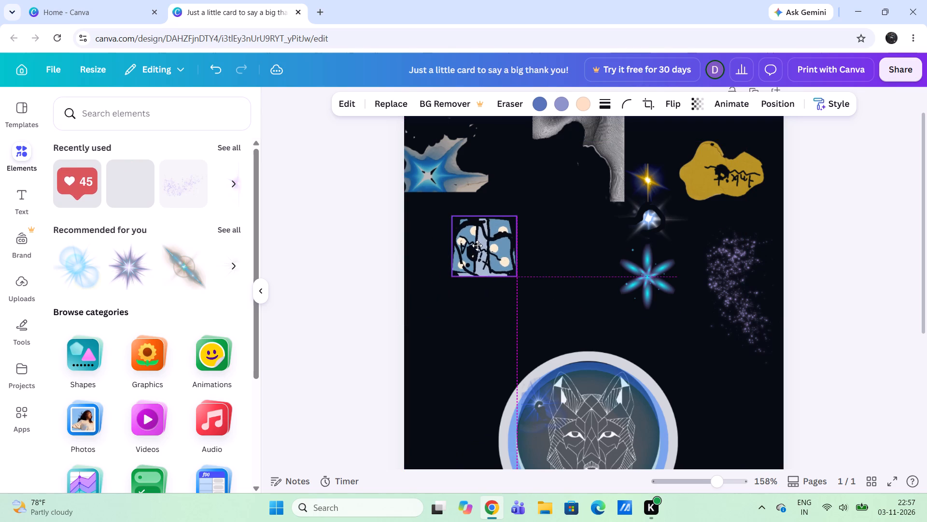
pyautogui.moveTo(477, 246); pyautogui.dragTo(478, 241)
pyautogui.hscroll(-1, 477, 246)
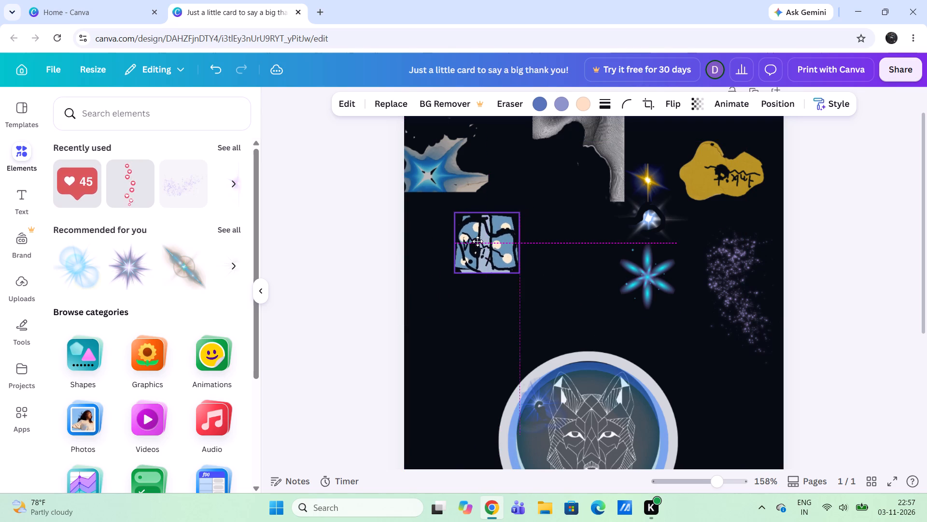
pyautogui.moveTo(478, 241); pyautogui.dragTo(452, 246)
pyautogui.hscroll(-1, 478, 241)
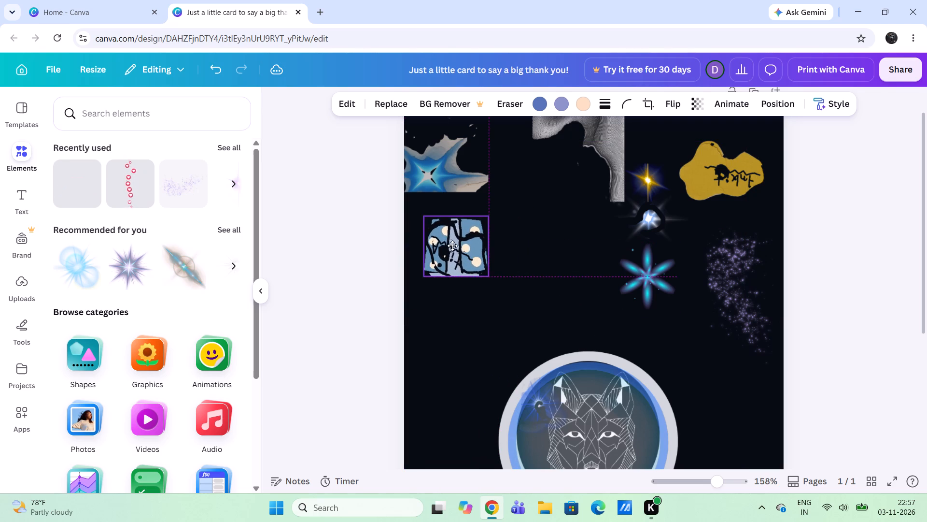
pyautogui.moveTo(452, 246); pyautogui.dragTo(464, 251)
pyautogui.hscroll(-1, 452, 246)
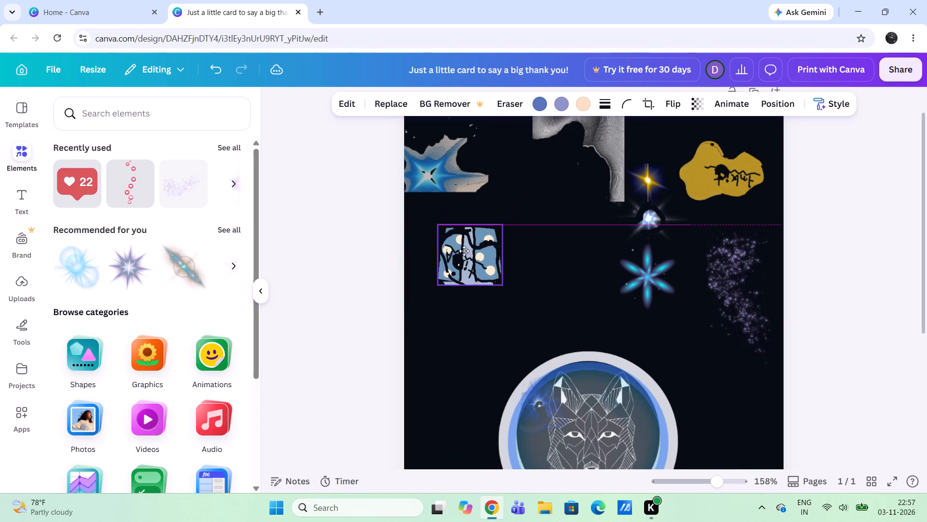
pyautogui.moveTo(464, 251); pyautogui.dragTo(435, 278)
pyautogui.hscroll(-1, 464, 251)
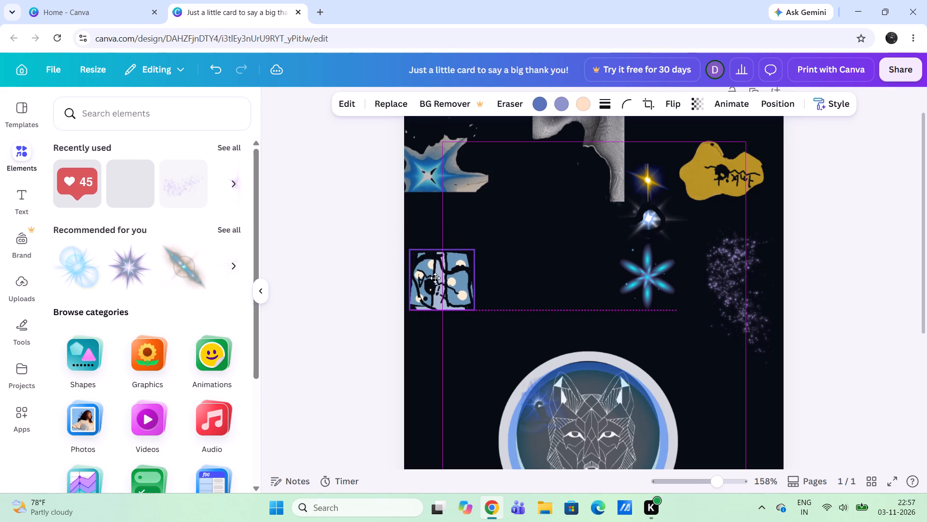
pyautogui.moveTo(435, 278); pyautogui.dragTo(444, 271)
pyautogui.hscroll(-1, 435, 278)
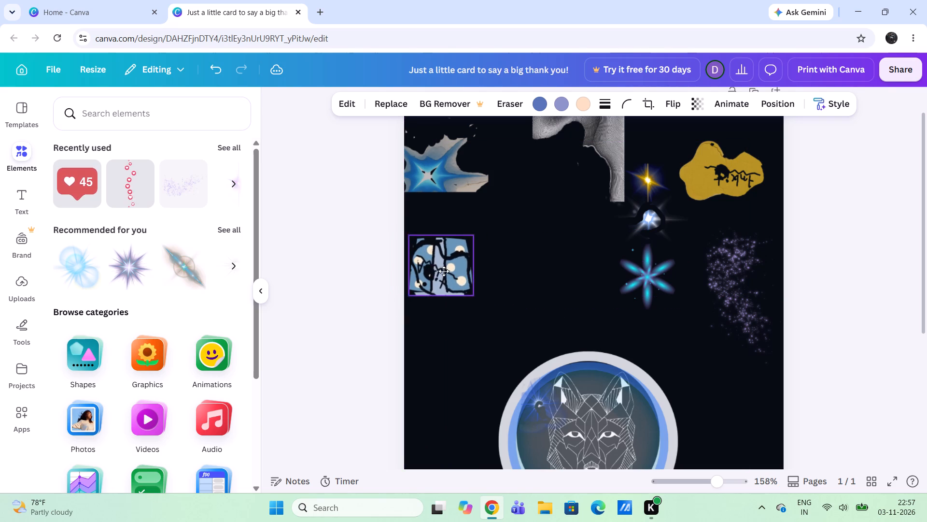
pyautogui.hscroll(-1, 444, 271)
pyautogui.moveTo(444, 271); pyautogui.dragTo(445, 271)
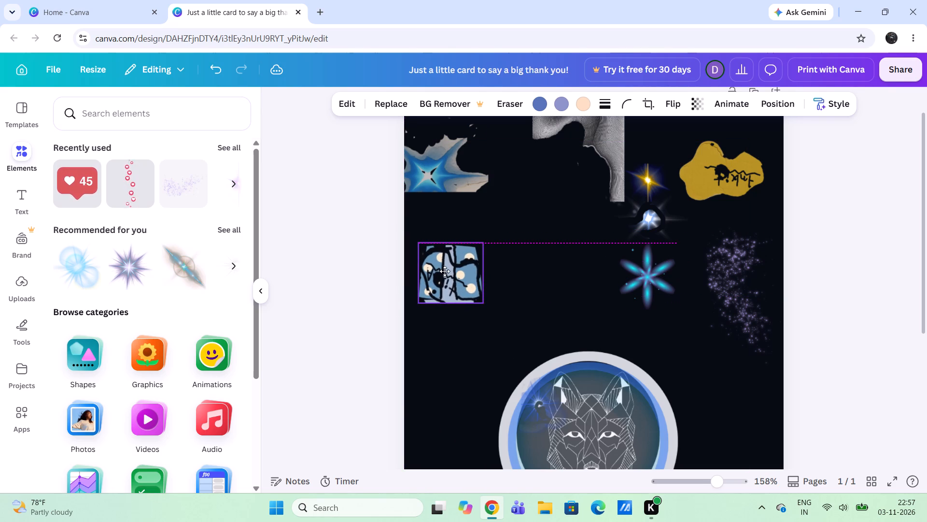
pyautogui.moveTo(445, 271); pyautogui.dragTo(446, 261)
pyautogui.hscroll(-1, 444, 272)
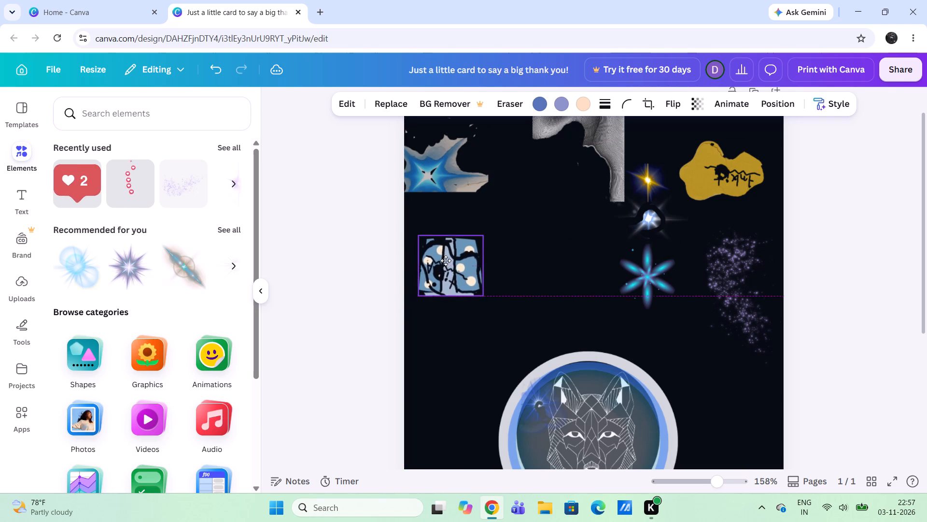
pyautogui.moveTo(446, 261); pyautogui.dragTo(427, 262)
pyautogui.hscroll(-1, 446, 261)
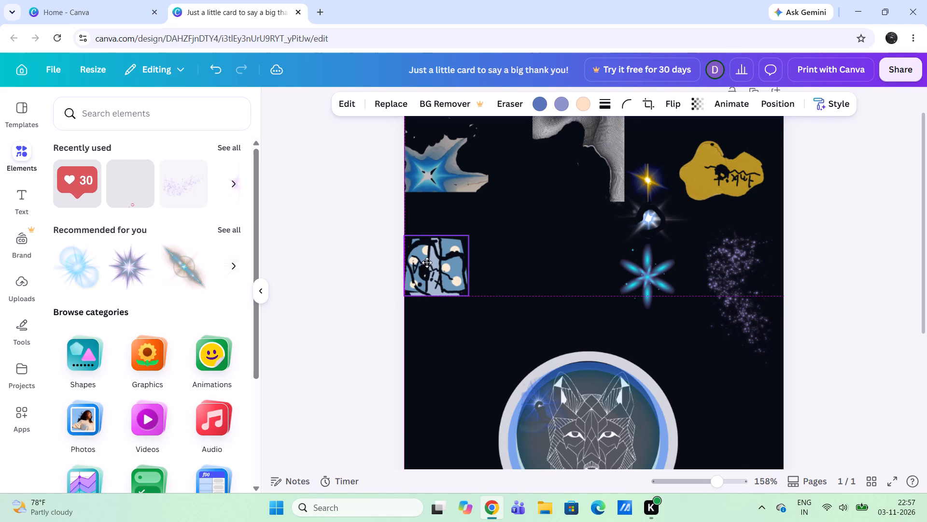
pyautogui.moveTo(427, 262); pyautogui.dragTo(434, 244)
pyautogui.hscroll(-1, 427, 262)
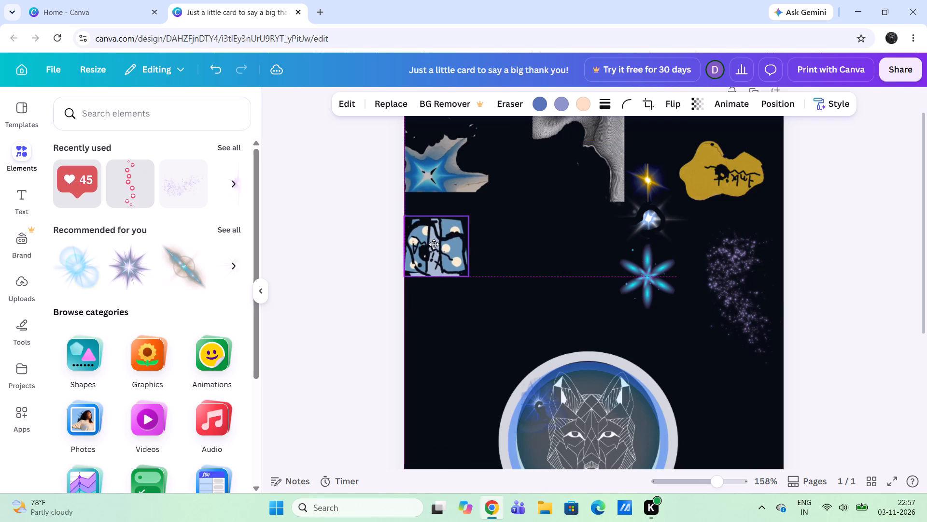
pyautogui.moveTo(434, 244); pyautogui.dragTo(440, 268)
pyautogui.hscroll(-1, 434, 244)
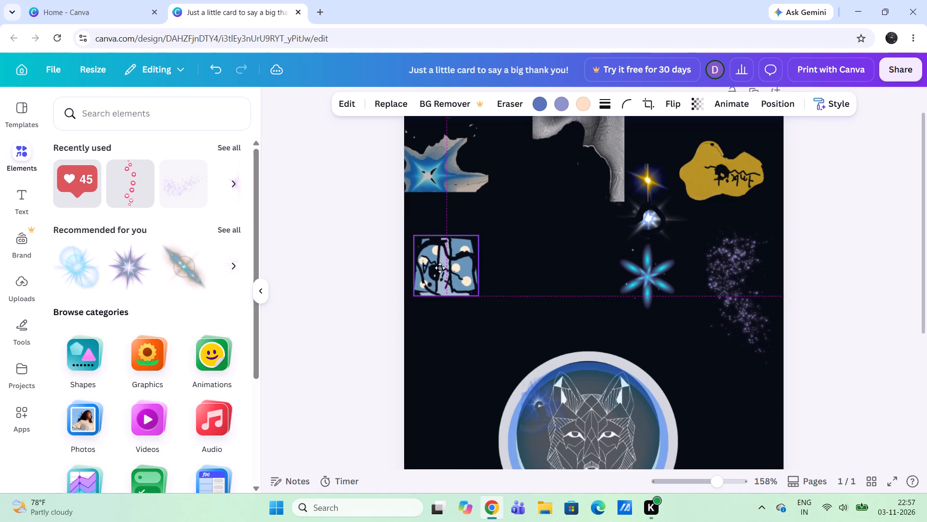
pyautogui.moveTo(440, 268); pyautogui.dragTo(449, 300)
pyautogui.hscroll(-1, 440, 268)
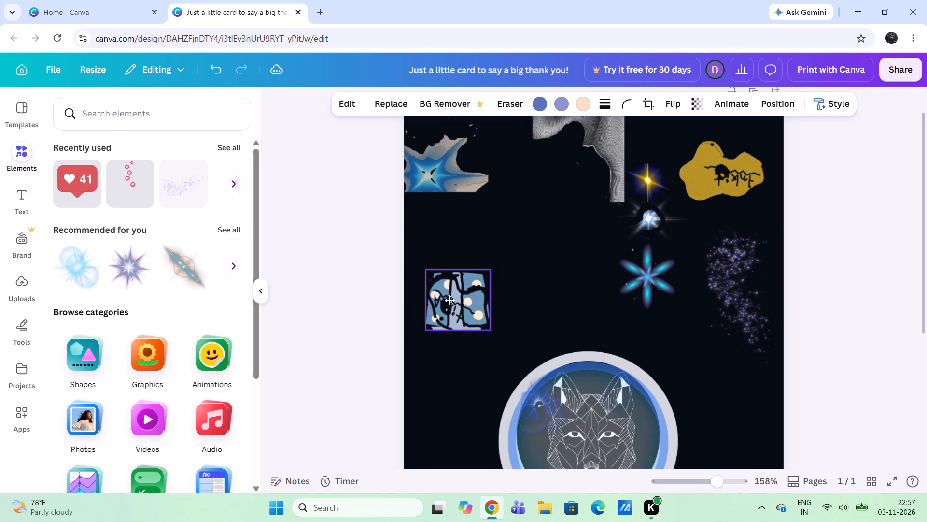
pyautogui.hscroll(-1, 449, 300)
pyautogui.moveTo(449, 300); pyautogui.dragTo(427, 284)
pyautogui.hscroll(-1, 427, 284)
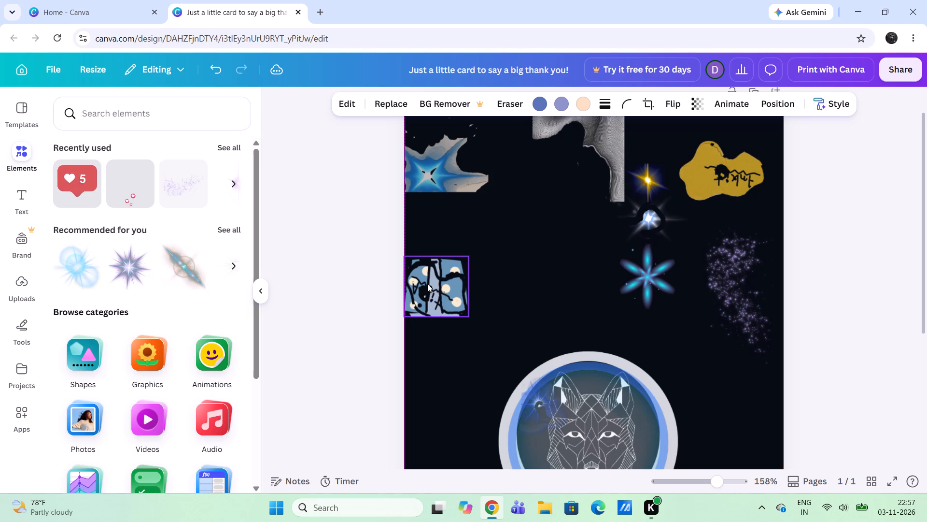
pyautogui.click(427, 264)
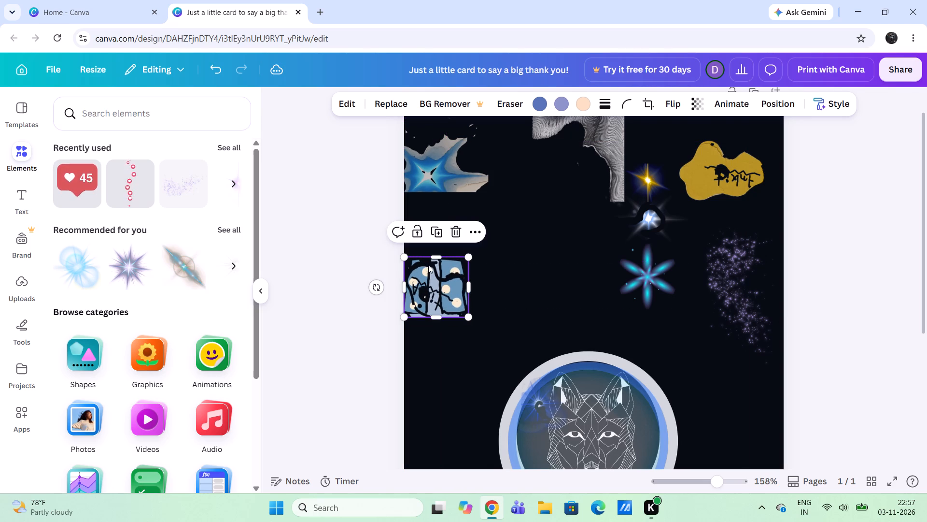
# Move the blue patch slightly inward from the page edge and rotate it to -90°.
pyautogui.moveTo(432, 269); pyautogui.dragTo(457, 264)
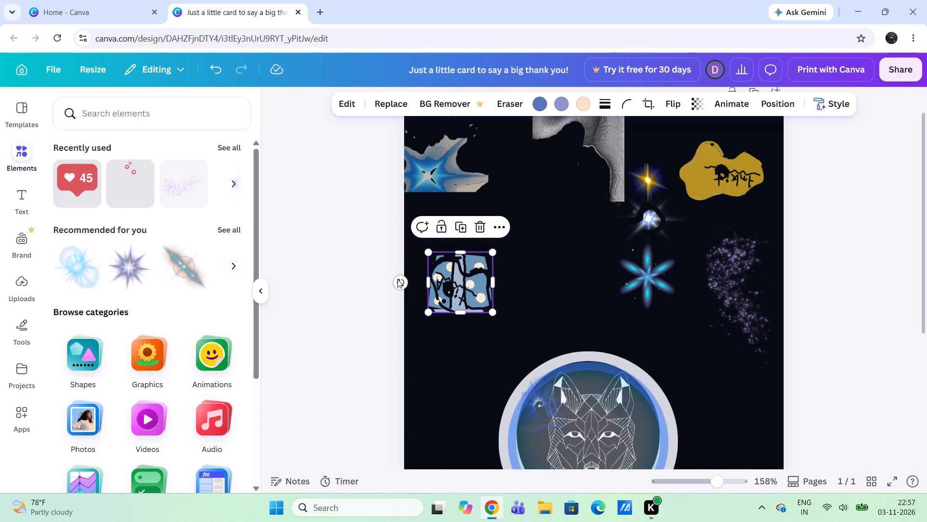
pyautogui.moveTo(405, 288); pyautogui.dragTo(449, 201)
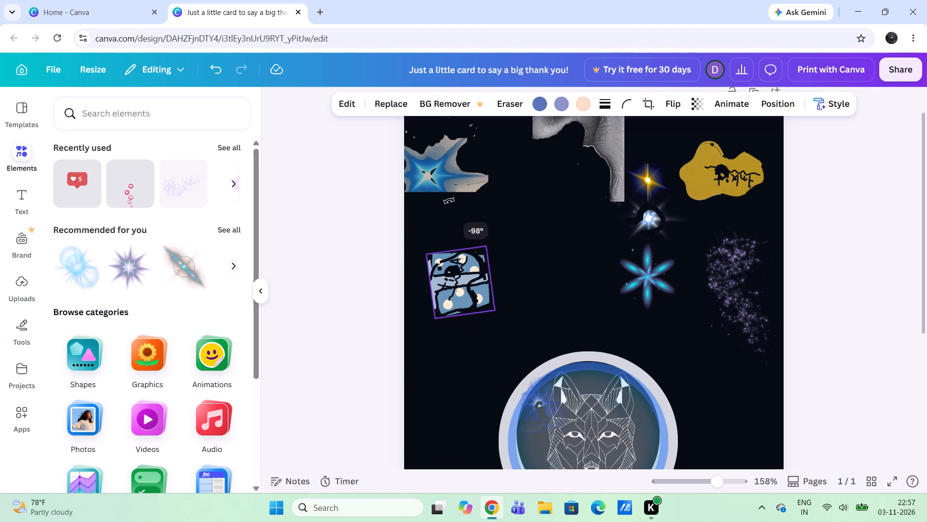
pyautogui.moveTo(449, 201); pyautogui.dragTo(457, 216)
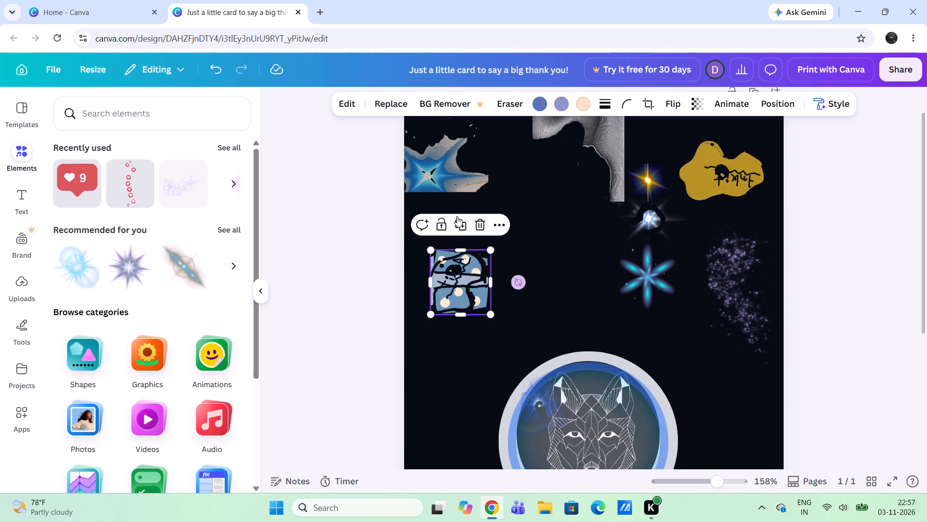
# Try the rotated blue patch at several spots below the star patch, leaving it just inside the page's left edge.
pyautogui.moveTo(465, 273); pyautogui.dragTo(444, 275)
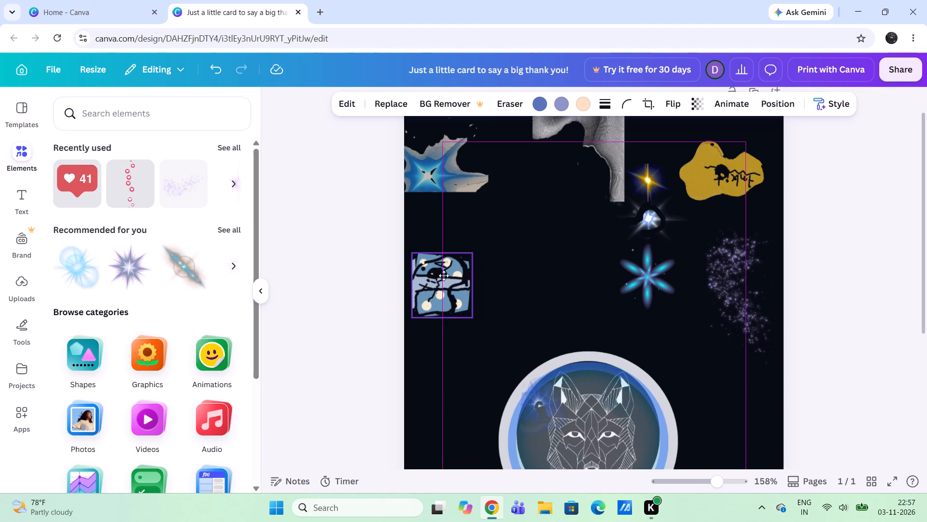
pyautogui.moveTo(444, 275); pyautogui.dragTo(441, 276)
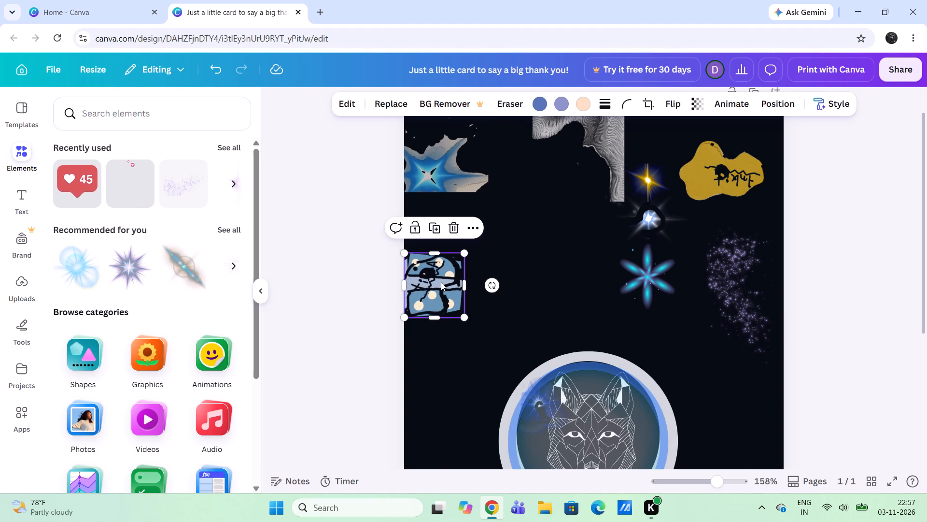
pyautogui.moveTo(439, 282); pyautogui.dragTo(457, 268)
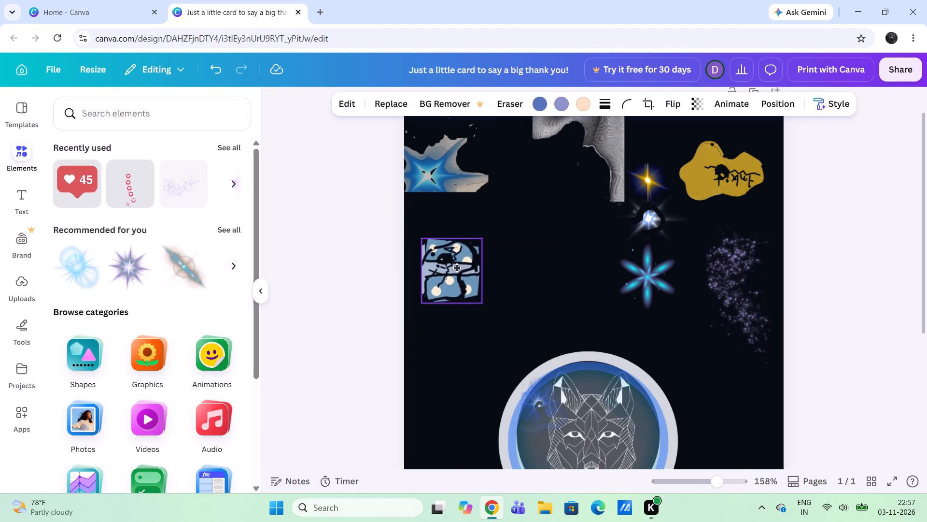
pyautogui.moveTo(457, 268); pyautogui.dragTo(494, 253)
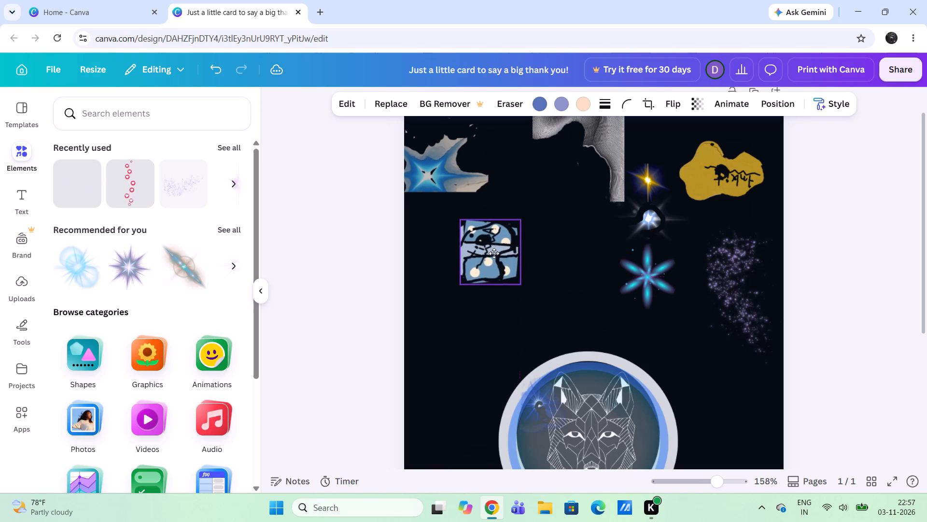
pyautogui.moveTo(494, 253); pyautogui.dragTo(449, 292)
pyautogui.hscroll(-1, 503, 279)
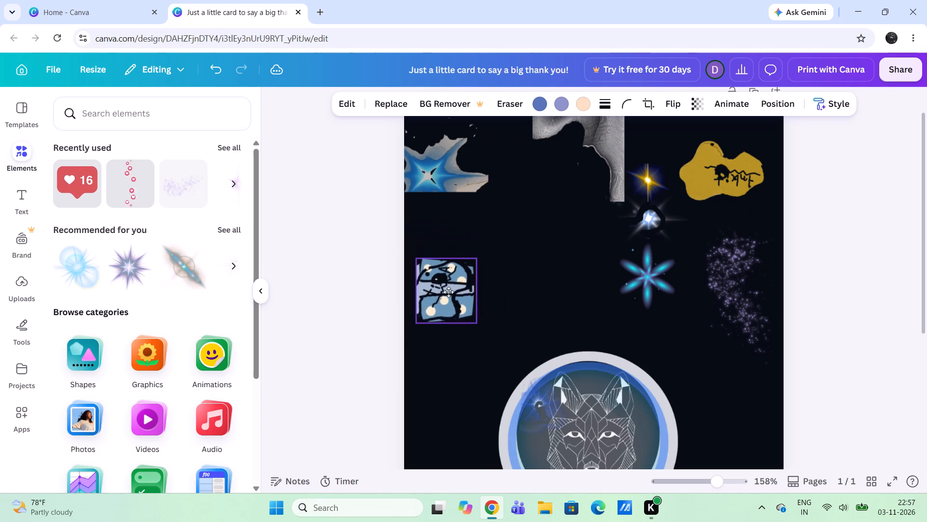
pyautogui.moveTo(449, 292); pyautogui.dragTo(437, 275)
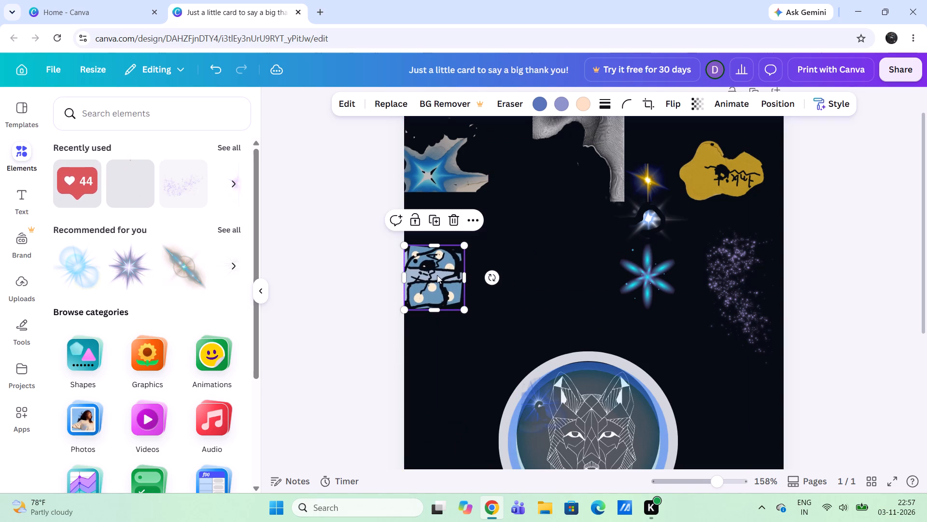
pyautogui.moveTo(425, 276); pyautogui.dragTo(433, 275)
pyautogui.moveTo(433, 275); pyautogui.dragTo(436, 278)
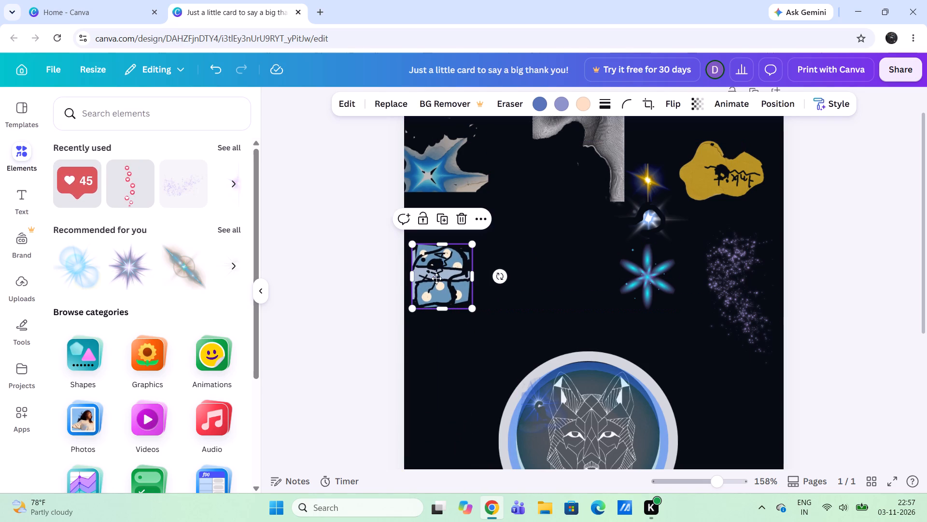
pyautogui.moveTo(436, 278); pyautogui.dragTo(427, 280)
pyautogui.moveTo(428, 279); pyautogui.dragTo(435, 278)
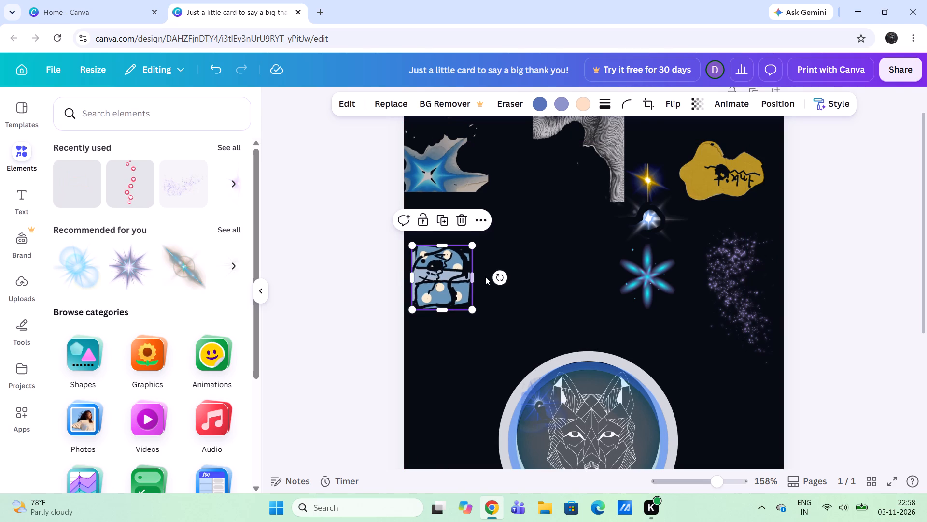
# Rotate the blue patch so its ribbon stands nearly vertical again, with only a slight clockwise tilt of a few degrees.
pyautogui.moveTo(499, 277); pyautogui.dragTo(442, 296)
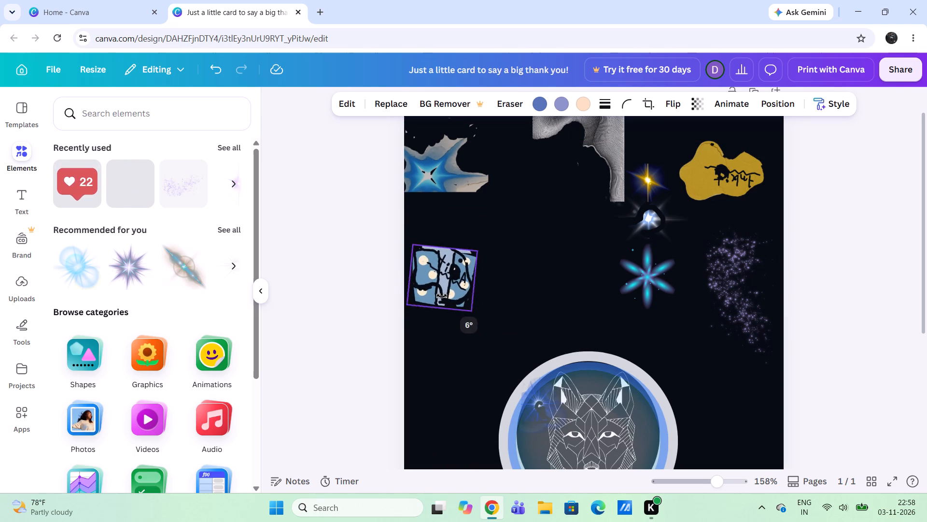
pyautogui.moveTo(442, 296); pyautogui.dragTo(441, 295)
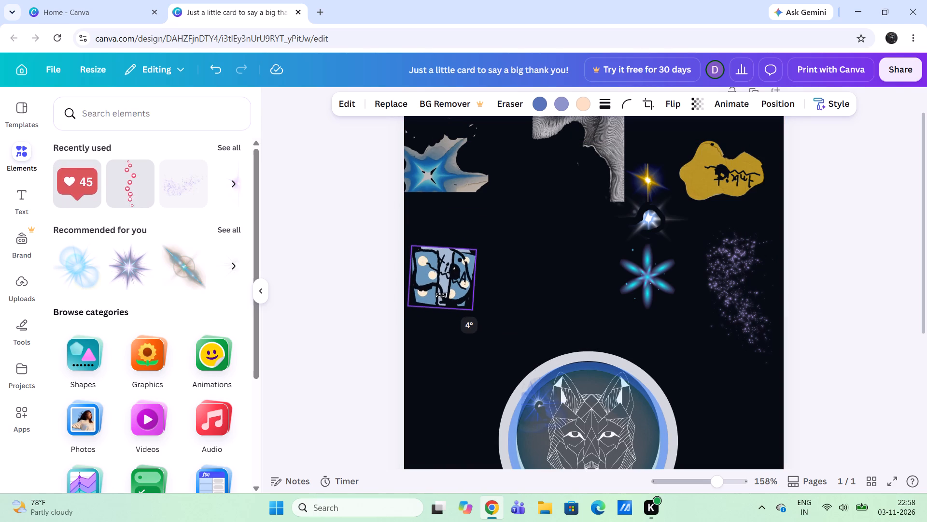
pyautogui.moveTo(441, 295); pyautogui.dragTo(442, 295)
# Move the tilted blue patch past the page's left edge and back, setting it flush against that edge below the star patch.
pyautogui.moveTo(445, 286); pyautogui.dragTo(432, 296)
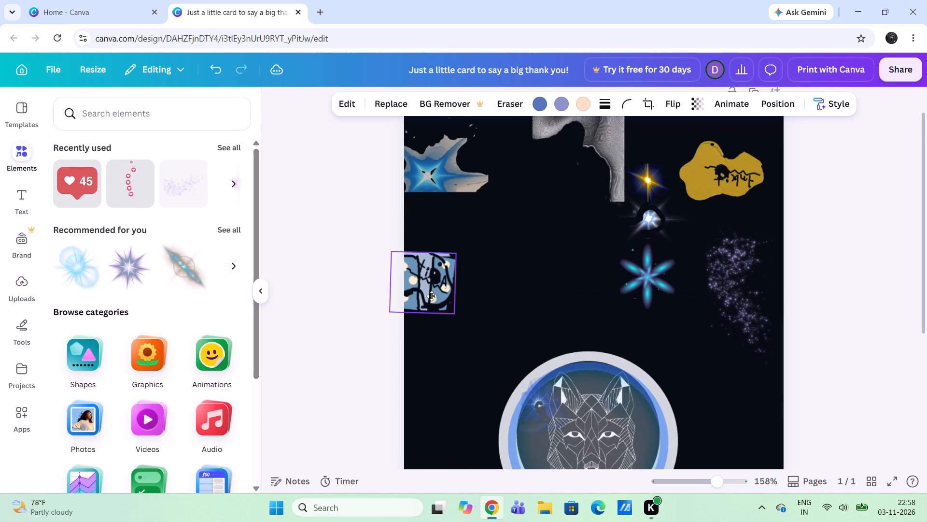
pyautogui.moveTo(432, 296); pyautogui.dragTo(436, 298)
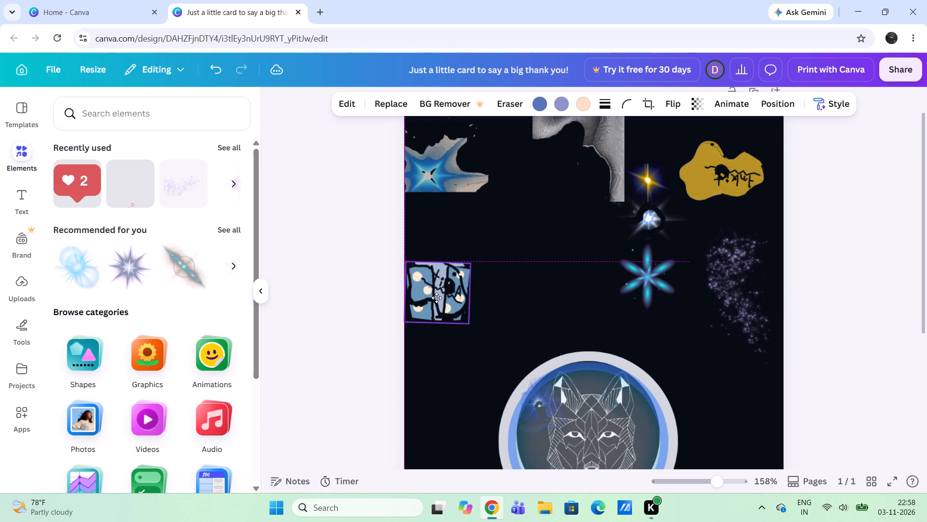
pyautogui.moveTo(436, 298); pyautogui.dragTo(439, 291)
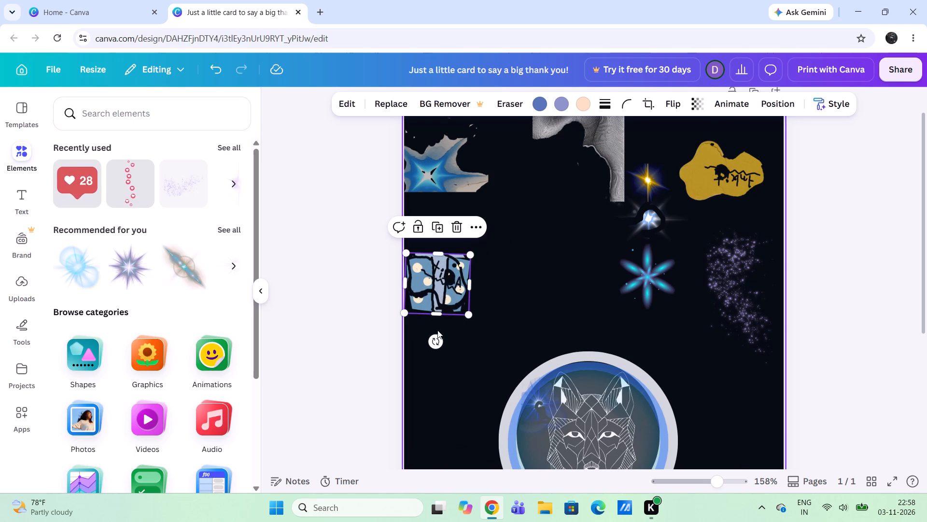
# Straighten the blue patch to remove its slight clockwise tilt, so its sides stand level and upright.
pyautogui.click(437, 336)
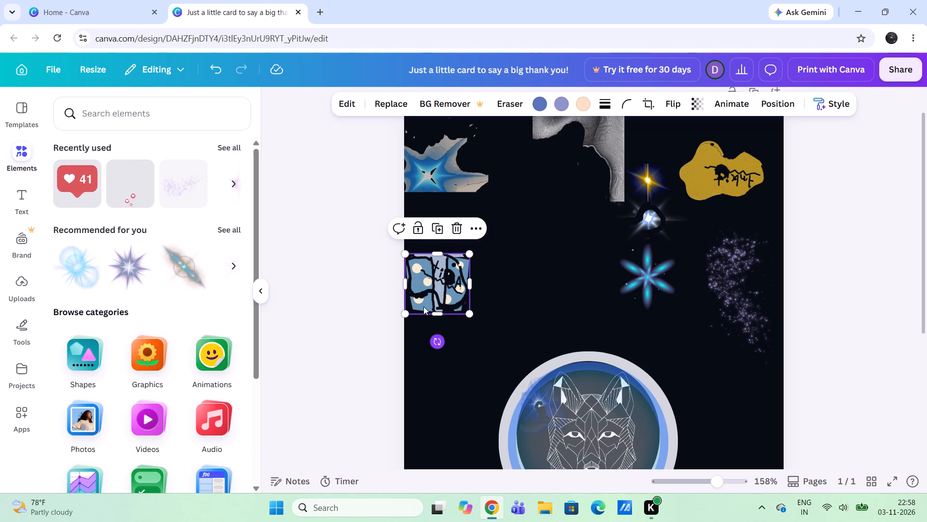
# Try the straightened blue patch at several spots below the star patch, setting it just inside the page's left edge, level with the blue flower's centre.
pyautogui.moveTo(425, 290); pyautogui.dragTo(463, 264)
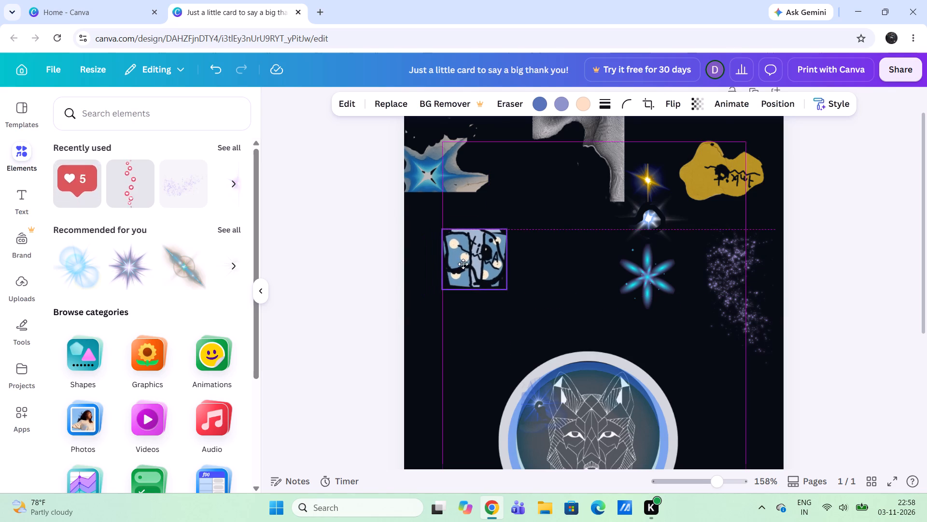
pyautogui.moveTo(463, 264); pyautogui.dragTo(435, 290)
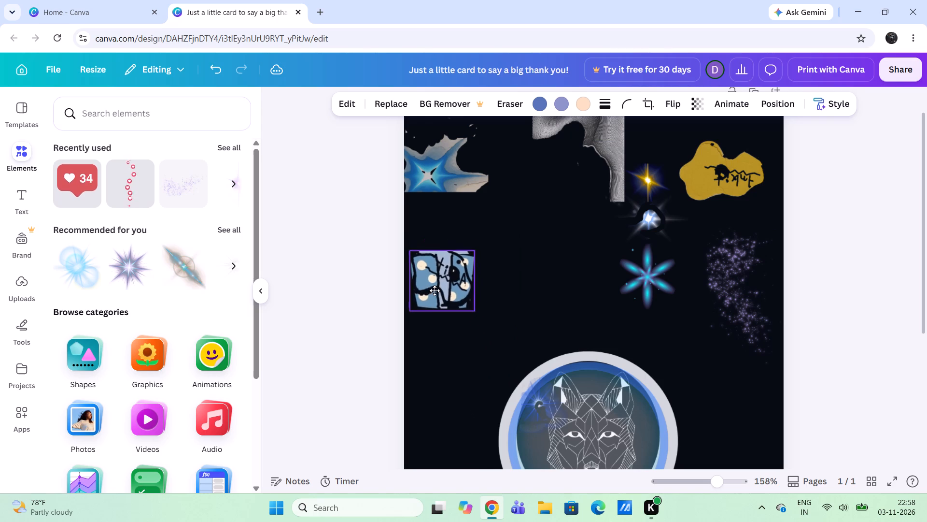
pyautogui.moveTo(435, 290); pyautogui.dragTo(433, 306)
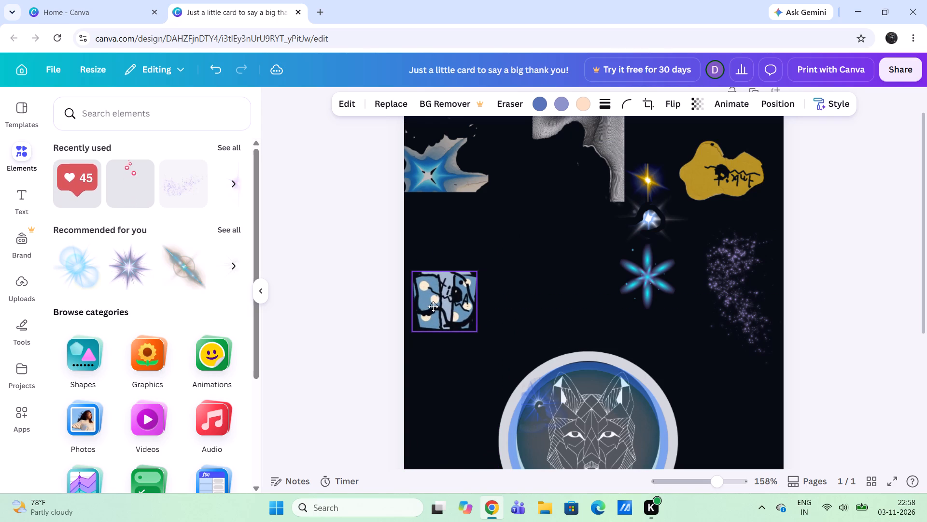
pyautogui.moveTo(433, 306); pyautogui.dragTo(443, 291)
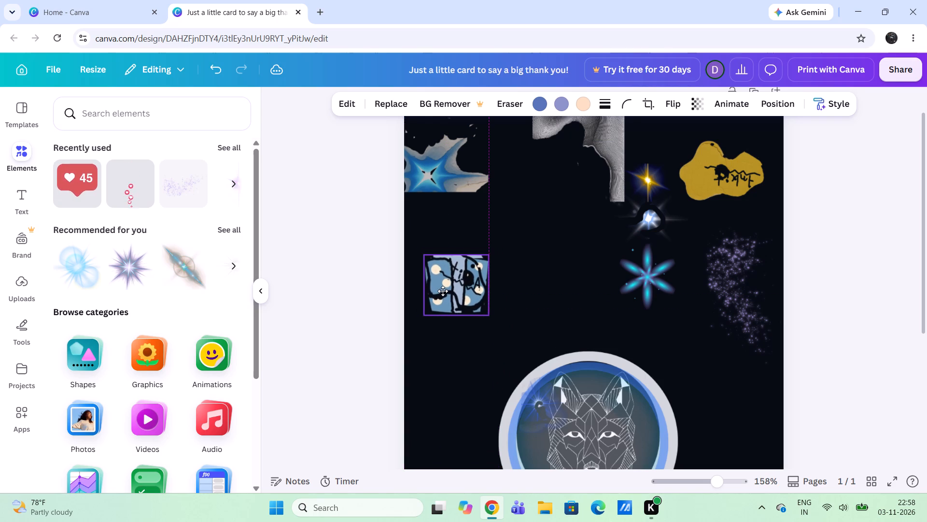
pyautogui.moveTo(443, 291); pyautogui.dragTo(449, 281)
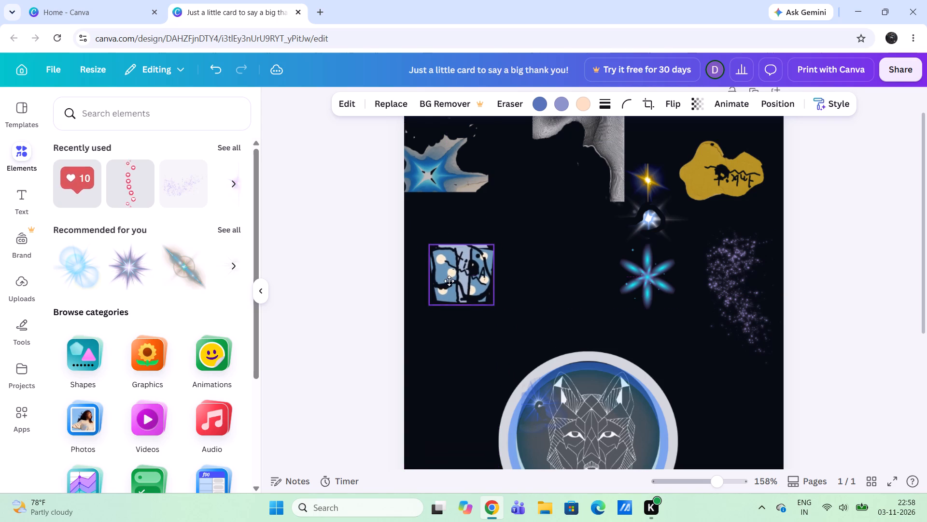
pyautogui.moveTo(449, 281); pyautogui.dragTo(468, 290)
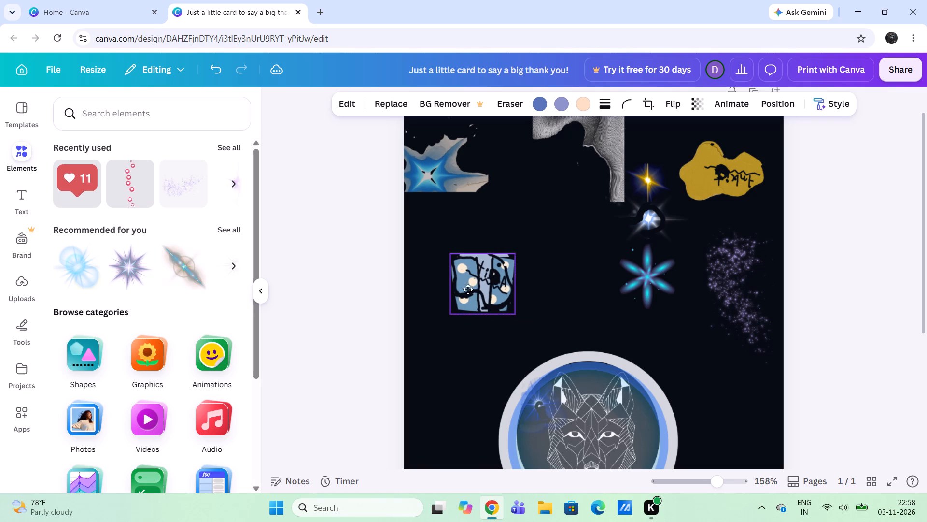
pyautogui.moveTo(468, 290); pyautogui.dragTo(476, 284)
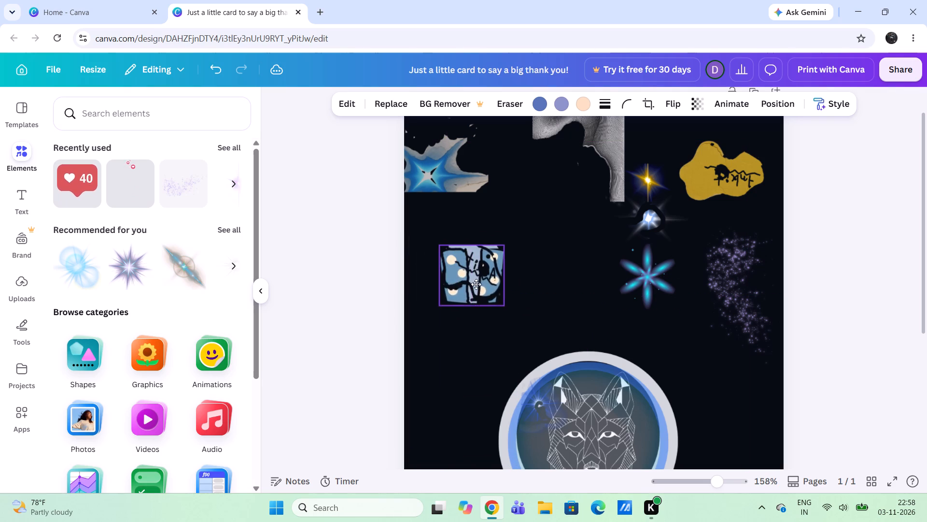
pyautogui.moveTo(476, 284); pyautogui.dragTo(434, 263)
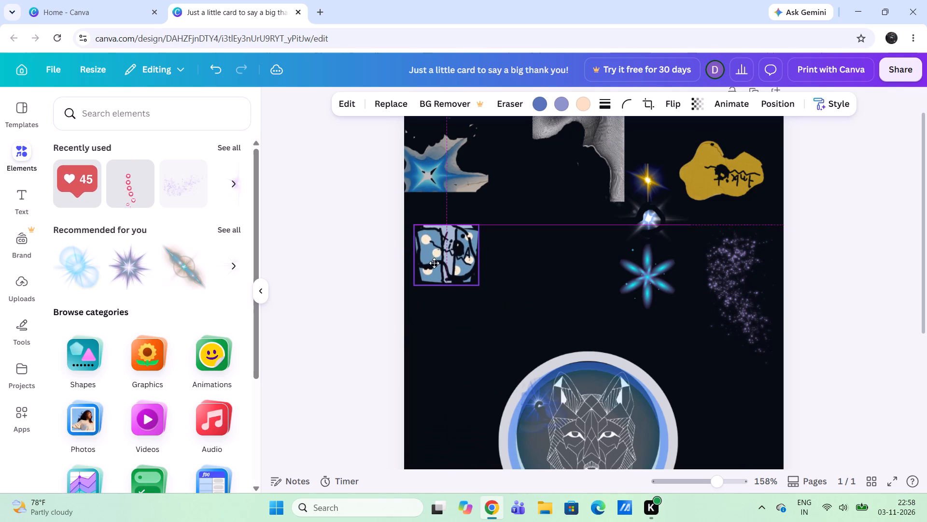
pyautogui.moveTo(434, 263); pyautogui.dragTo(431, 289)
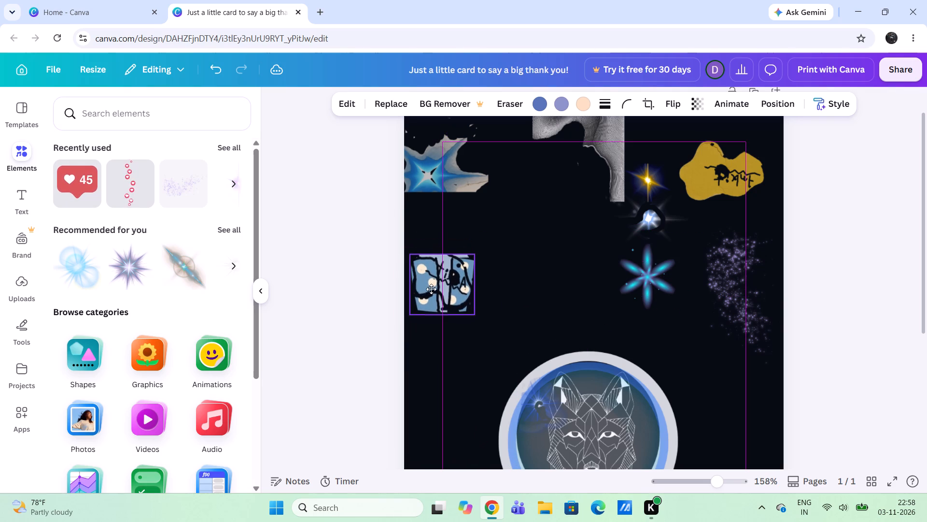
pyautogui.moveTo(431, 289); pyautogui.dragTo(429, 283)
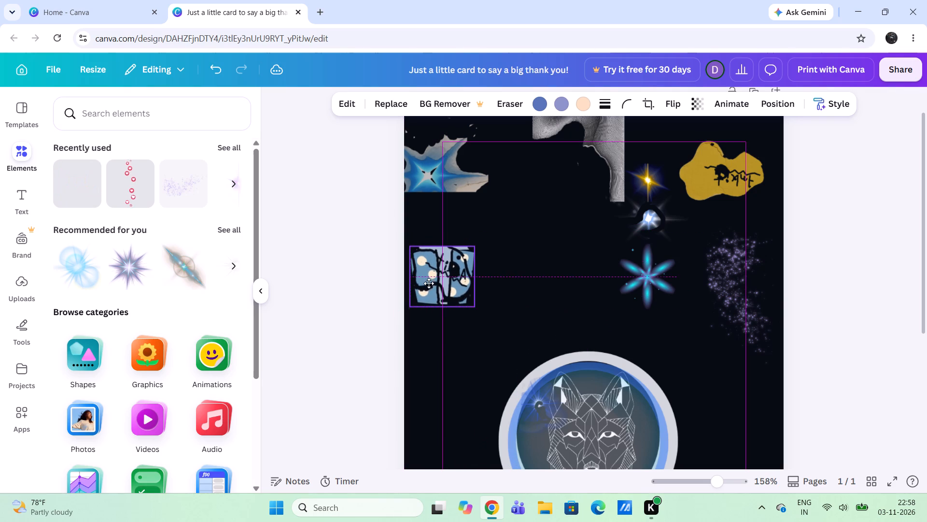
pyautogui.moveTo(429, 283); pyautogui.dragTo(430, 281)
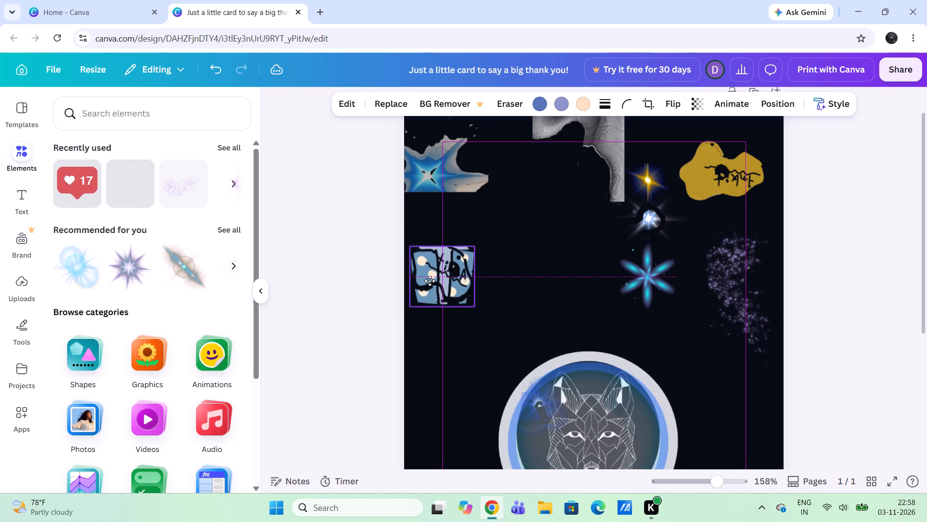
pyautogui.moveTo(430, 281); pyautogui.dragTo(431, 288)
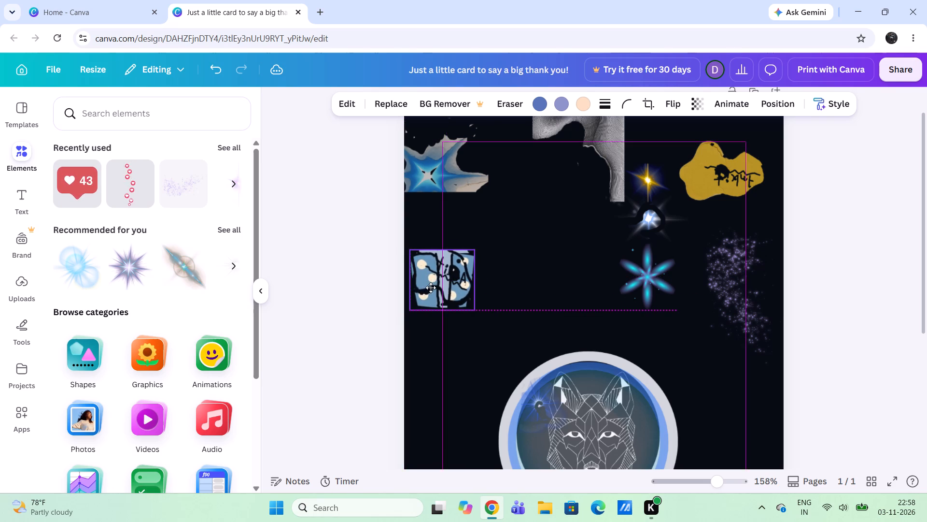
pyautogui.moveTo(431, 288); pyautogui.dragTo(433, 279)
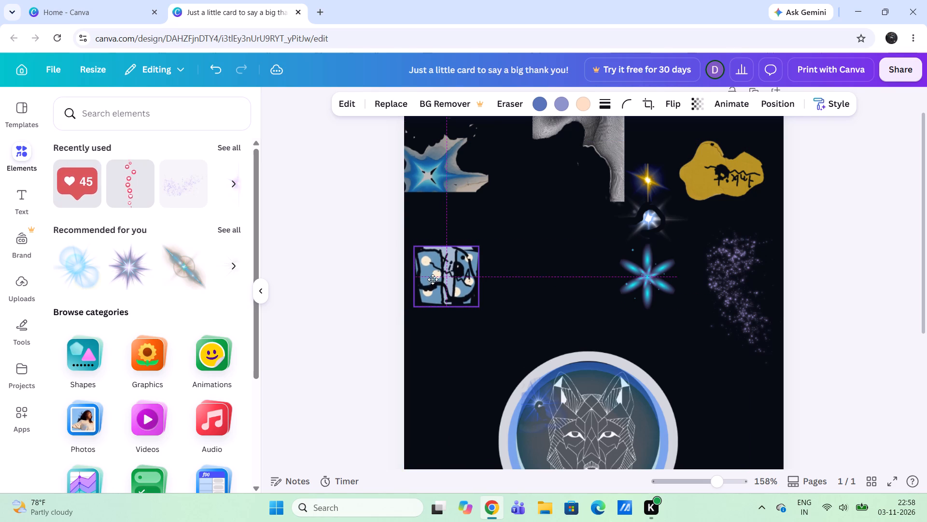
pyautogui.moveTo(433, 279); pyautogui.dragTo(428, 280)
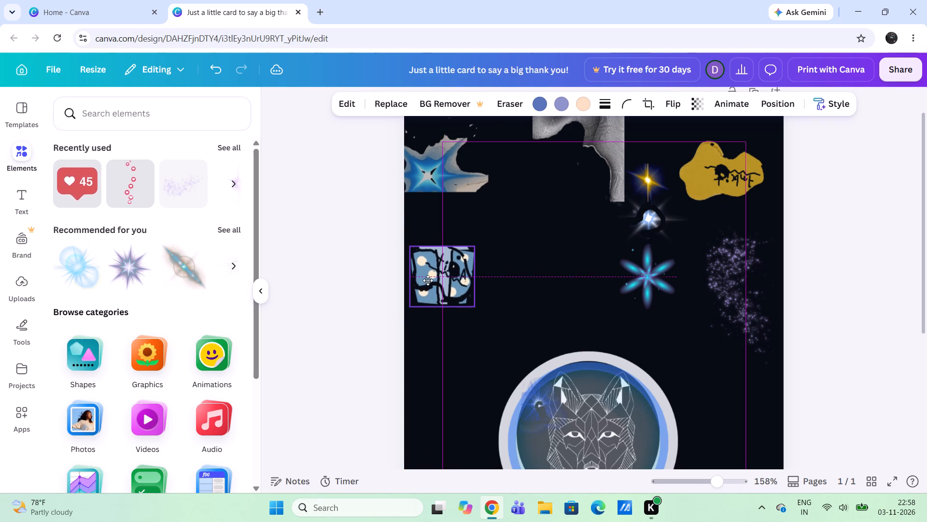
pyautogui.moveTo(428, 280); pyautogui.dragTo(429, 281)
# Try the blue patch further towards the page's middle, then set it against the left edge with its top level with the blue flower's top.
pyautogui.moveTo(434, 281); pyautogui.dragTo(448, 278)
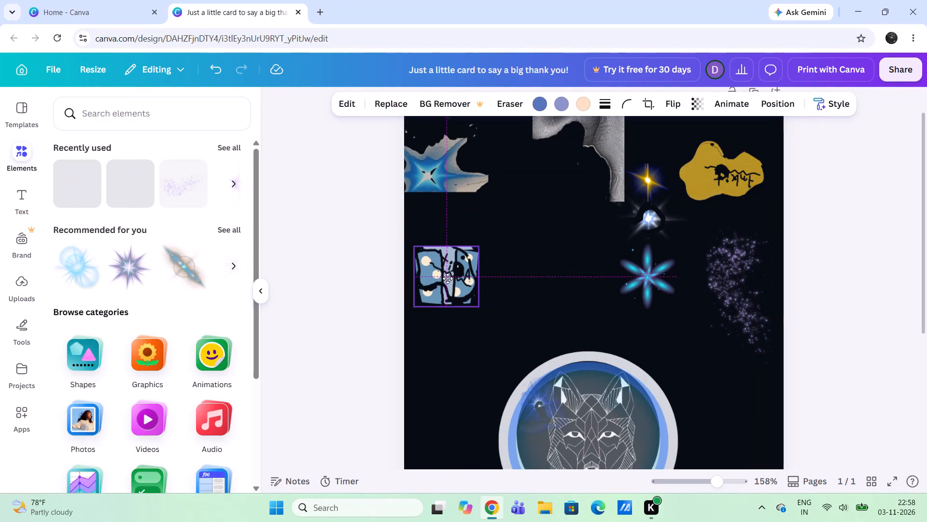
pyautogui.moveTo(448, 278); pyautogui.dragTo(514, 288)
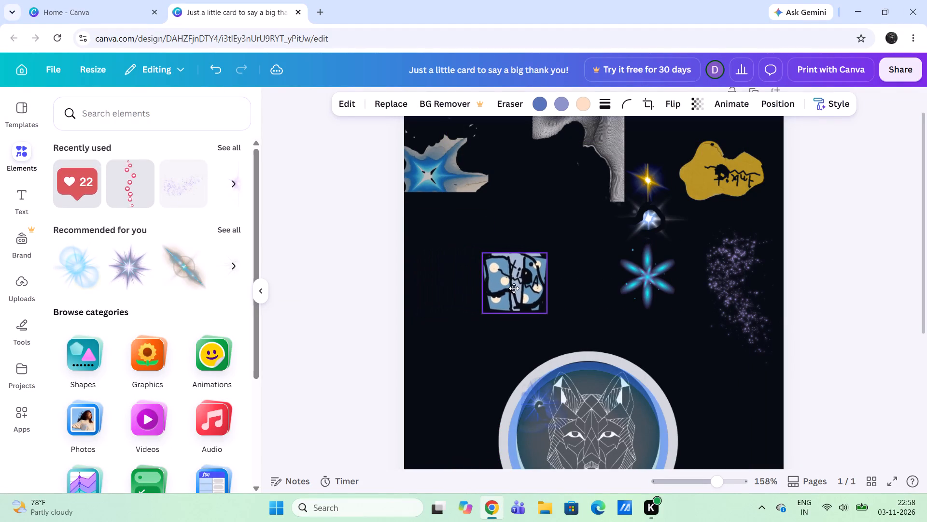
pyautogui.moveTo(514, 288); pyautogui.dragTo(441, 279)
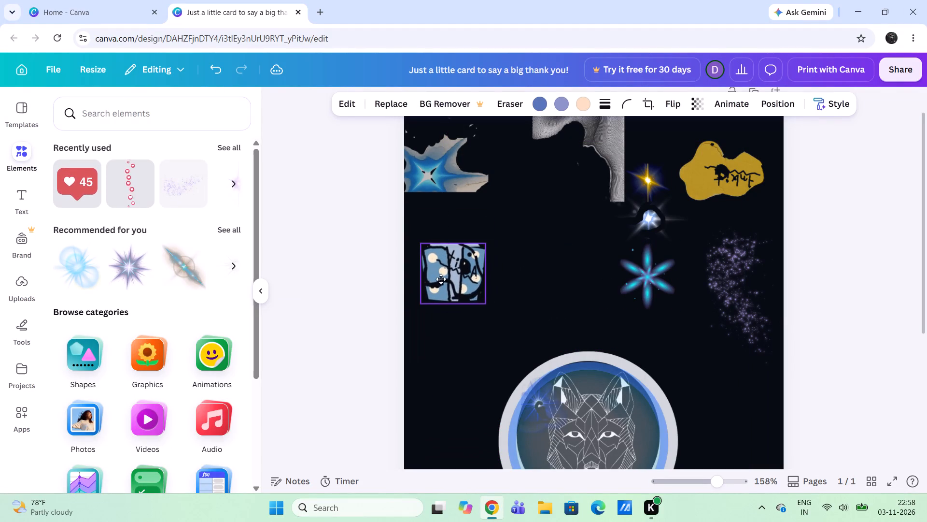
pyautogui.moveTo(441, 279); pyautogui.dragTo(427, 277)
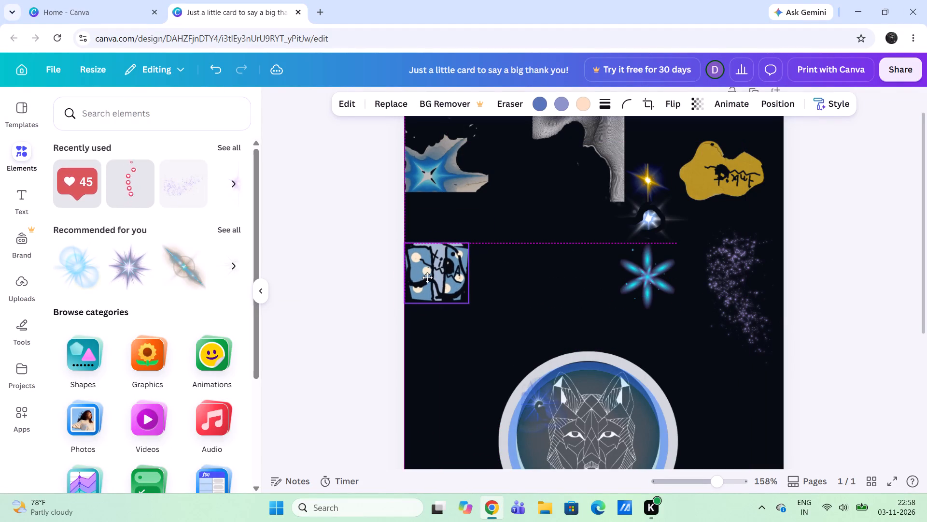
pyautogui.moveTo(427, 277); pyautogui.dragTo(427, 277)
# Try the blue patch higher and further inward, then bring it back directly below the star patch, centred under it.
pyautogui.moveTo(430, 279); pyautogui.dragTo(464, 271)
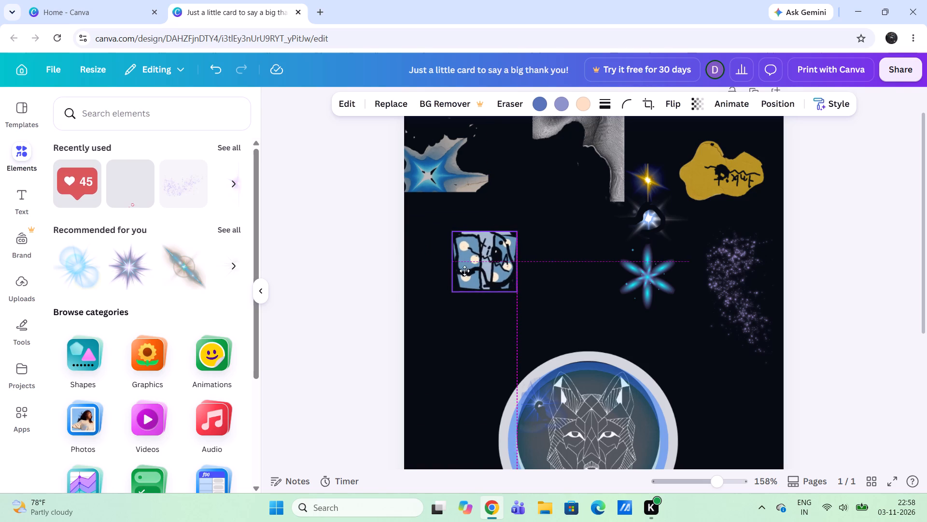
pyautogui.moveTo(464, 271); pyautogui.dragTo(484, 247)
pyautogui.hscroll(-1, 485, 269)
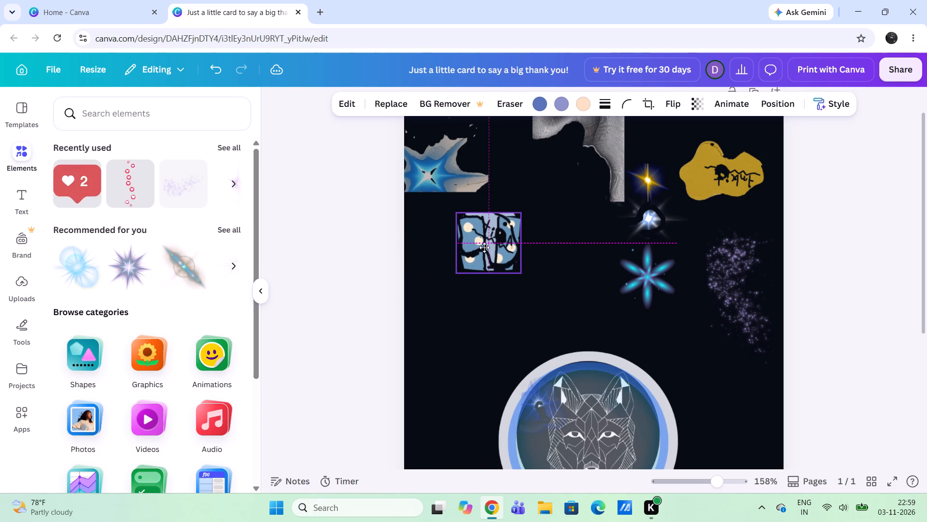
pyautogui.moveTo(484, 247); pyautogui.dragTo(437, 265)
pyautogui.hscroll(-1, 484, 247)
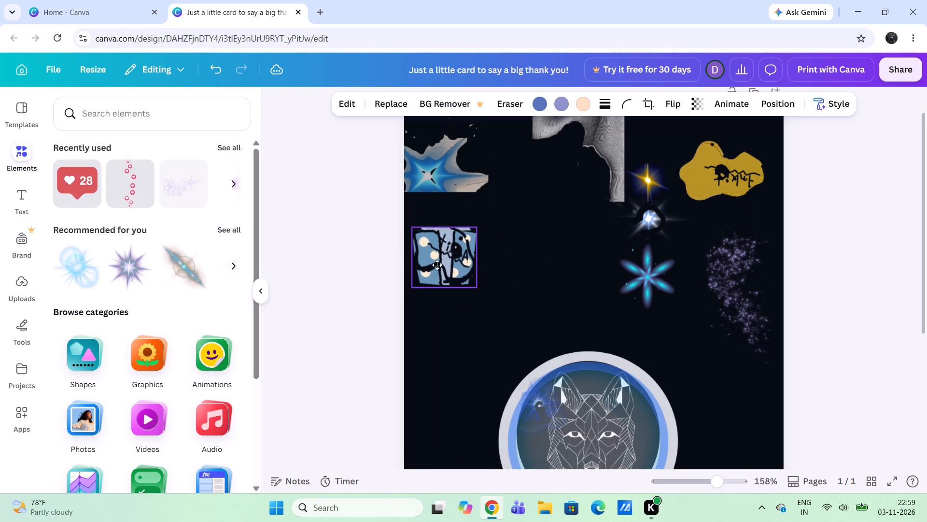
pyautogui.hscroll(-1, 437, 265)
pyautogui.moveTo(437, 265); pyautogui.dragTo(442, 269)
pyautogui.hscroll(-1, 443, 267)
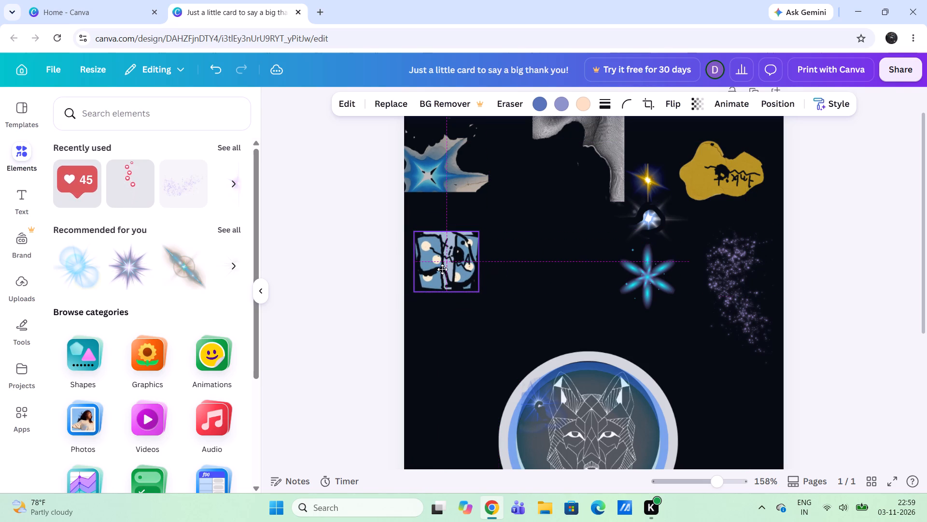
# Set the blue patch flush against the page's left edge, vertically centred on the blue flower.
pyautogui.moveTo(442, 269); pyautogui.dragTo(424, 261)
pyautogui.hscroll(-1, 442, 269)
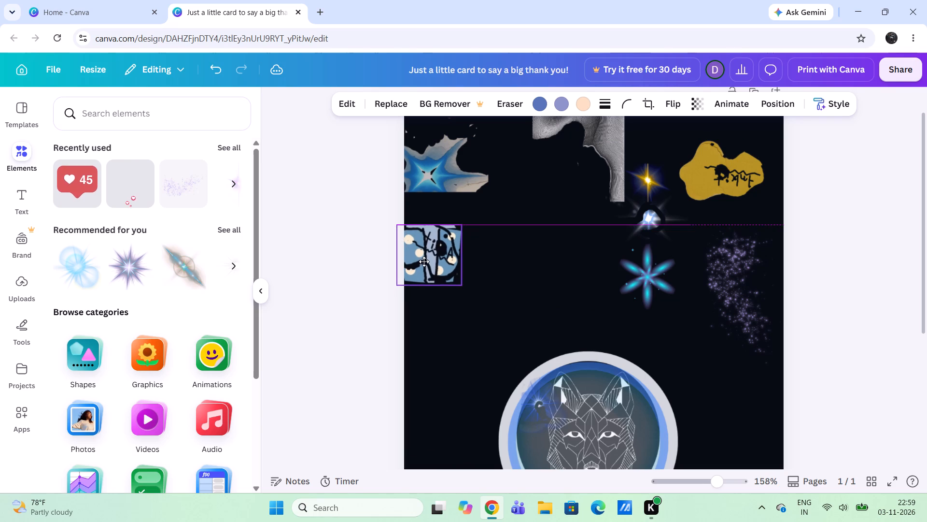
pyautogui.moveTo(424, 261); pyautogui.dragTo(435, 277)
pyautogui.hscroll(-1, 424, 261)
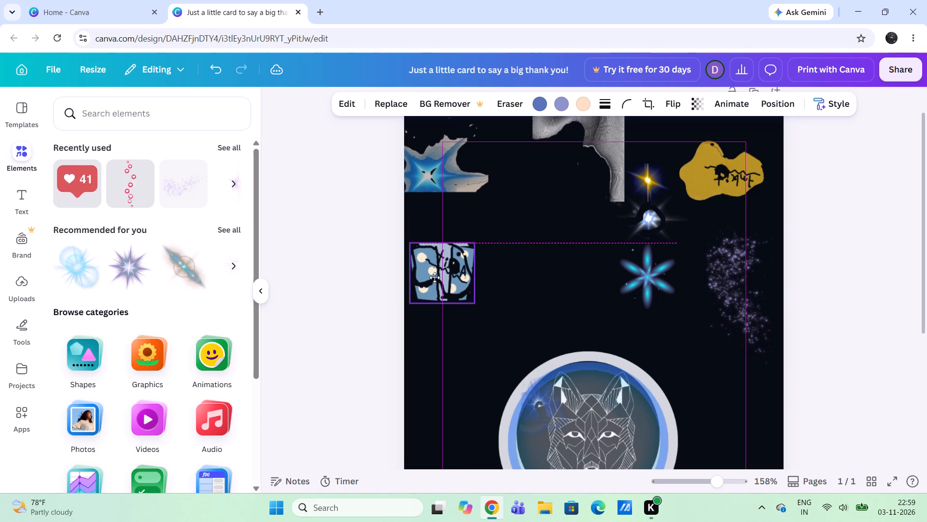
pyautogui.moveTo(435, 277); pyautogui.dragTo(433, 281)
pyautogui.hscroll(-1, 435, 277)
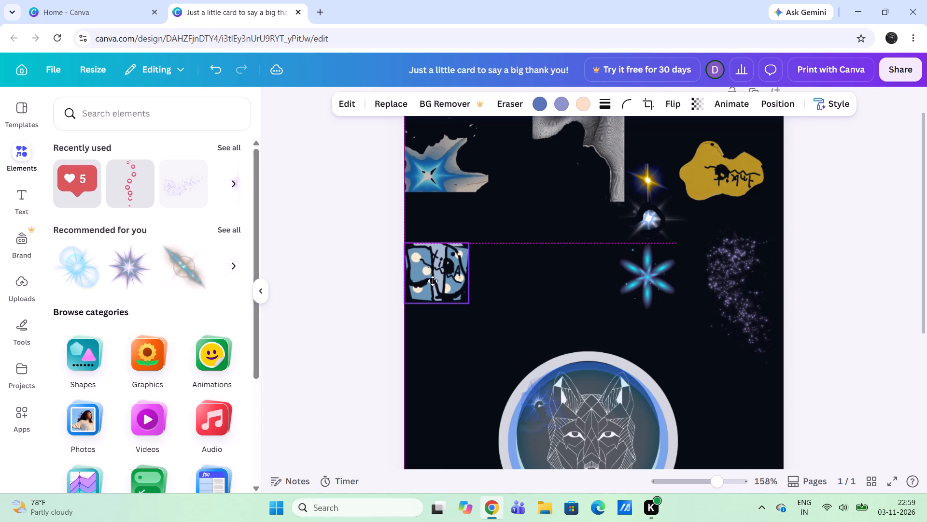
pyautogui.hscroll(-1, 433, 281)
pyautogui.moveTo(433, 281); pyautogui.dragTo(428, 284)
pyautogui.hscroll(-2, 433, 280)
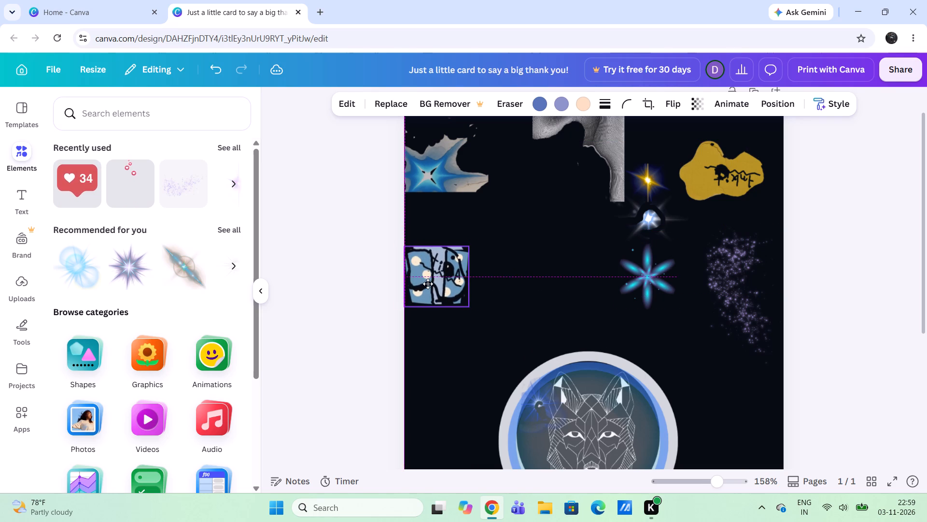
pyautogui.hscroll(-1, 428, 284)
pyautogui.moveTo(428, 284); pyautogui.dragTo(425, 284)
pyautogui.moveTo(425, 284); pyautogui.dragTo(430, 284)
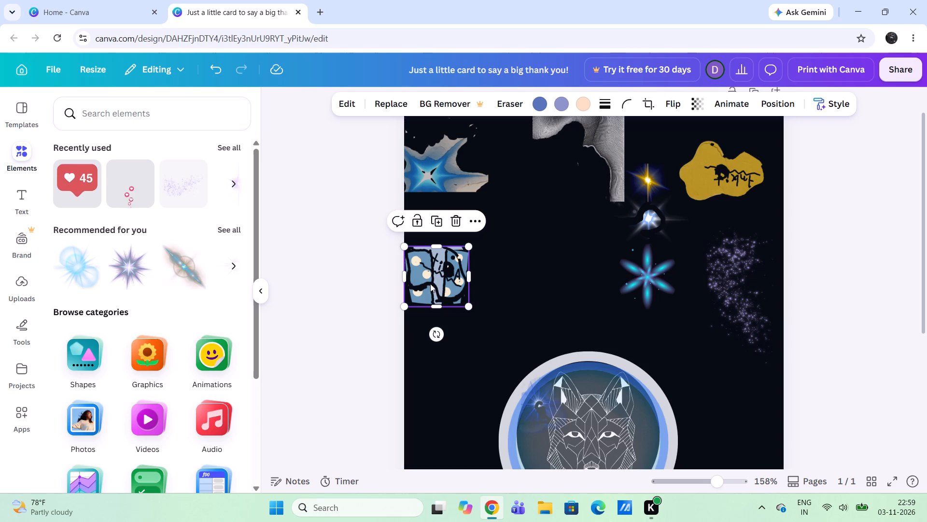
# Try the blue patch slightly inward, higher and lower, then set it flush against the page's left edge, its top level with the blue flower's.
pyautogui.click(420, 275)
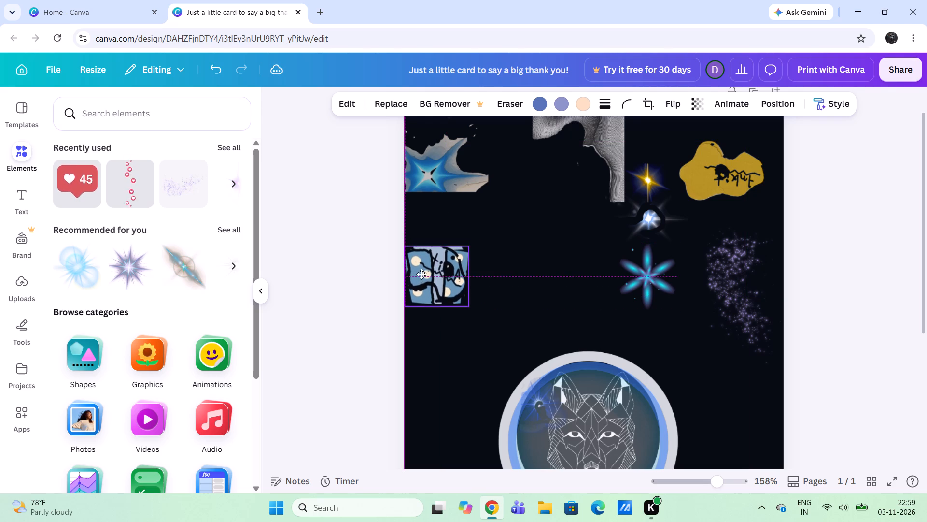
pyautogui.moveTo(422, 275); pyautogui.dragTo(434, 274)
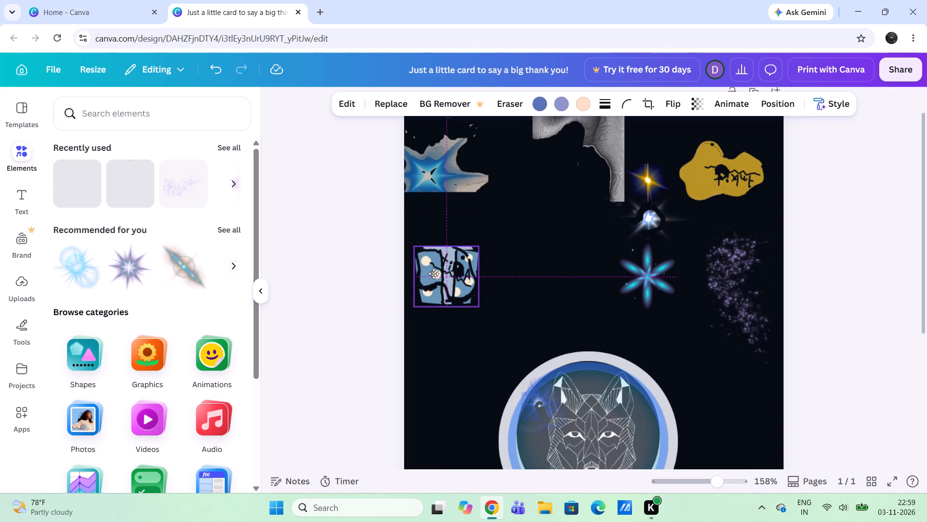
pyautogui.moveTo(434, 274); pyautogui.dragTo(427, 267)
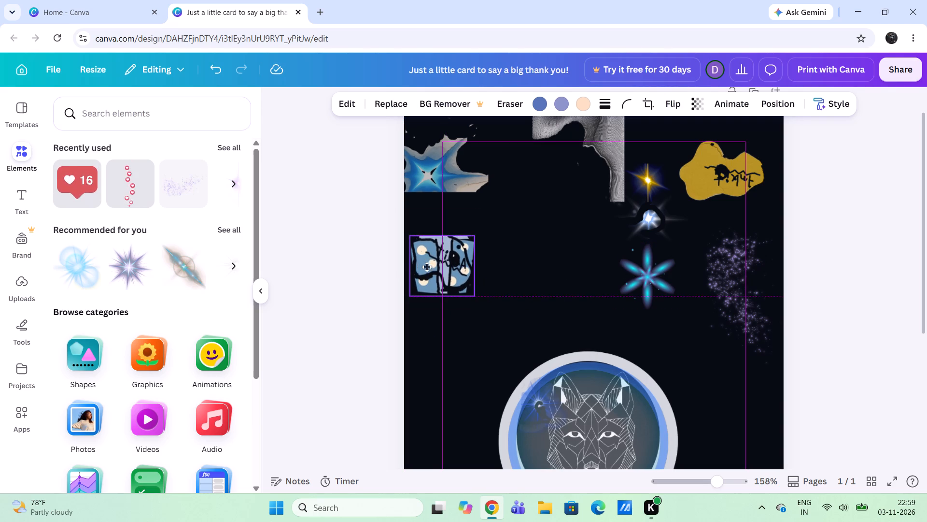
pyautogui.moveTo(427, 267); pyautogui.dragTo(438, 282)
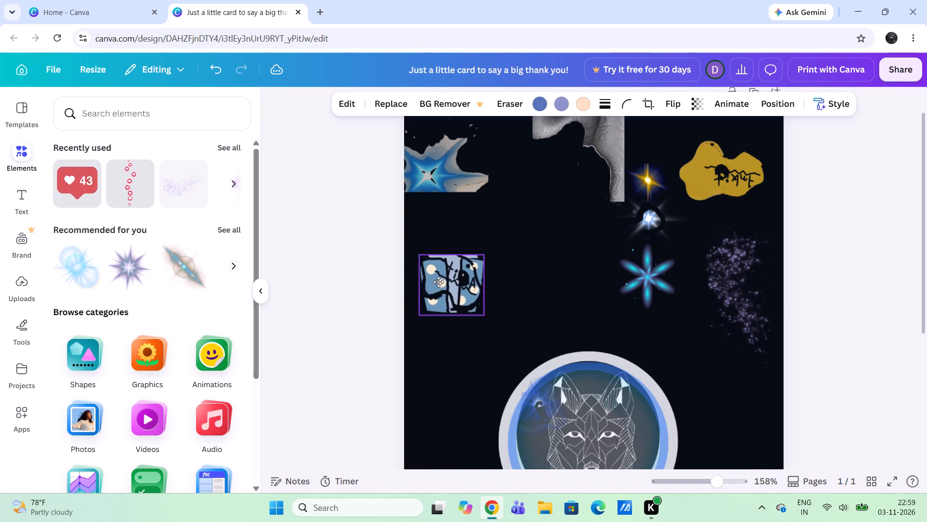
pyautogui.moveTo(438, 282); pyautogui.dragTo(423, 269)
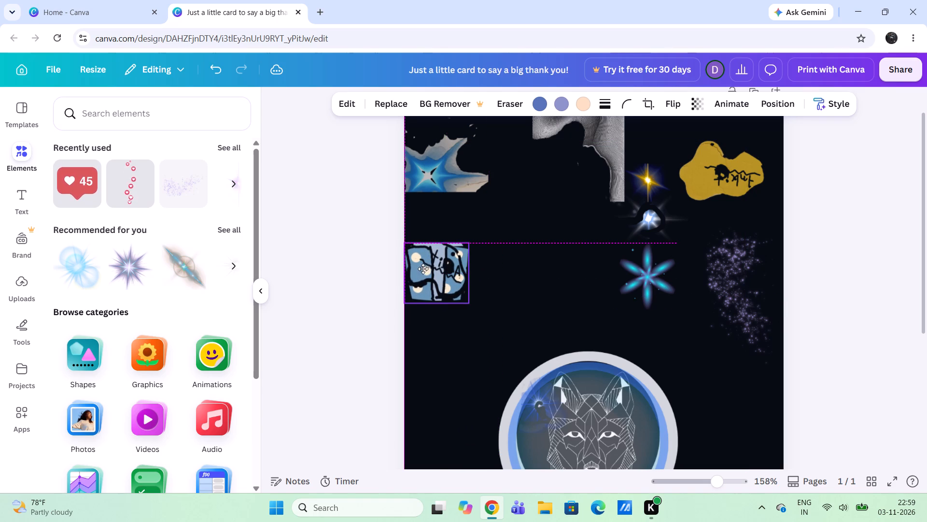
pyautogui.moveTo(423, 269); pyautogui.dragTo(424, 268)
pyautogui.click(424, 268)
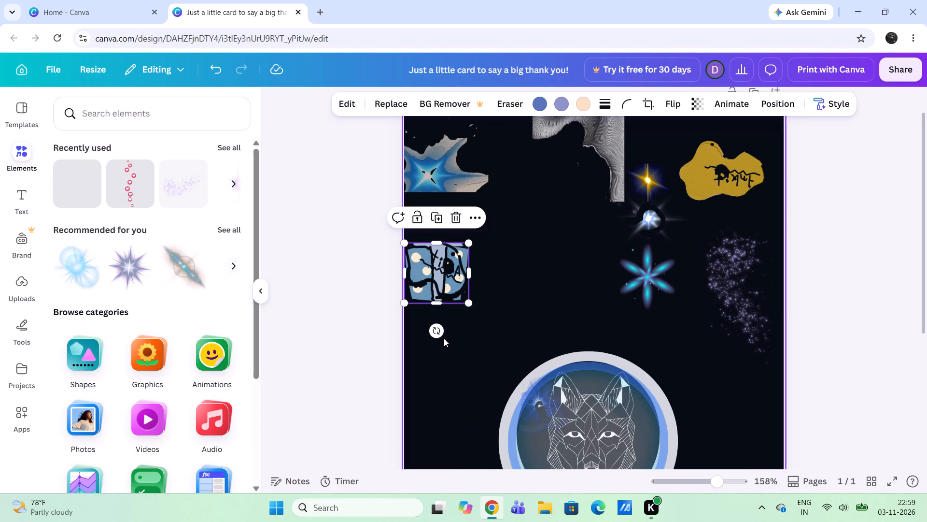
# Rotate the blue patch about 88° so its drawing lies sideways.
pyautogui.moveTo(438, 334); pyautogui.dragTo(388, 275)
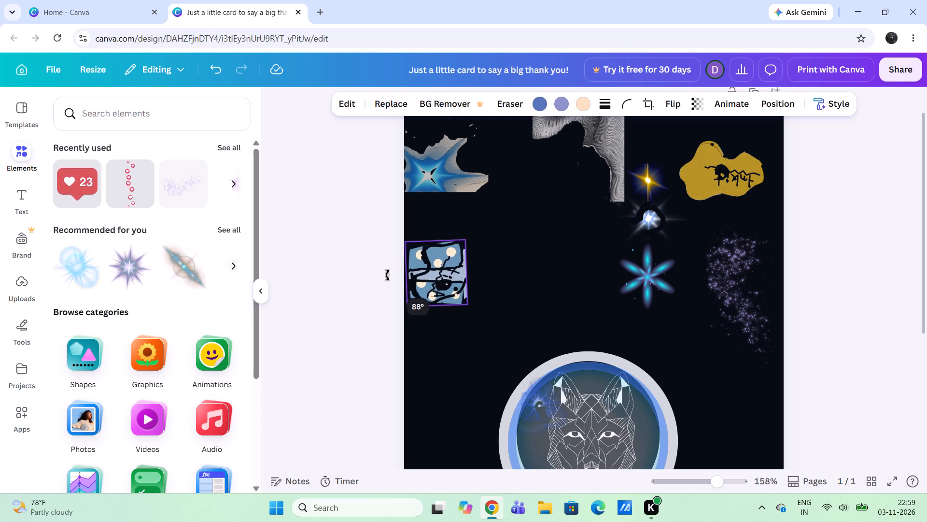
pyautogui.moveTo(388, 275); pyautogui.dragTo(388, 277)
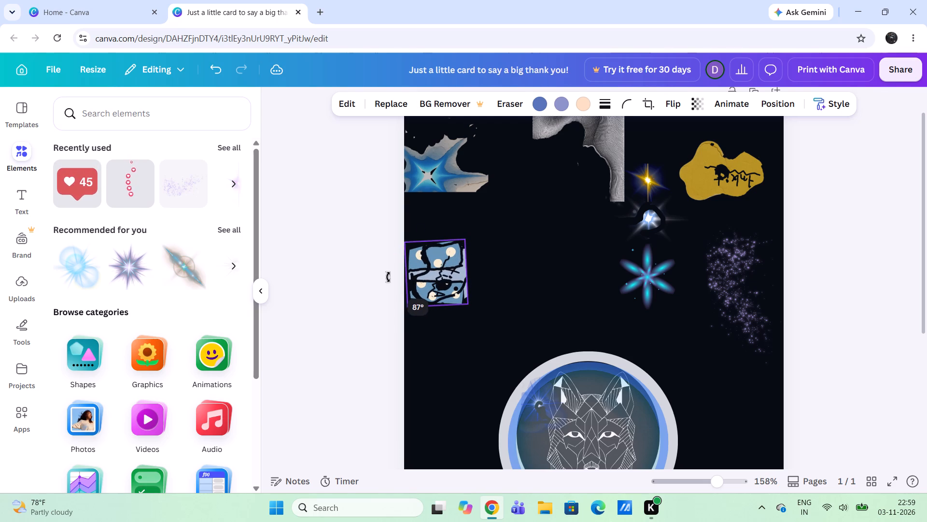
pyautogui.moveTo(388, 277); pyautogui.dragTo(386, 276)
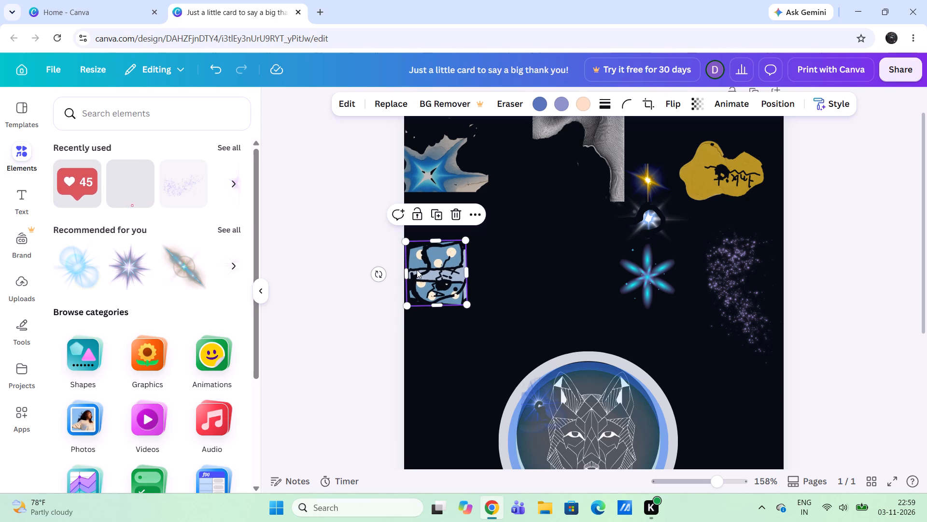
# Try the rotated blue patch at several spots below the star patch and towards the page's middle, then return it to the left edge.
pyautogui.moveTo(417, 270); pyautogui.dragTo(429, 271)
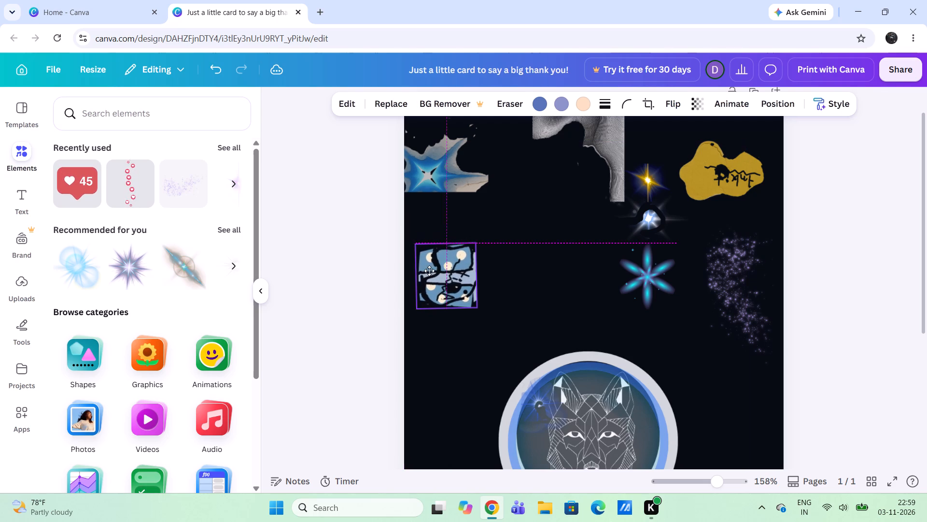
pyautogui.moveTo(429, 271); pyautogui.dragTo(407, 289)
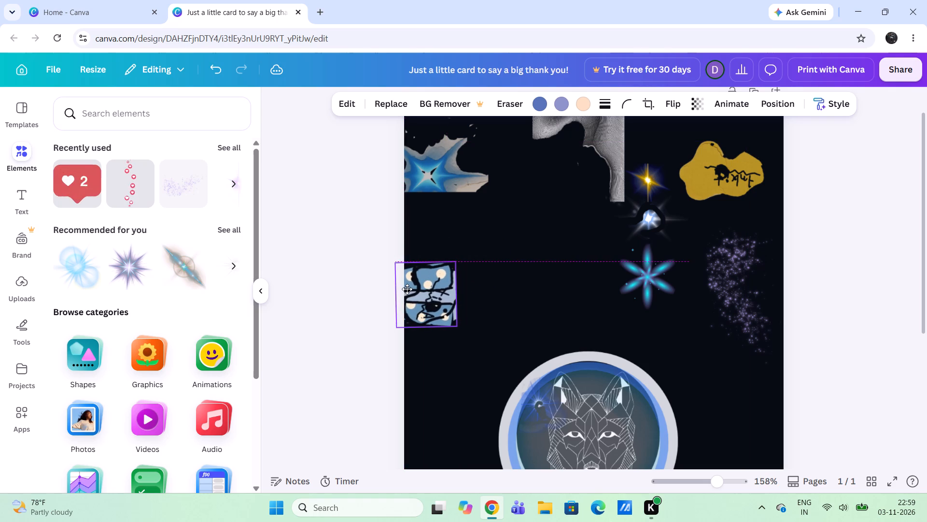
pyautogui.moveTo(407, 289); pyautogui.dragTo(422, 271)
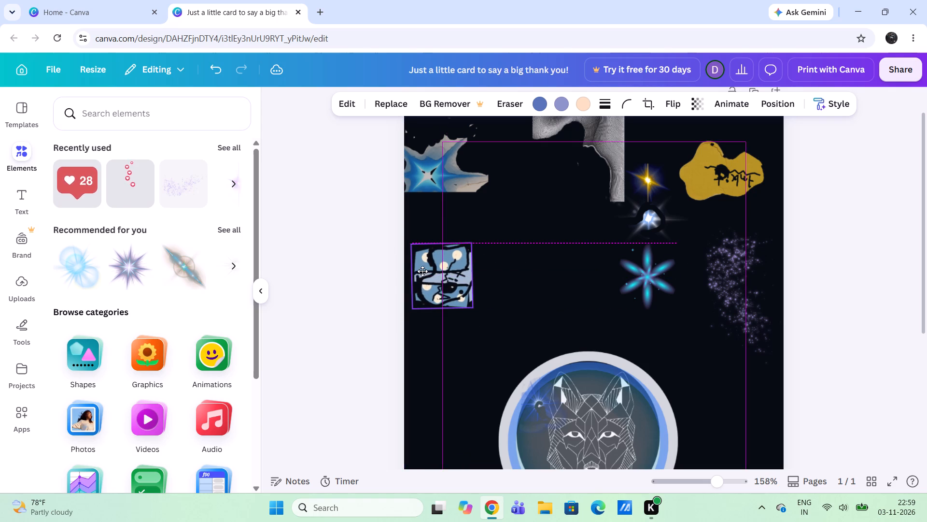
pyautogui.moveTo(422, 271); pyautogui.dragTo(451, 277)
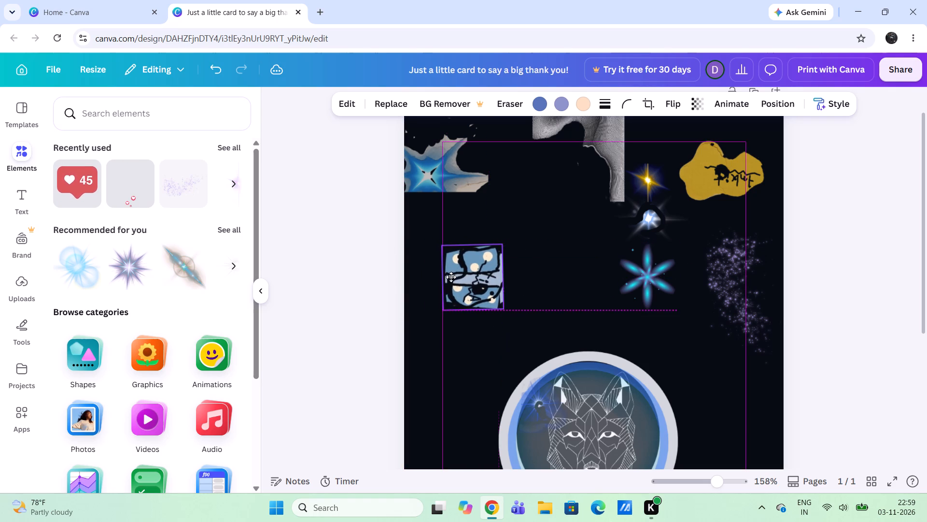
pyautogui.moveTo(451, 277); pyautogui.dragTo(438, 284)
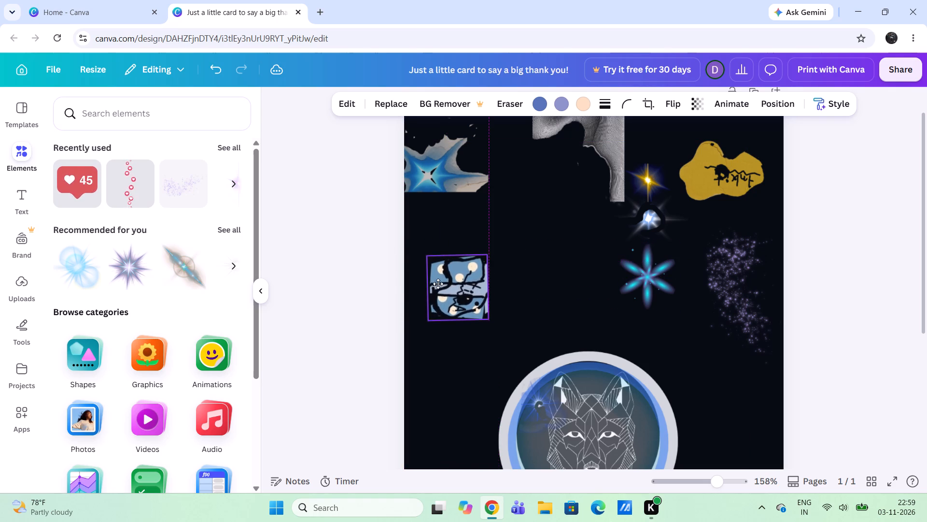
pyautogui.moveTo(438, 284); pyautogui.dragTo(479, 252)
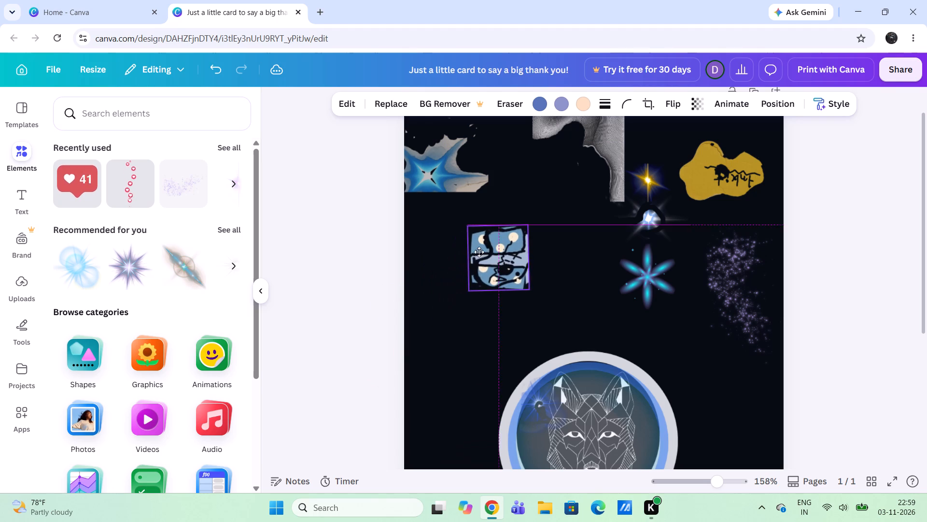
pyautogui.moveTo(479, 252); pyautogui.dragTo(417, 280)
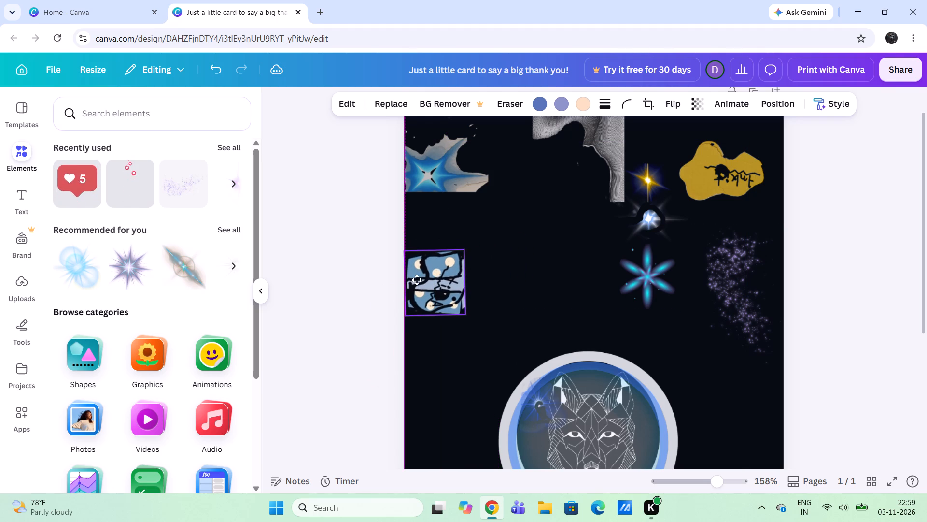
# Test the rotated blue patch around the left margin, then set it flush against the page's left edge, slightly below the blue flower's centre.
pyautogui.moveTo(417, 280); pyautogui.dragTo(425, 286)
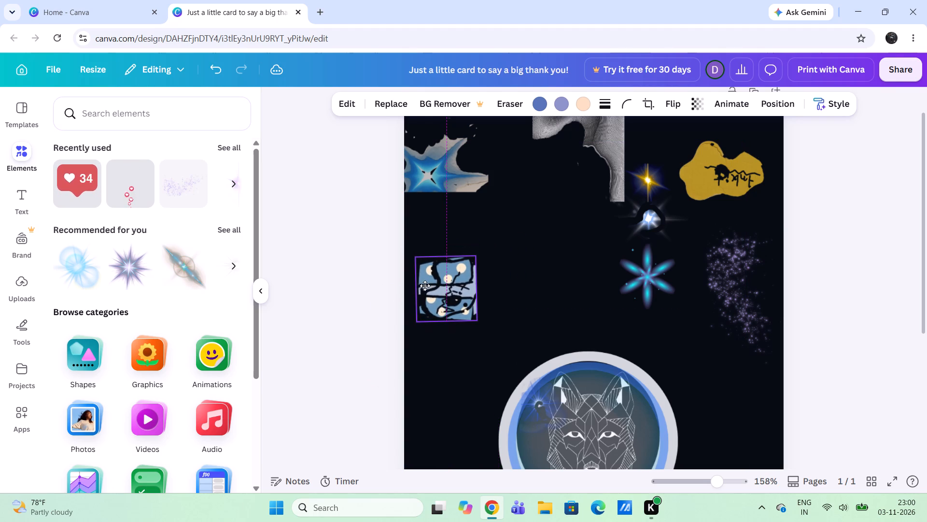
pyautogui.moveTo(425, 286); pyautogui.dragTo(420, 289)
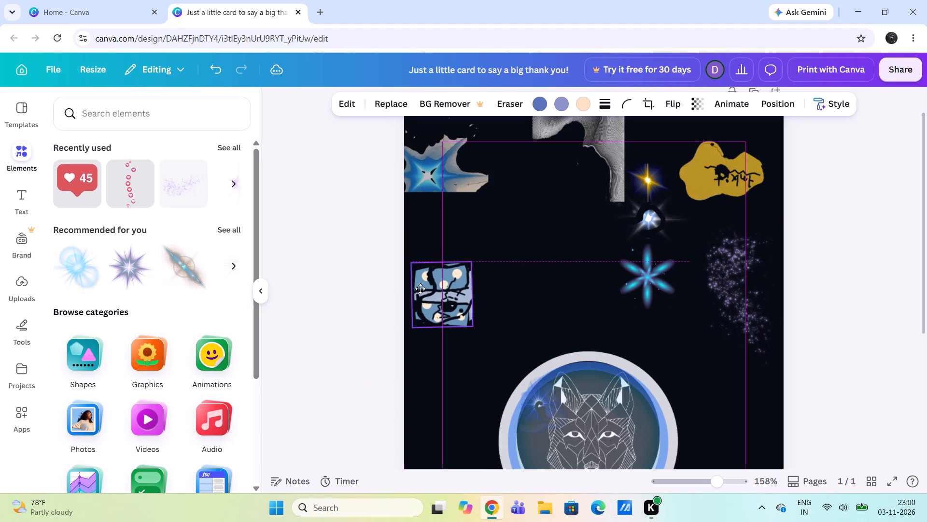
pyautogui.moveTo(420, 289); pyautogui.dragTo(422, 276)
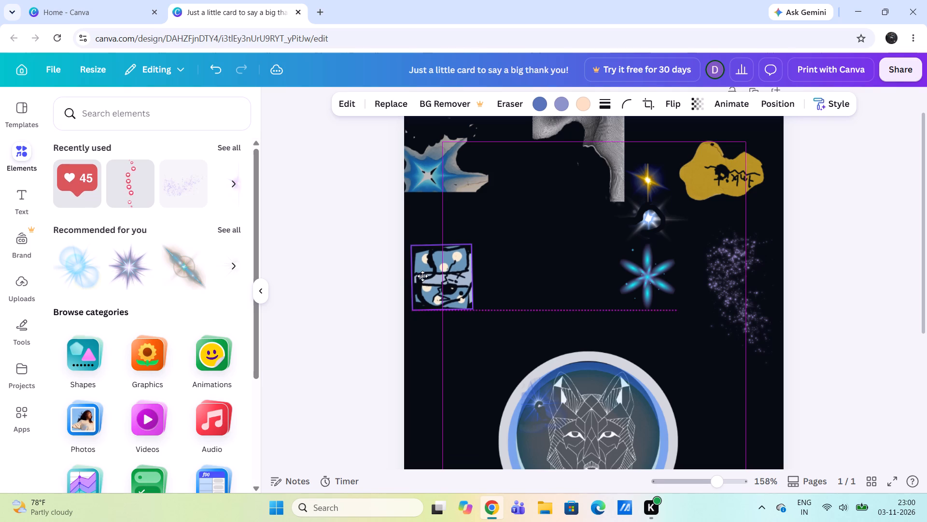
pyautogui.moveTo(422, 276); pyautogui.dragTo(423, 280)
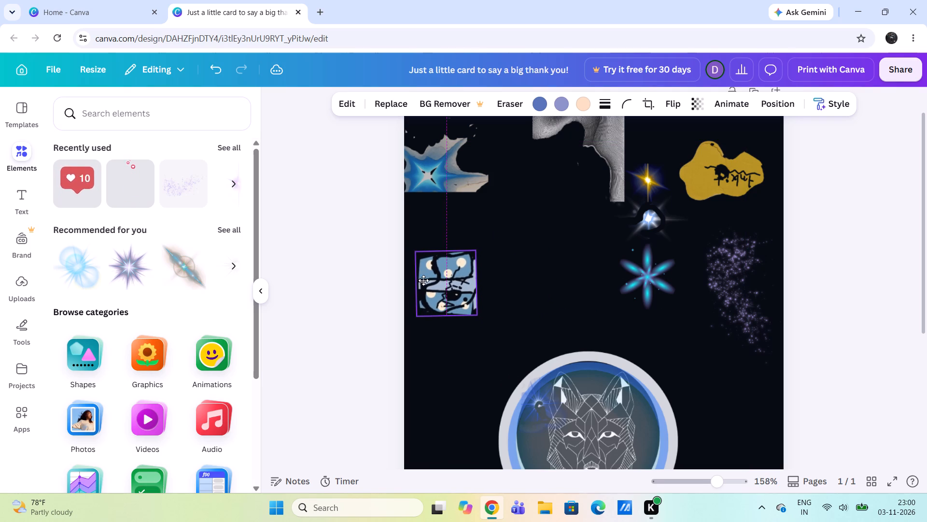
pyautogui.moveTo(423, 280); pyautogui.dragTo(418, 275)
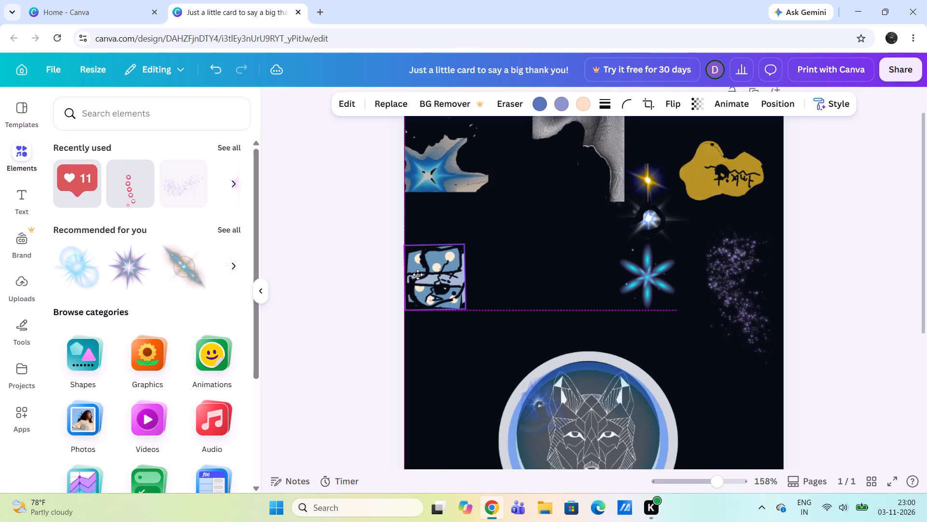
pyautogui.moveTo(418, 275); pyautogui.dragTo(418, 274)
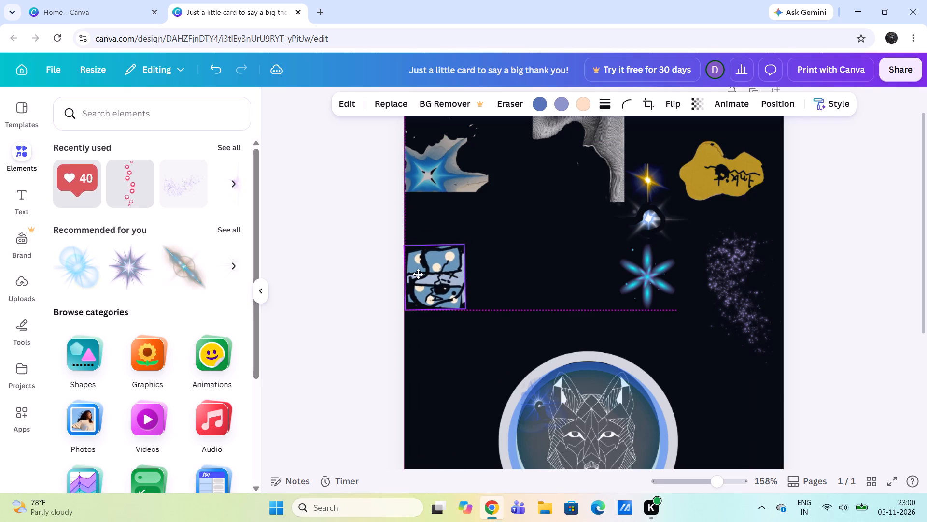
pyautogui.moveTo(418, 274); pyautogui.dragTo(421, 276)
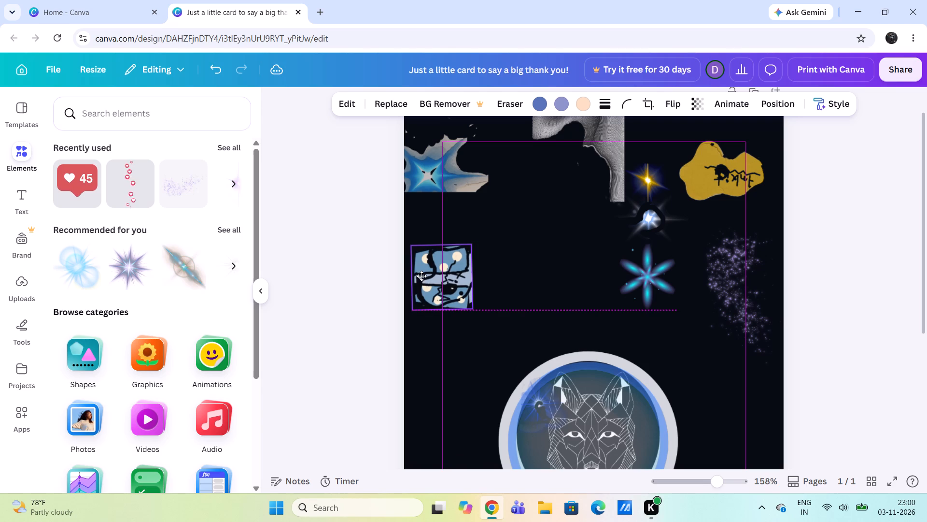
pyautogui.moveTo(421, 276); pyautogui.dragTo(437, 275)
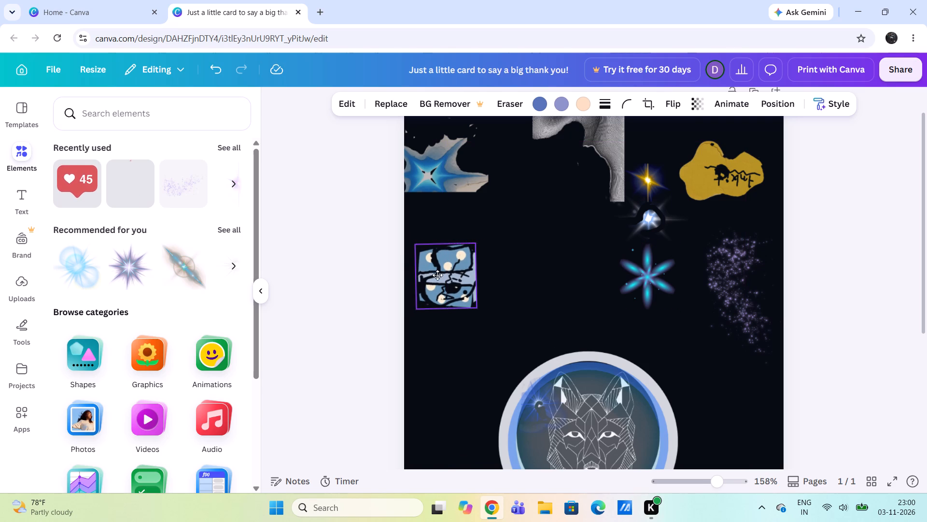
pyautogui.moveTo(437, 275); pyautogui.dragTo(414, 282)
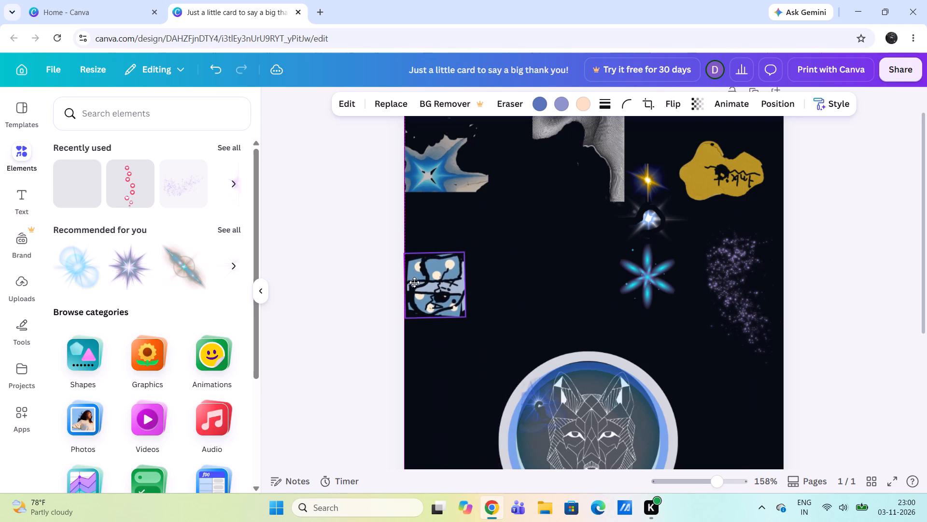
pyautogui.moveTo(414, 282); pyautogui.dragTo(414, 284)
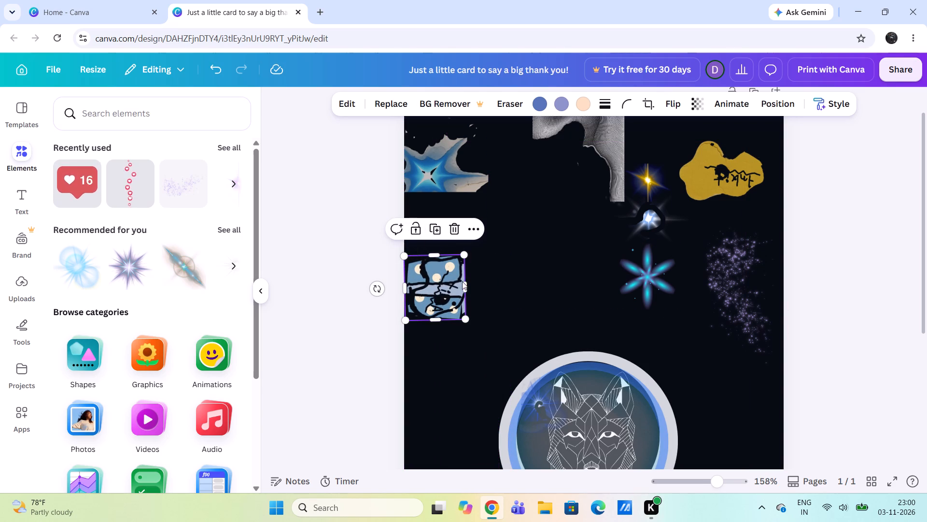
# Rotate the blue patch back upright so its sides run straight with the page.
pyautogui.moveTo(377, 289); pyautogui.dragTo(399, 303)
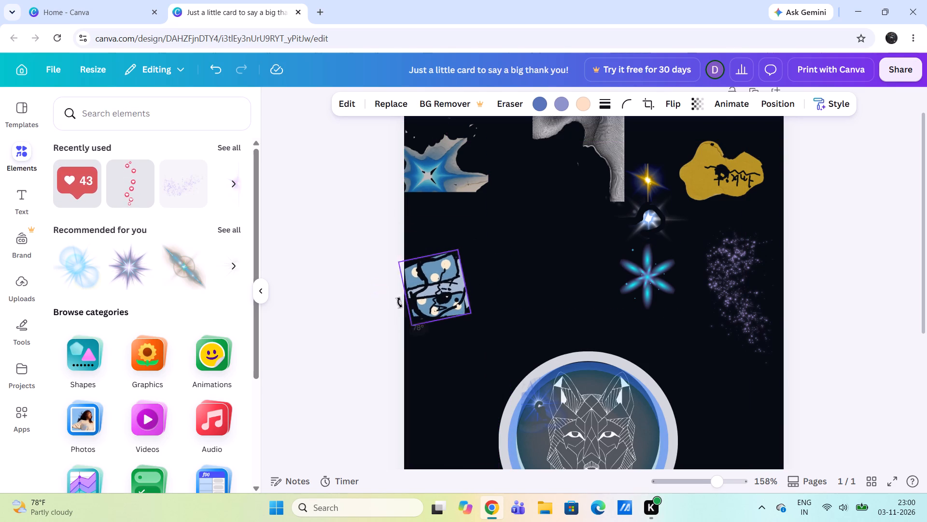
pyautogui.moveTo(399, 303); pyautogui.dragTo(435, 311)
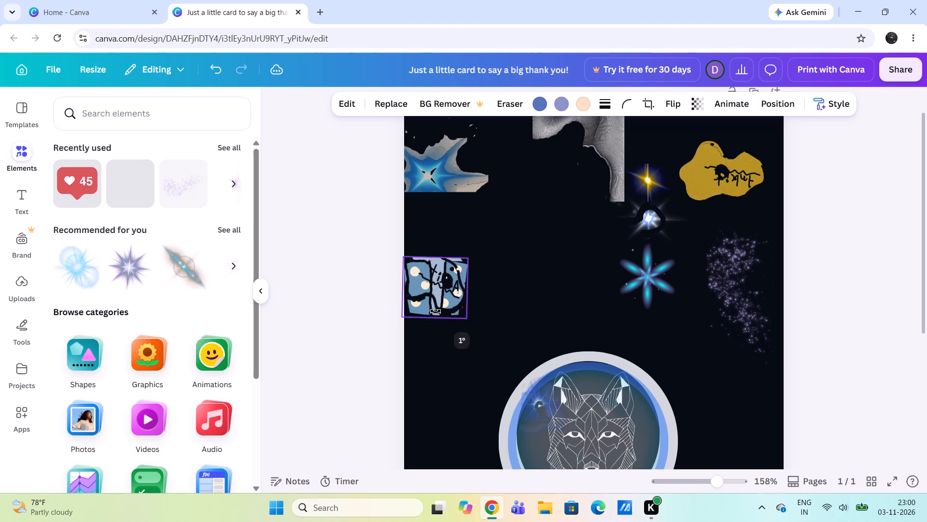
pyautogui.moveTo(435, 311); pyautogui.dragTo(435, 309)
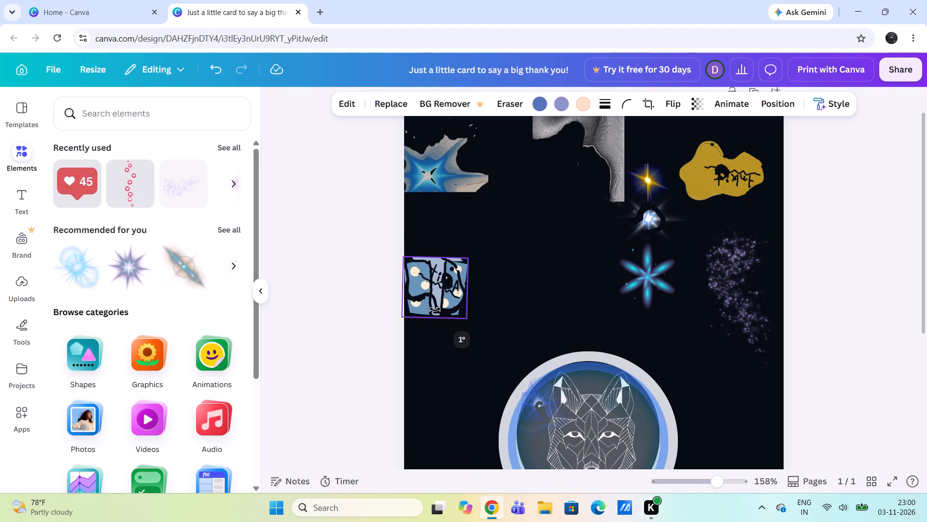
pyautogui.moveTo(435, 309); pyautogui.dragTo(435, 309)
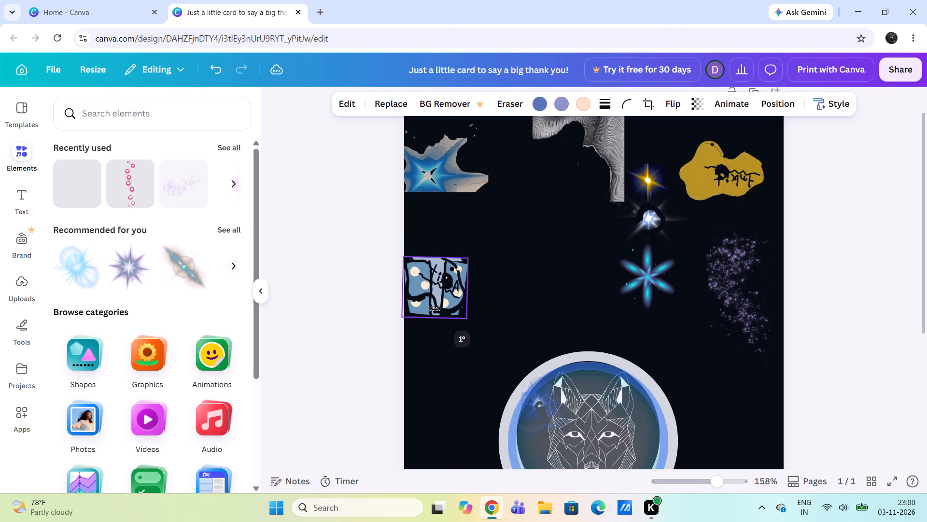
pyautogui.moveTo(435, 309); pyautogui.dragTo(435, 309)
pyautogui.click(434, 295)
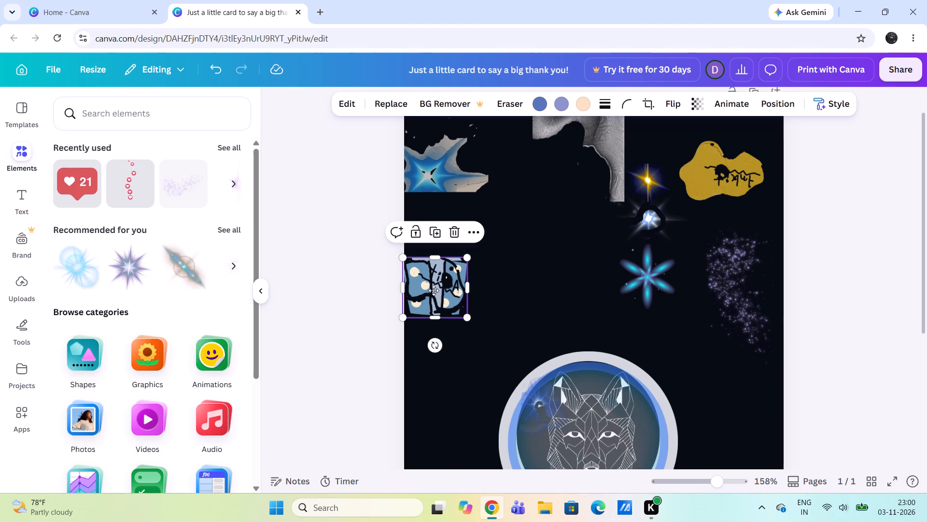
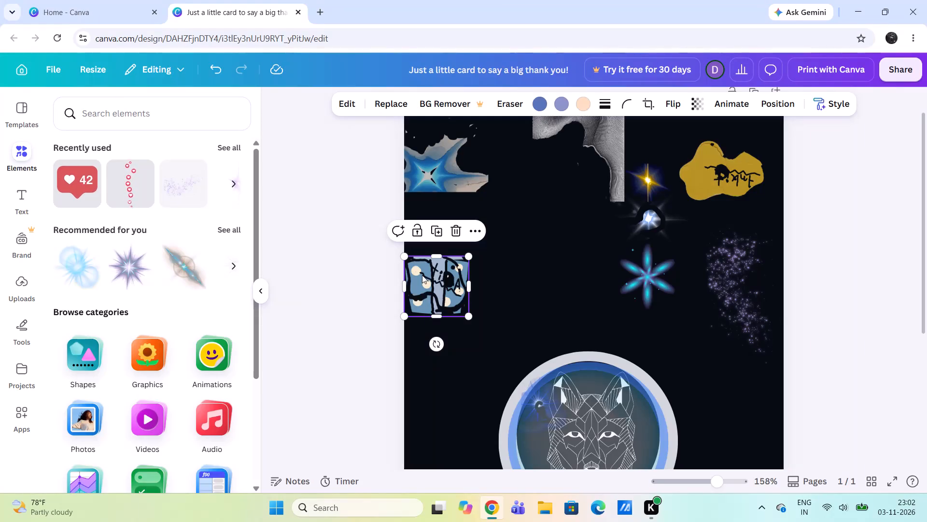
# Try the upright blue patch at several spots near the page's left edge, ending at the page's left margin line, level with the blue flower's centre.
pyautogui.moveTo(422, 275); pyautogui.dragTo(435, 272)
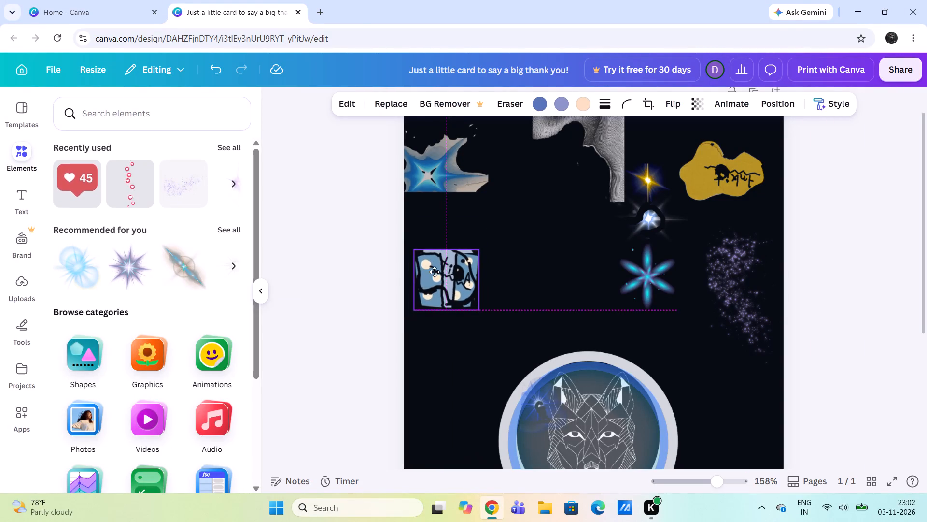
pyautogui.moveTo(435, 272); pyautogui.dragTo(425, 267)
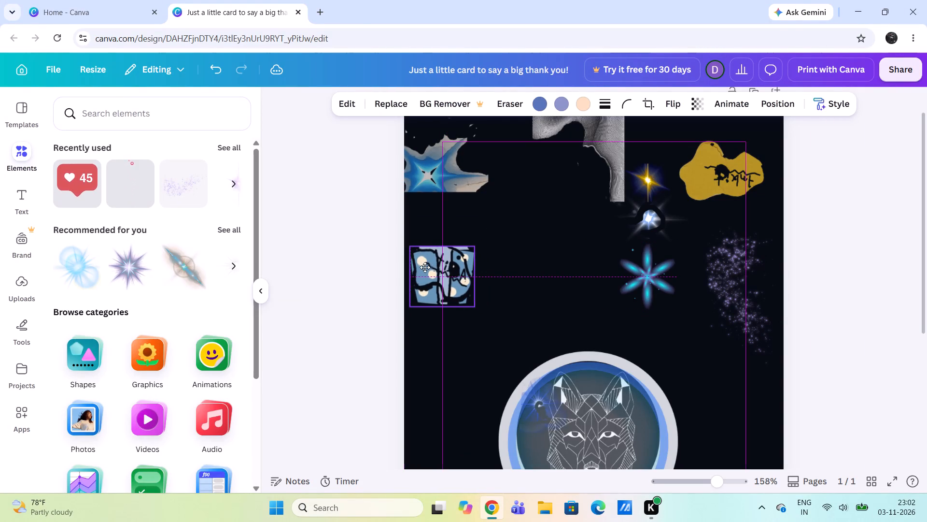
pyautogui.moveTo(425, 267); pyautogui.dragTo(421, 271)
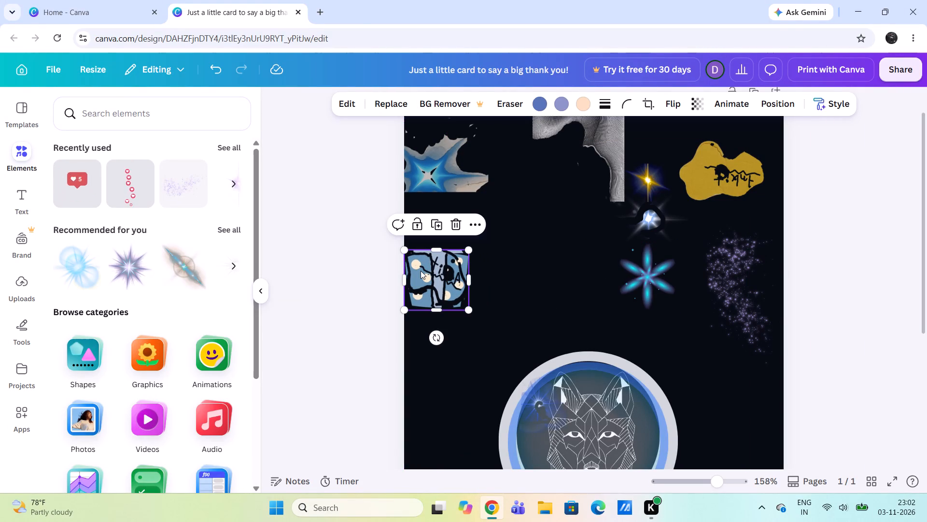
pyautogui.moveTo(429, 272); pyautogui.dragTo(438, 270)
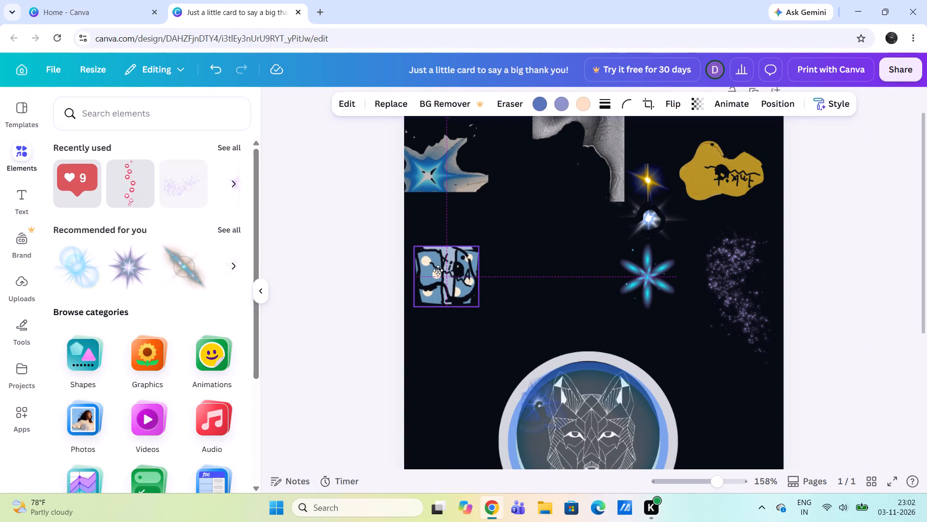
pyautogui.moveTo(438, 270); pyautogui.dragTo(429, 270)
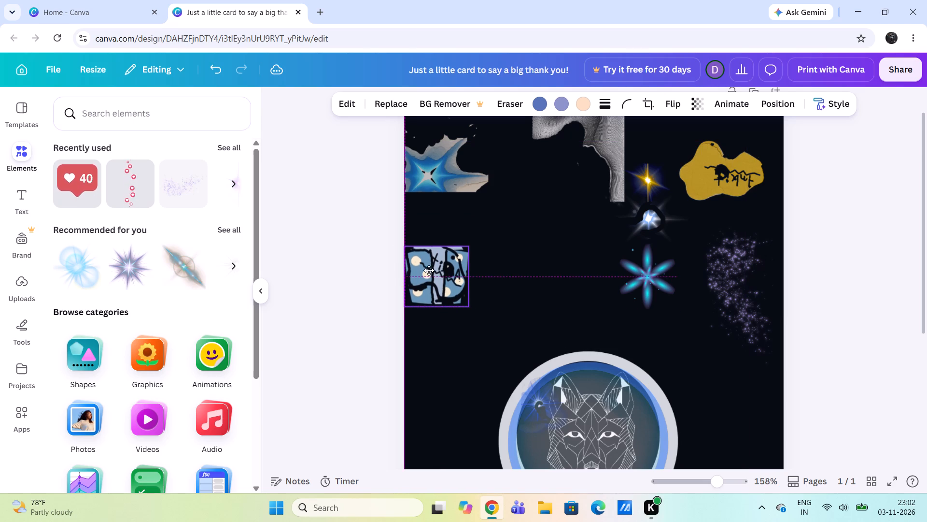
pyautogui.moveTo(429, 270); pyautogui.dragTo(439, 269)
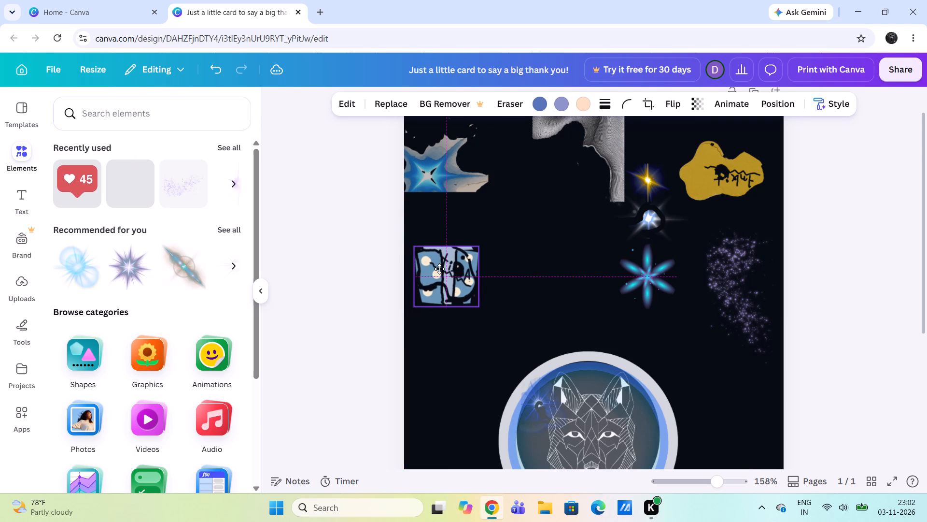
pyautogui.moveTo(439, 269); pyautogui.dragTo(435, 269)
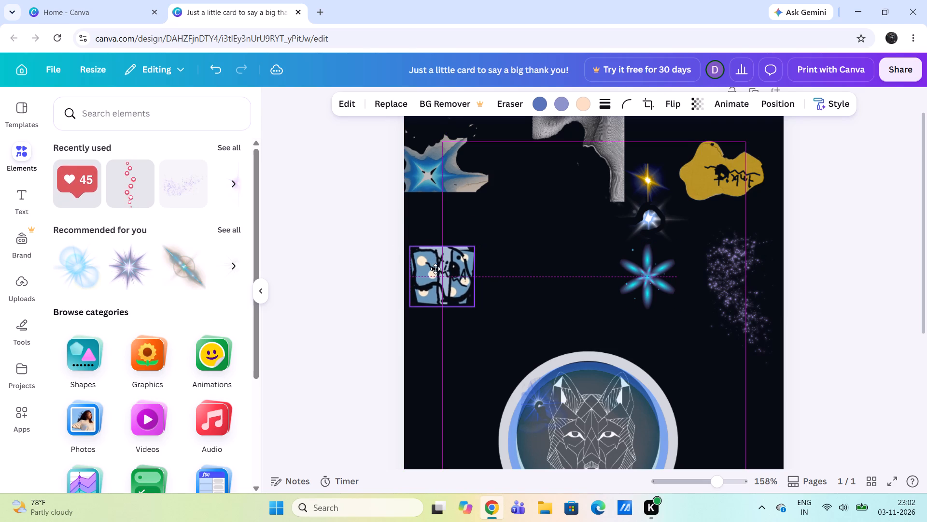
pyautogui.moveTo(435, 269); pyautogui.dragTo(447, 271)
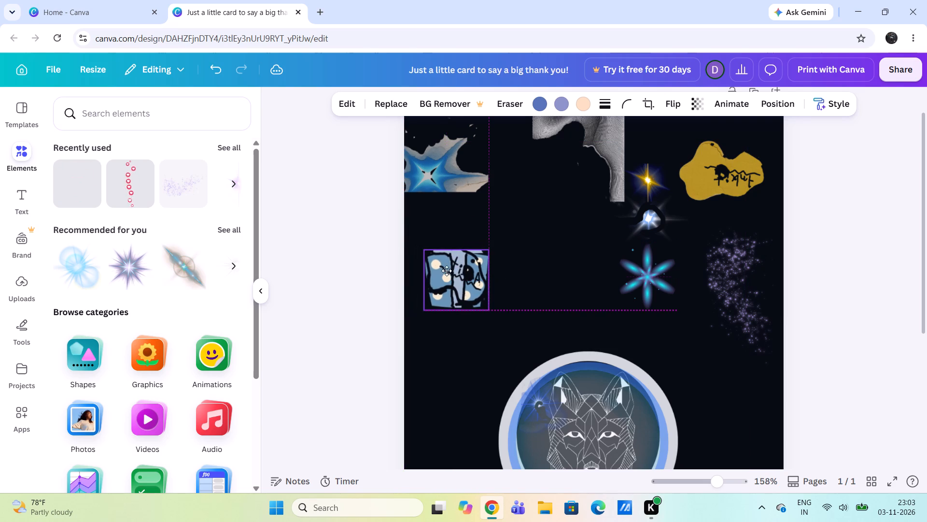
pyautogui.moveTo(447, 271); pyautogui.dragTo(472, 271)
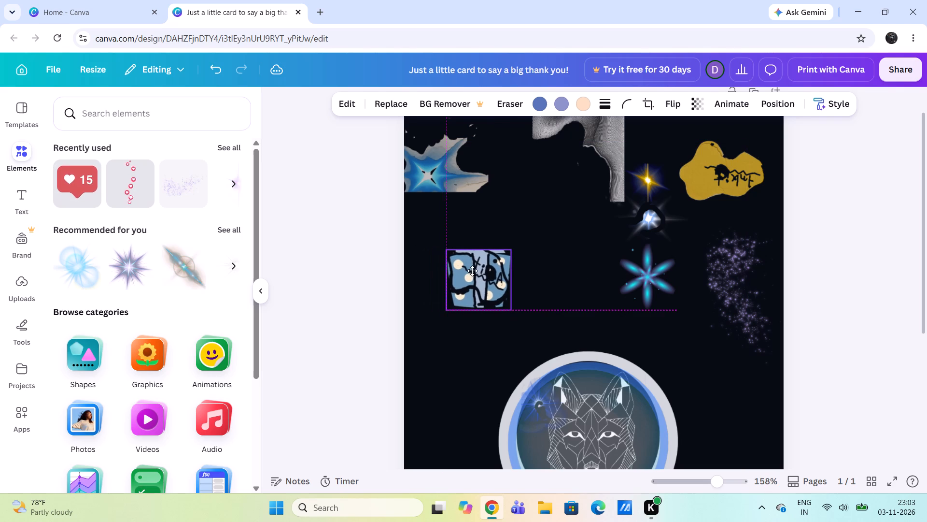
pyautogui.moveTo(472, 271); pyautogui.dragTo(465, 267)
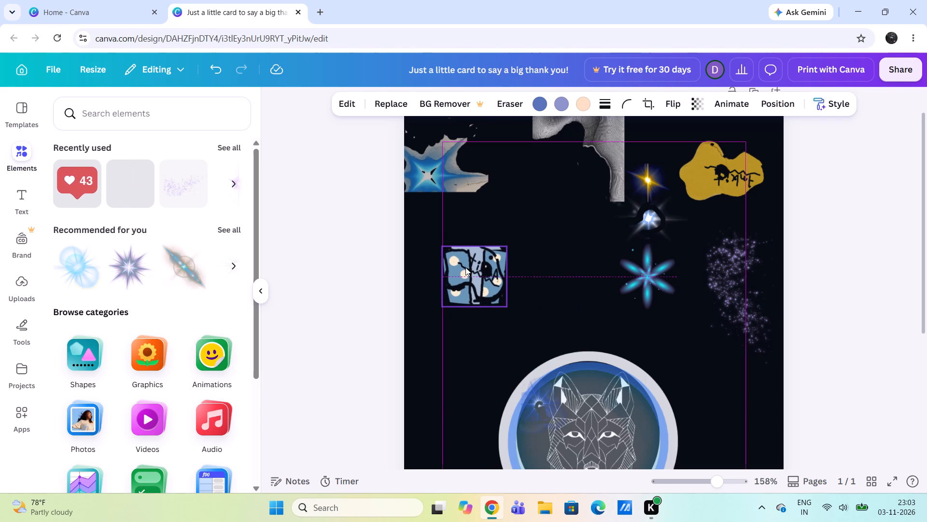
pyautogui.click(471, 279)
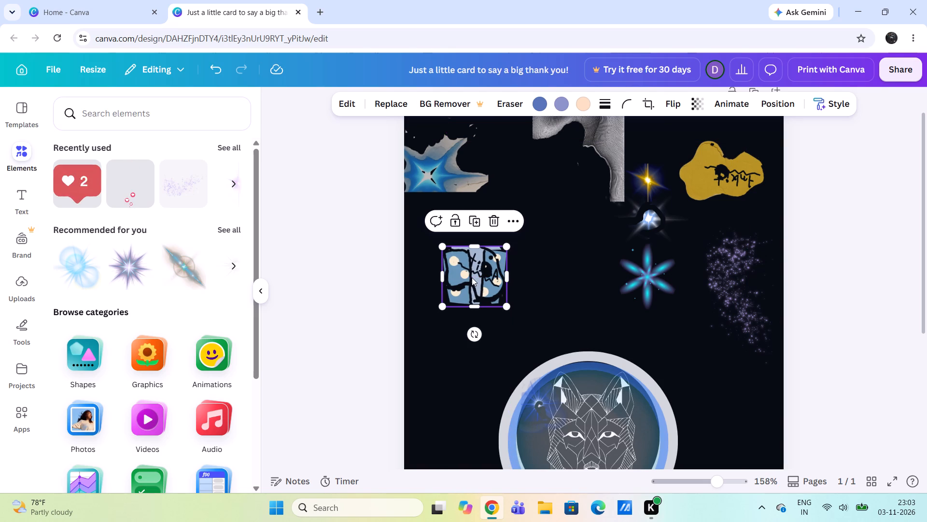
# Rotate the blue patch about 90° so its drawing lies sideways and its sides run straight with the page.
pyautogui.moveTo(472, 333); pyautogui.dragTo(449, 306)
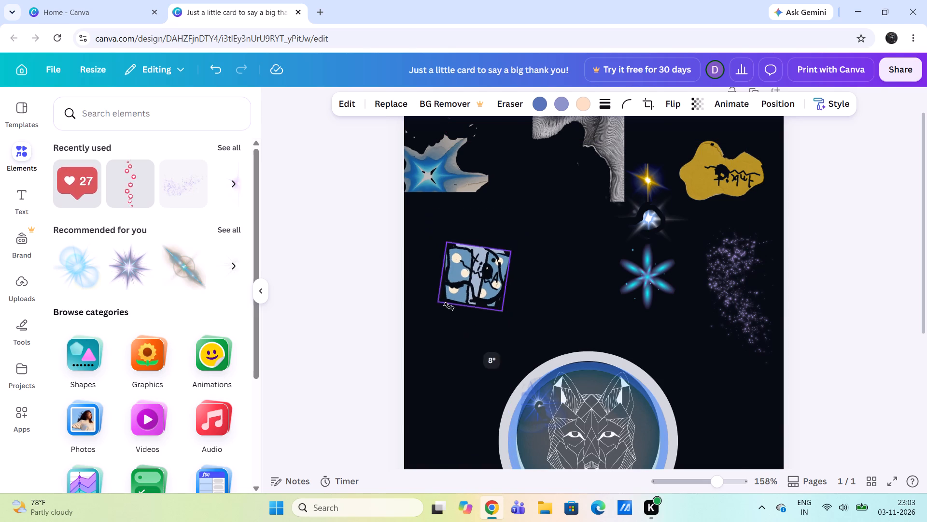
pyautogui.moveTo(449, 306); pyautogui.dragTo(449, 280)
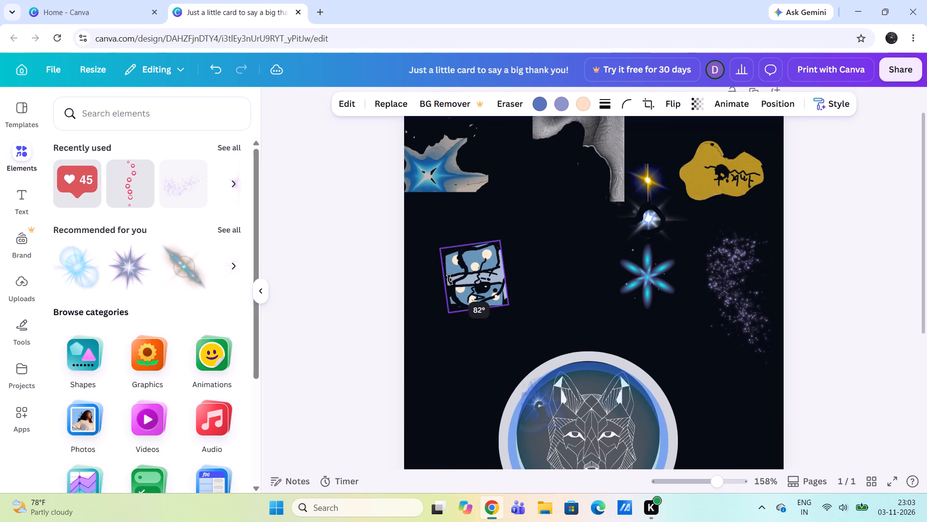
pyautogui.moveTo(449, 280); pyautogui.dragTo(451, 277)
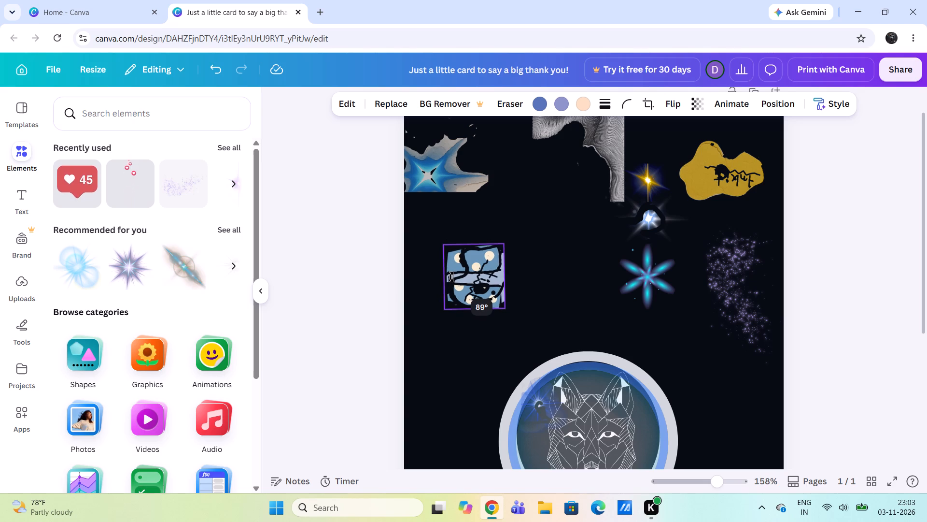
pyautogui.moveTo(451, 277); pyautogui.dragTo(451, 277)
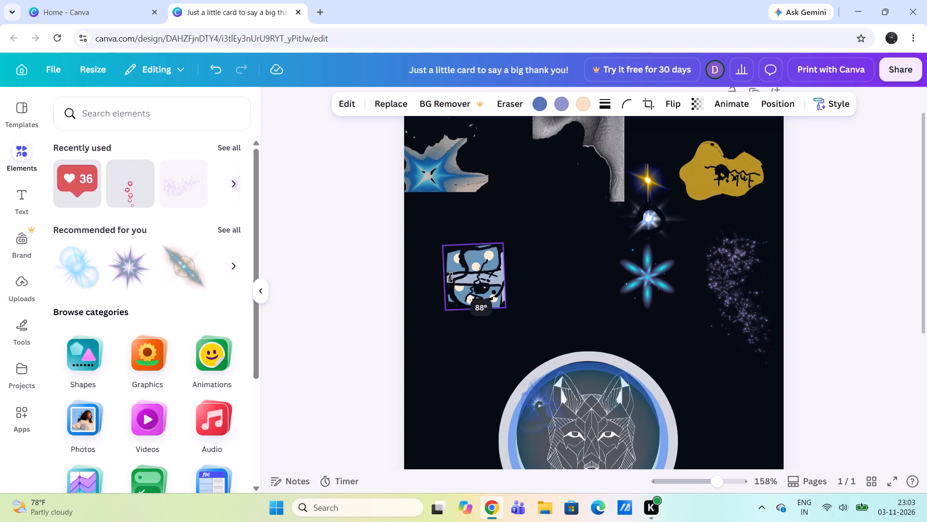
pyautogui.moveTo(451, 277); pyautogui.dragTo(446, 276)
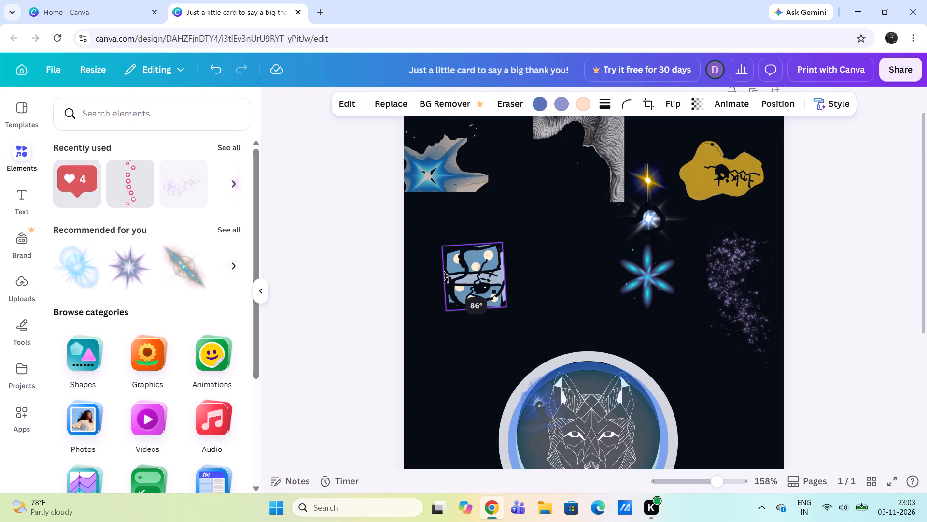
pyautogui.moveTo(446, 276); pyautogui.dragTo(442, 274)
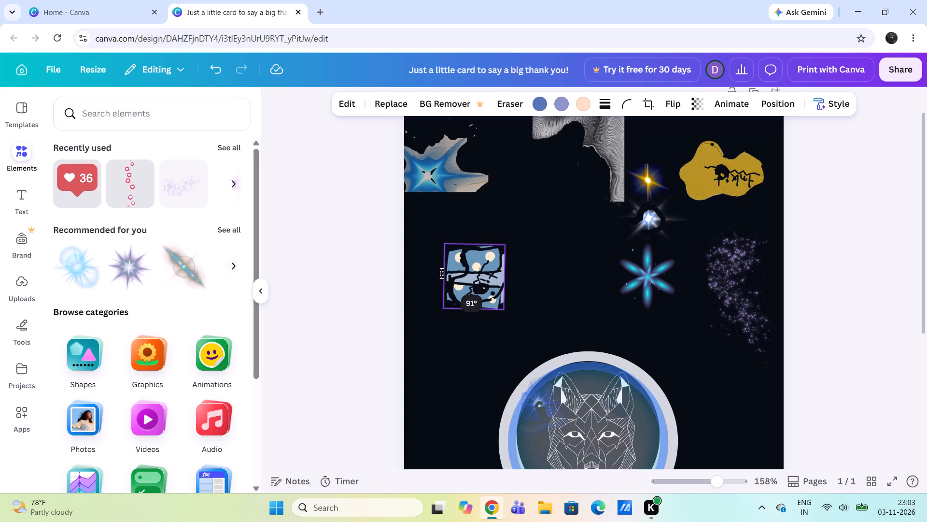
pyautogui.moveTo(442, 274); pyautogui.dragTo(444, 274)
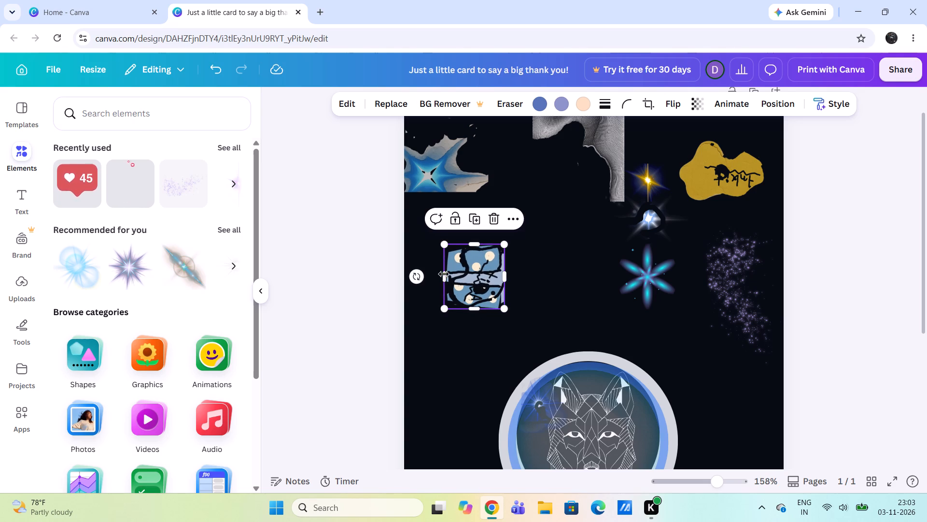
# Widen the sideways blue patch slightly by extending its left side.
pyautogui.moveTo(442, 275); pyautogui.dragTo(435, 275)
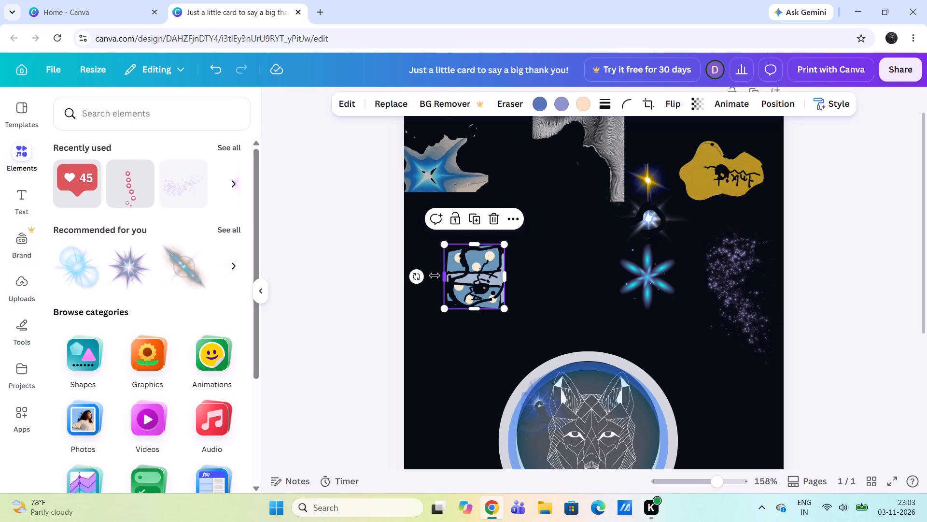
pyautogui.moveTo(435, 275); pyautogui.dragTo(435, 278)
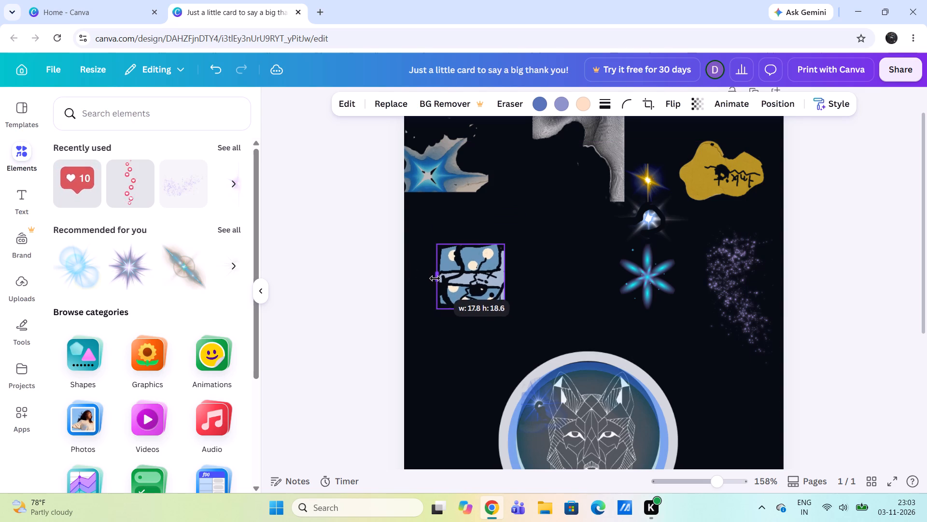
pyautogui.moveTo(435, 278); pyautogui.dragTo(440, 279)
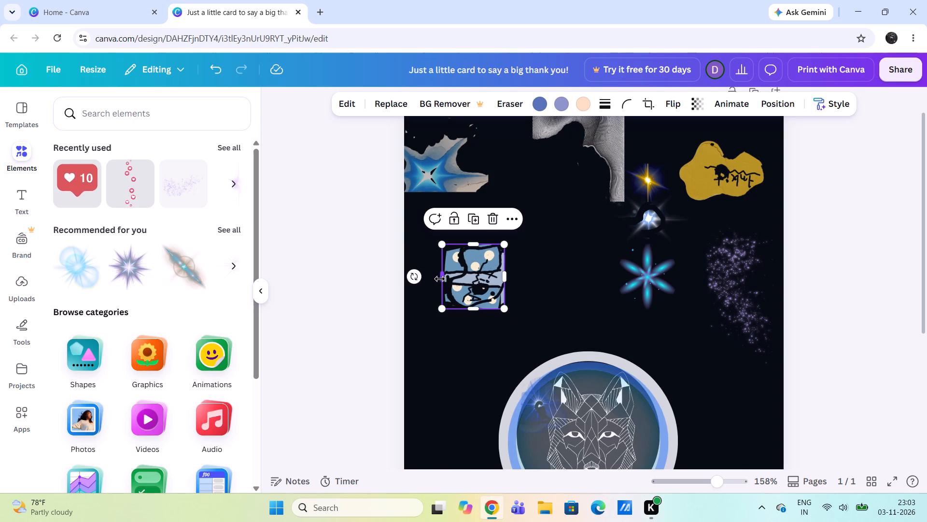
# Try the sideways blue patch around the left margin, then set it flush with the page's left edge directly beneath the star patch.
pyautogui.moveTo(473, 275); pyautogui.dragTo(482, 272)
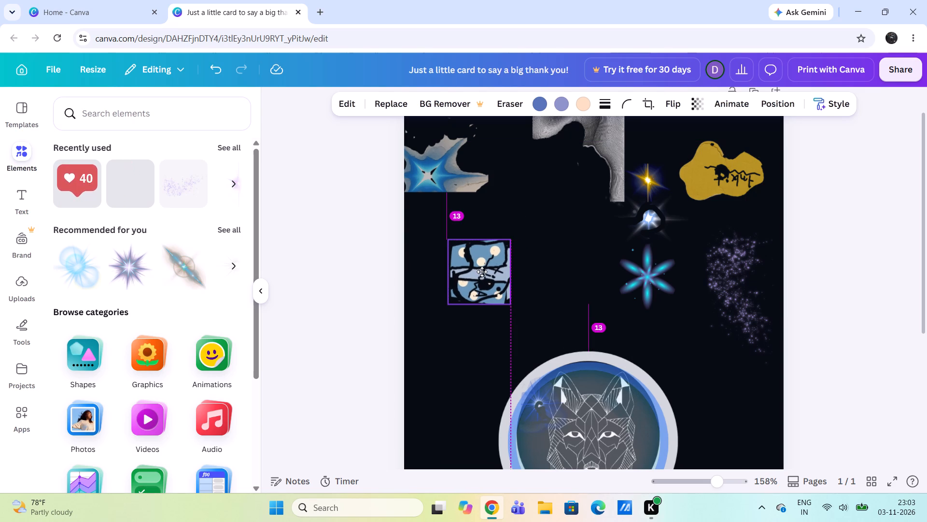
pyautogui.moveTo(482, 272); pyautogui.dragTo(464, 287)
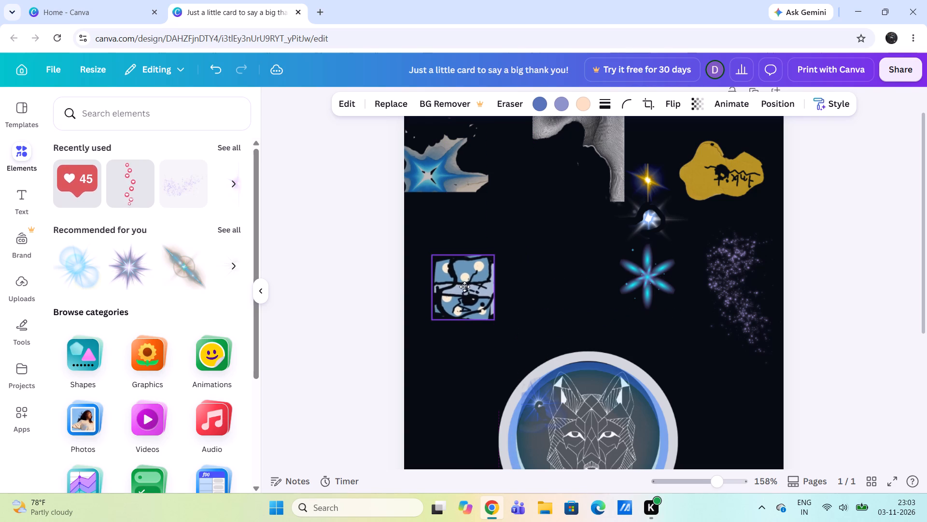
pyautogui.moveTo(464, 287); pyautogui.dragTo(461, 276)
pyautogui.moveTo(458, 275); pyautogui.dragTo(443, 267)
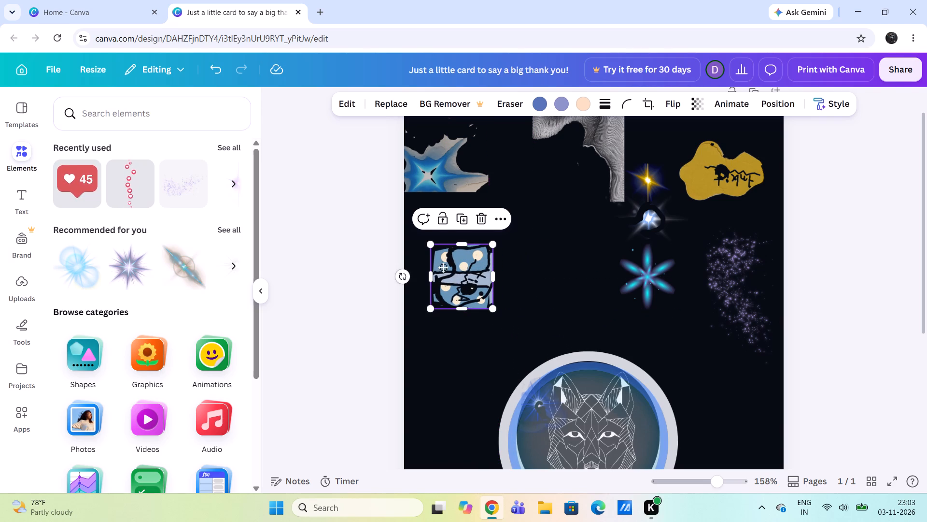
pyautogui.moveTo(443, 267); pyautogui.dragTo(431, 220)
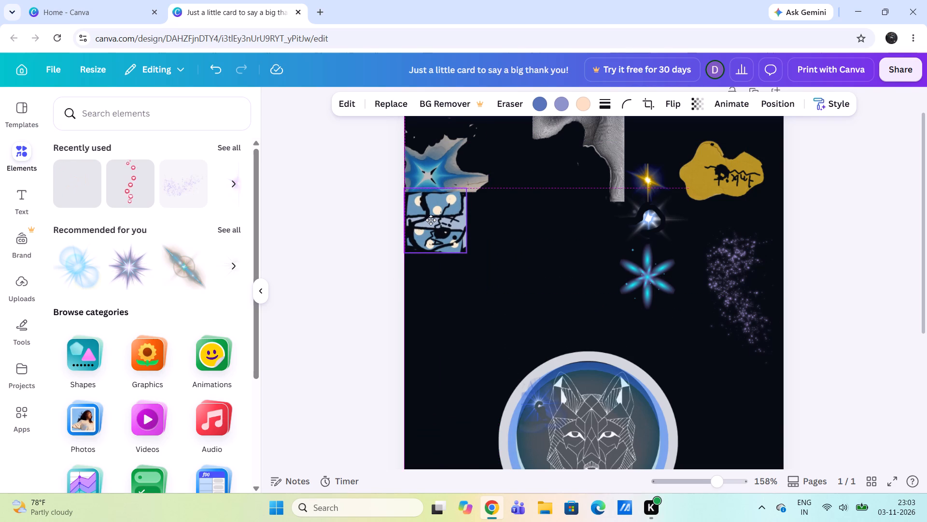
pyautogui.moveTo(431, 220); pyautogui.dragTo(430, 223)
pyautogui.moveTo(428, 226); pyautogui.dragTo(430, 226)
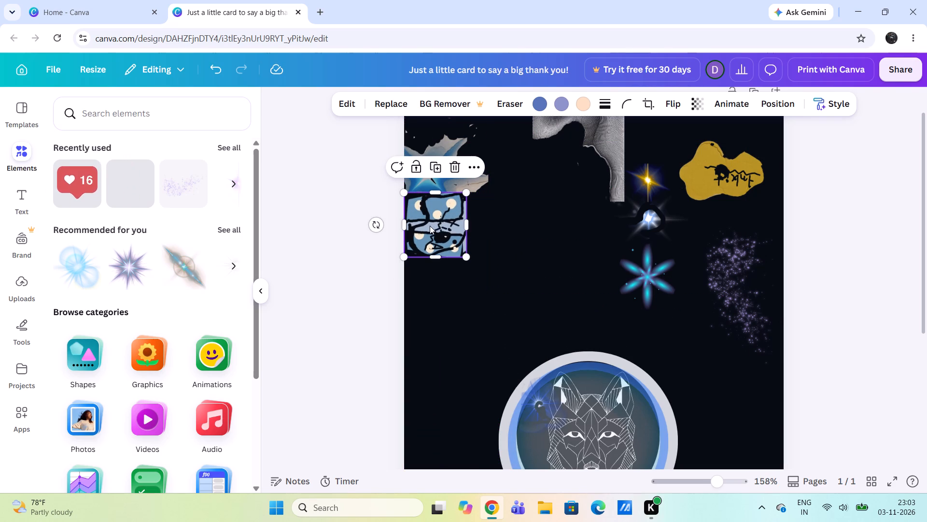
# Move the blue patch away from the left edge to just above and left of the wolf emblem, its top about level with the blue flower's centre.
pyautogui.moveTo(430, 226); pyautogui.dragTo(479, 324)
pyautogui.scroll(1, 437, 231)
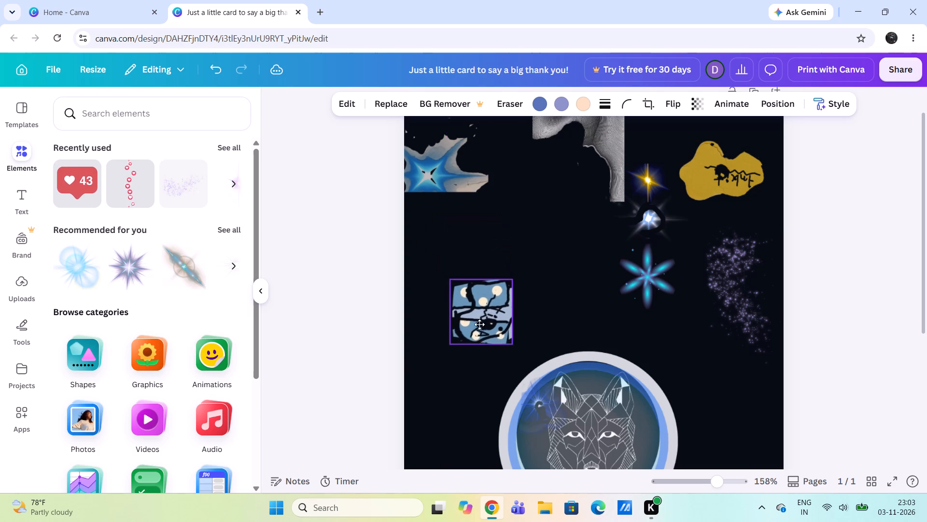
pyautogui.moveTo(479, 324); pyautogui.dragTo(488, 293)
pyautogui.scroll(1, 479, 324)
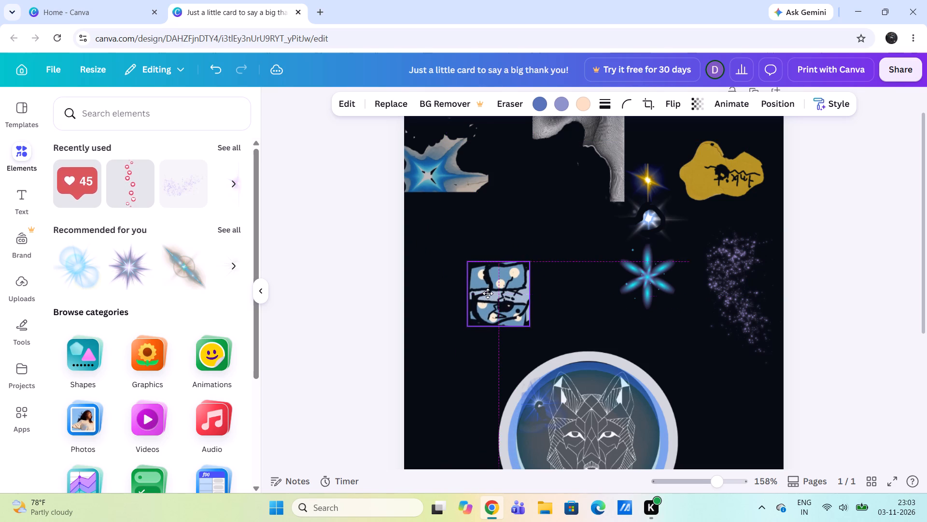
pyautogui.scroll(1, 488, 293)
pyautogui.moveTo(488, 293); pyautogui.dragTo(485, 290)
pyautogui.scroll(1, 474, 288)
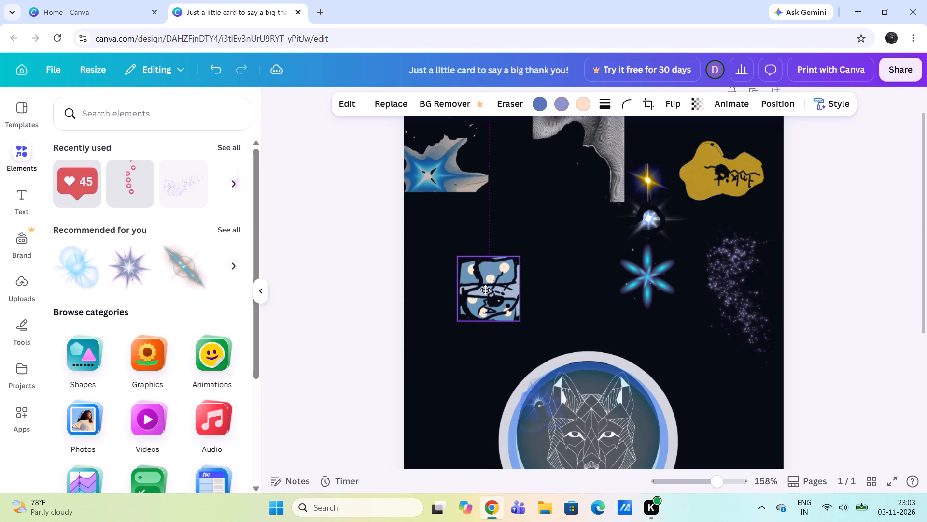
pyautogui.moveTo(485, 290); pyautogui.dragTo(493, 285)
pyautogui.scroll(1, 485, 290)
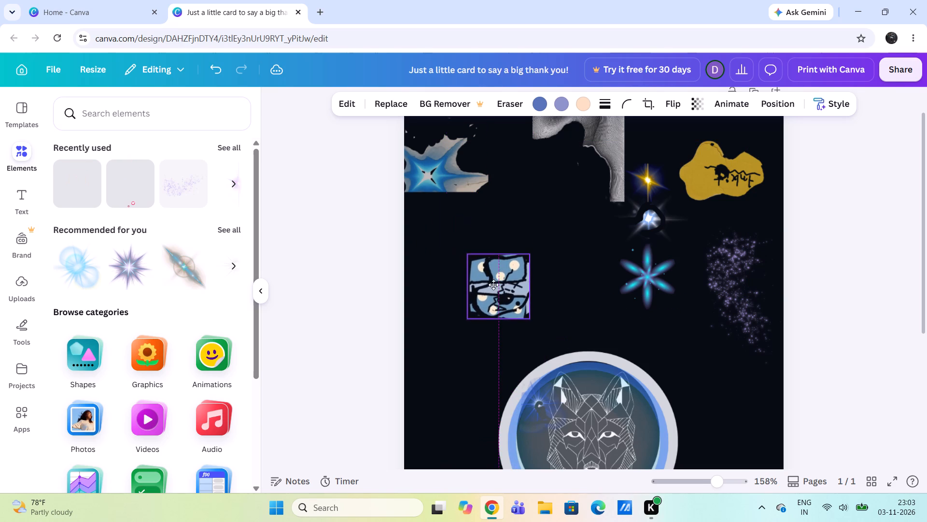
pyautogui.moveTo(493, 285); pyautogui.dragTo(496, 287)
pyautogui.scroll(1, 493, 285)
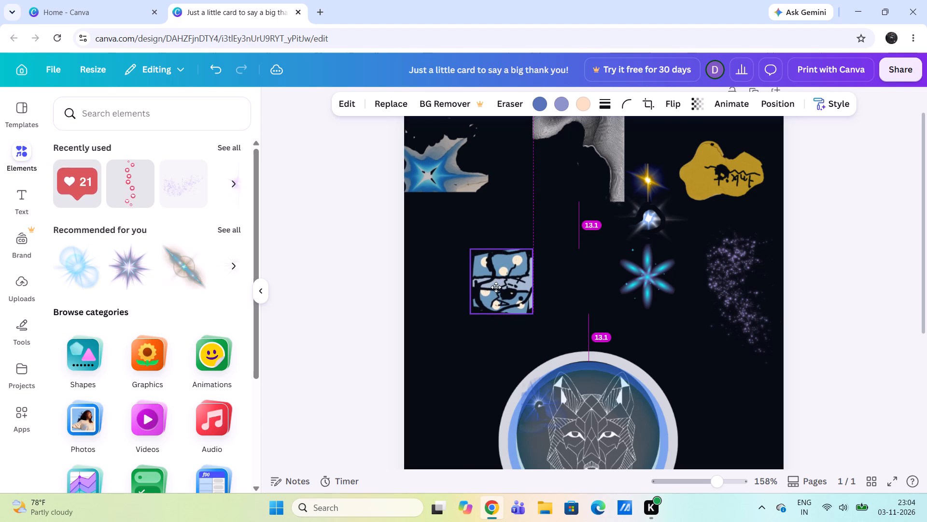
pyautogui.scroll(1, 496, 287)
pyautogui.moveTo(496, 287); pyautogui.dragTo(473, 310)
pyautogui.scroll(1, 491, 288)
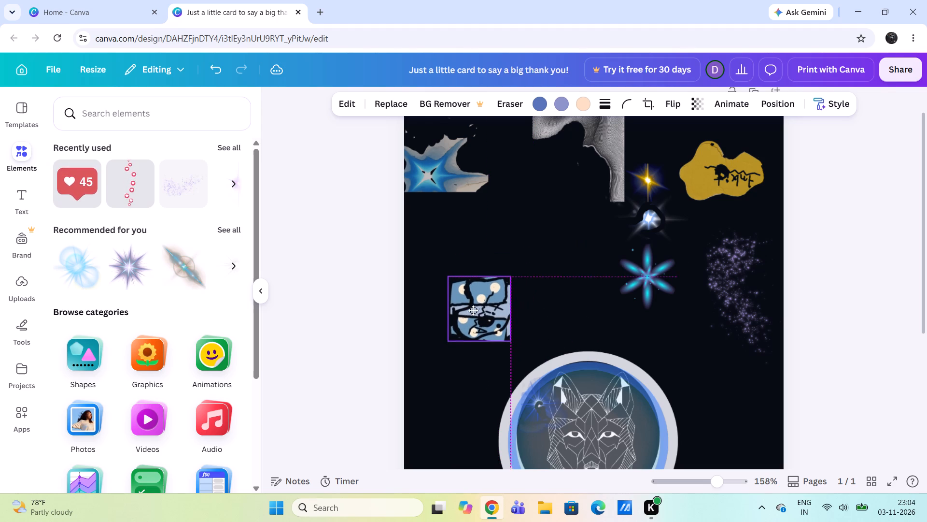
pyautogui.moveTo(473, 310); pyautogui.dragTo(470, 314)
pyautogui.scroll(1, 473, 310)
# Nudge the blue inner circle of the wolf emblem slightly to the right so it is centred horizontally within the grey ring.
pyautogui.scroll(-1, 470, 314)
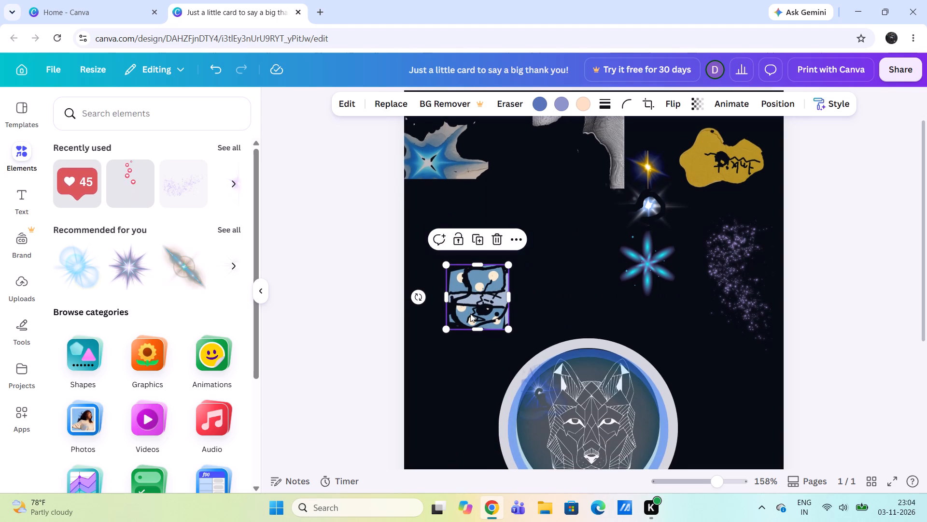
pyautogui.scroll(-1, 470, 314)
pyautogui.click(531, 408)
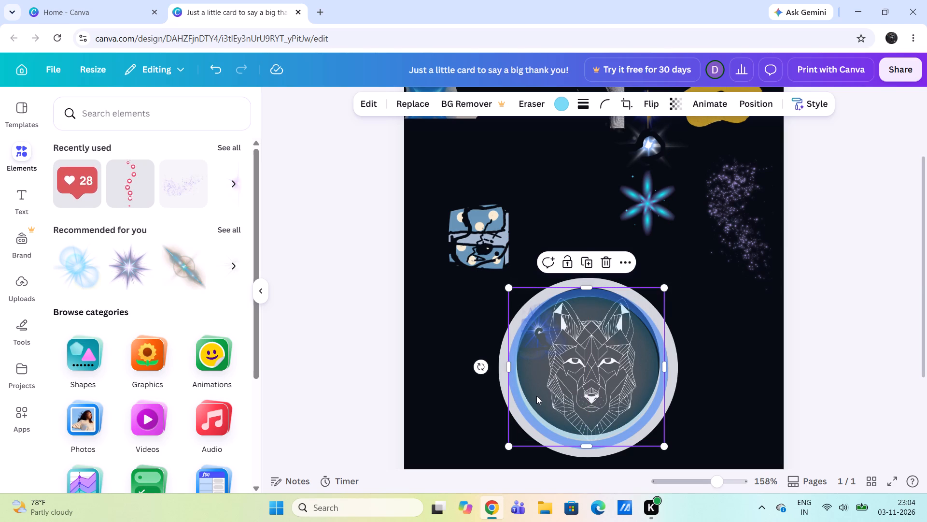
pyautogui.click(536, 396)
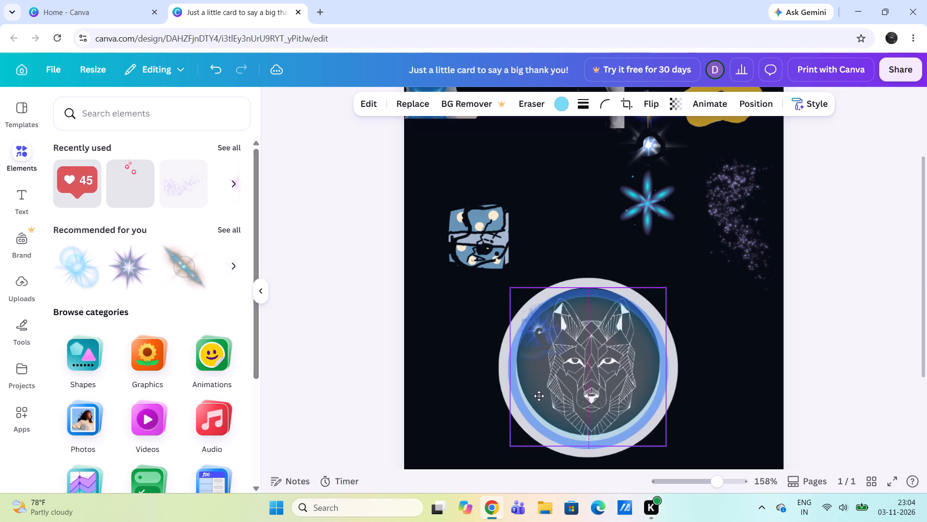
# Move the blue patch up to about the blue flower's level, with its right side in line with the wolf emblem's outer left edge.
pyautogui.moveTo(489, 247); pyautogui.dragTo(487, 220)
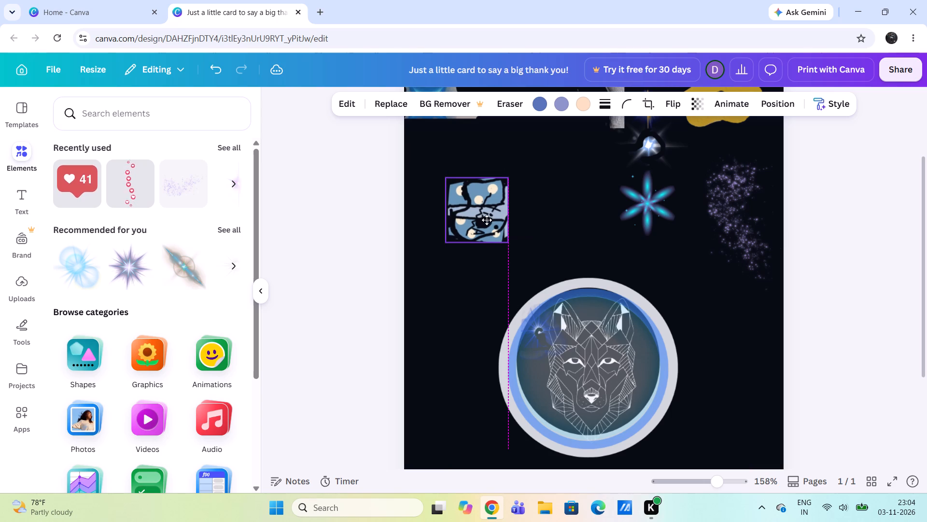
pyautogui.moveTo(487, 220); pyautogui.dragTo(493, 218)
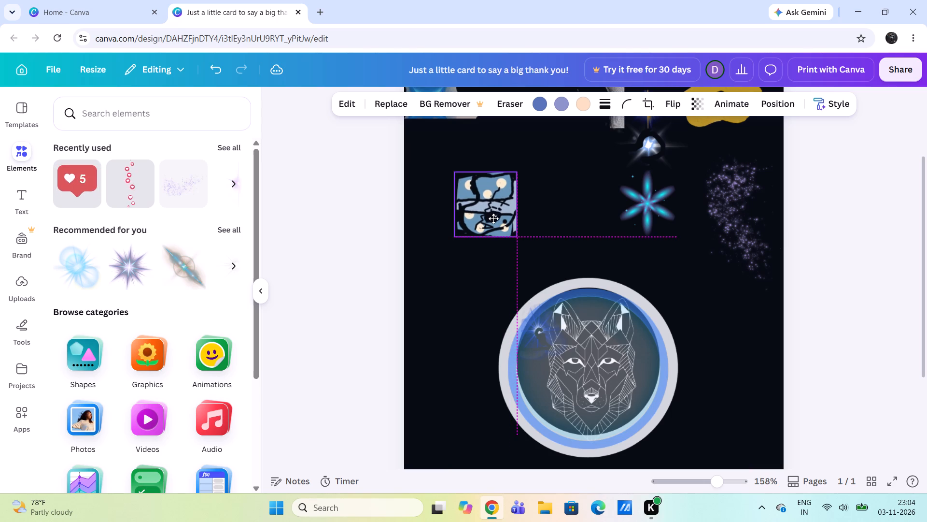
pyautogui.moveTo(493, 218); pyautogui.dragTo(498, 210)
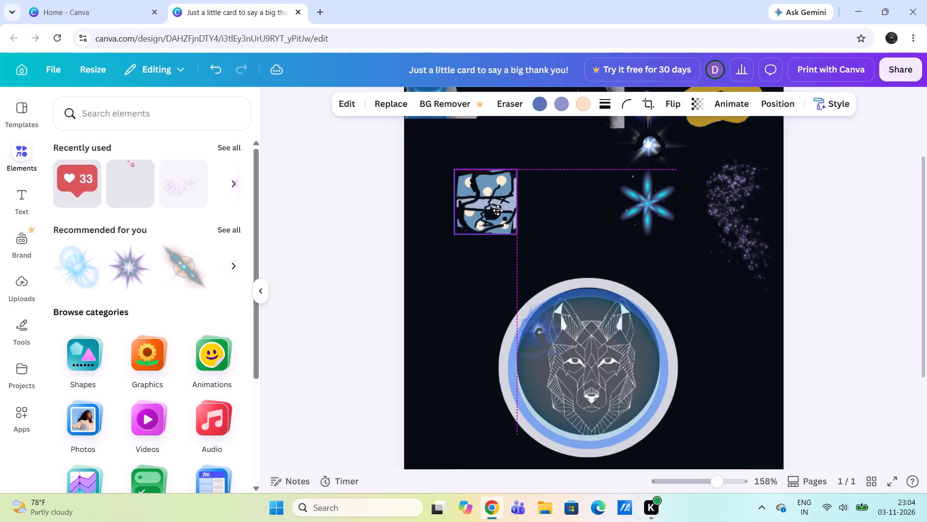
pyautogui.moveTo(498, 210); pyautogui.dragTo(498, 210)
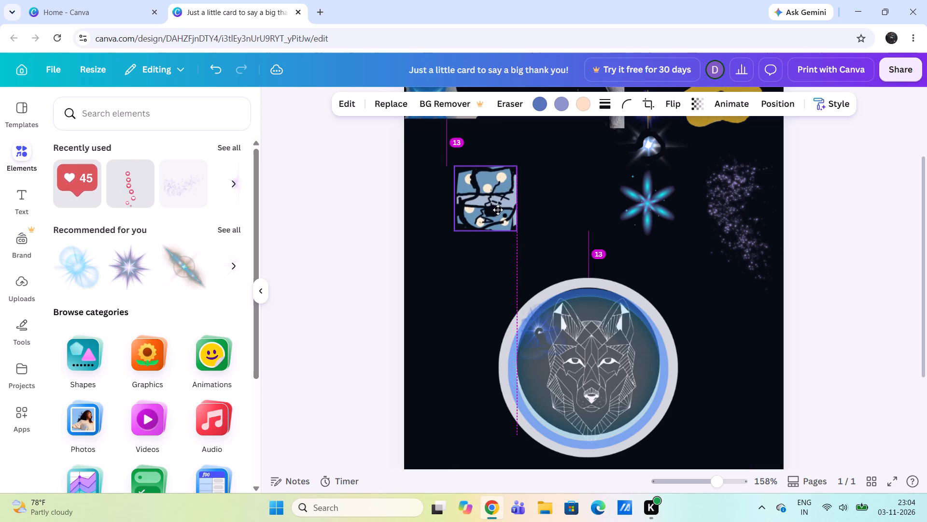
pyautogui.moveTo(498, 210); pyautogui.dragTo(497, 210)
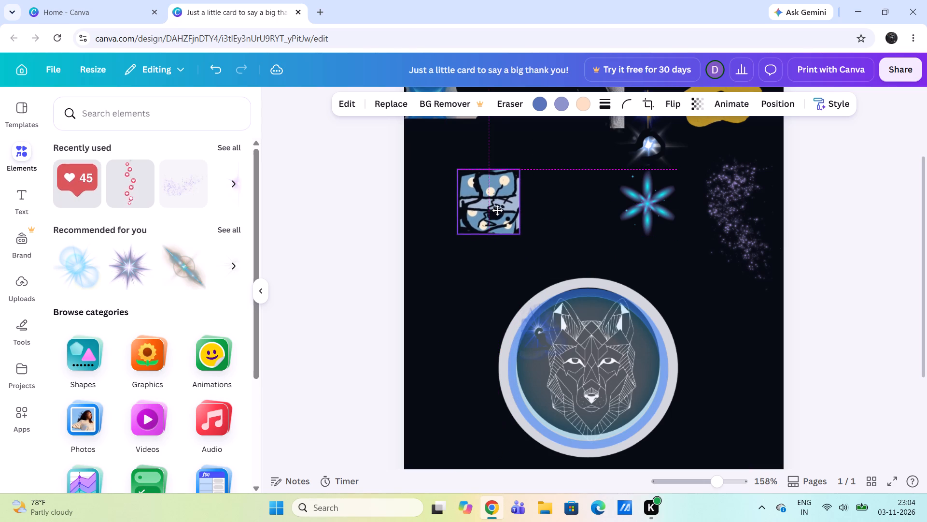
pyautogui.moveTo(497, 210); pyautogui.dragTo(500, 208)
pyautogui.scroll(1, 524, 210)
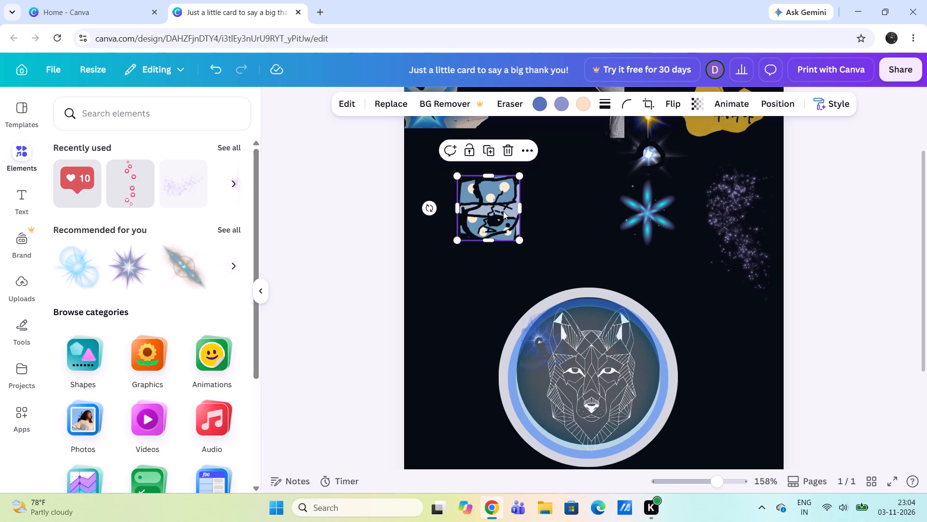
pyautogui.moveTo(474, 203); pyautogui.dragTo(468, 201)
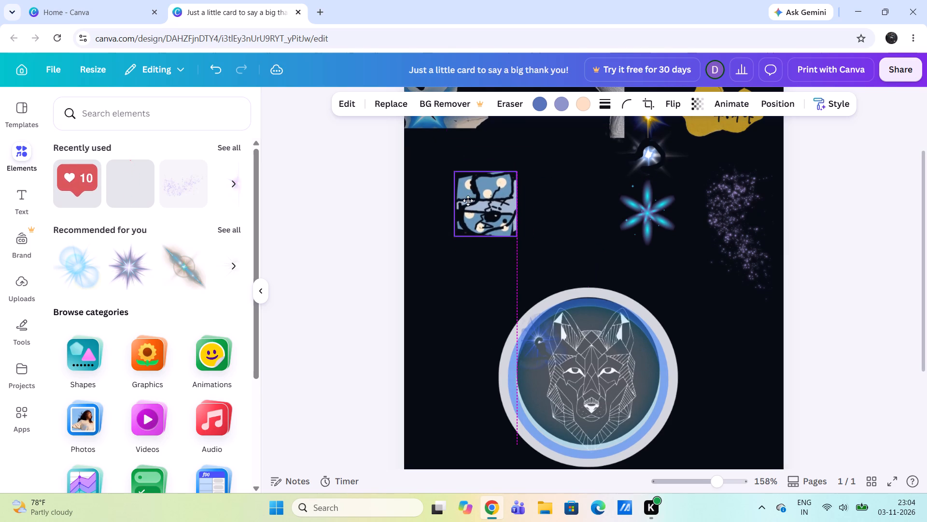
pyautogui.moveTo(468, 201); pyautogui.dragTo(538, 210)
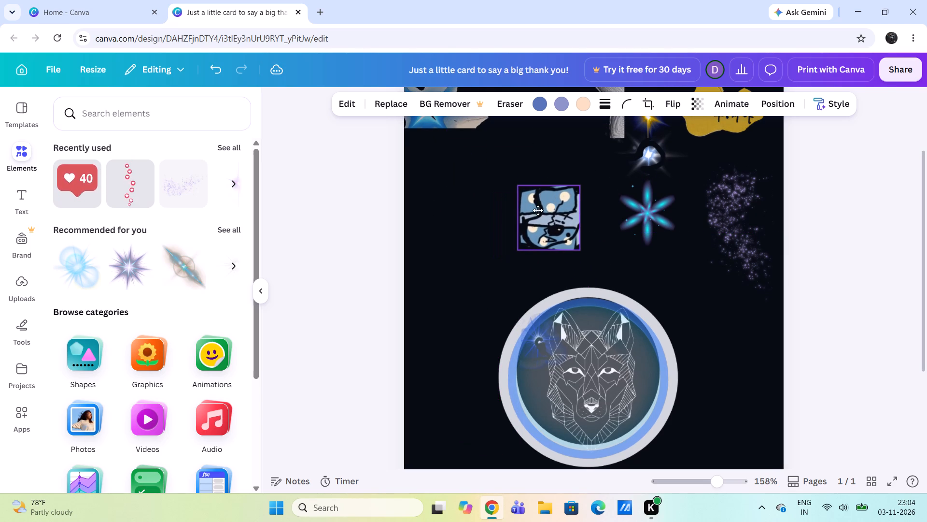
pyautogui.moveTo(538, 210); pyautogui.dragTo(453, 210)
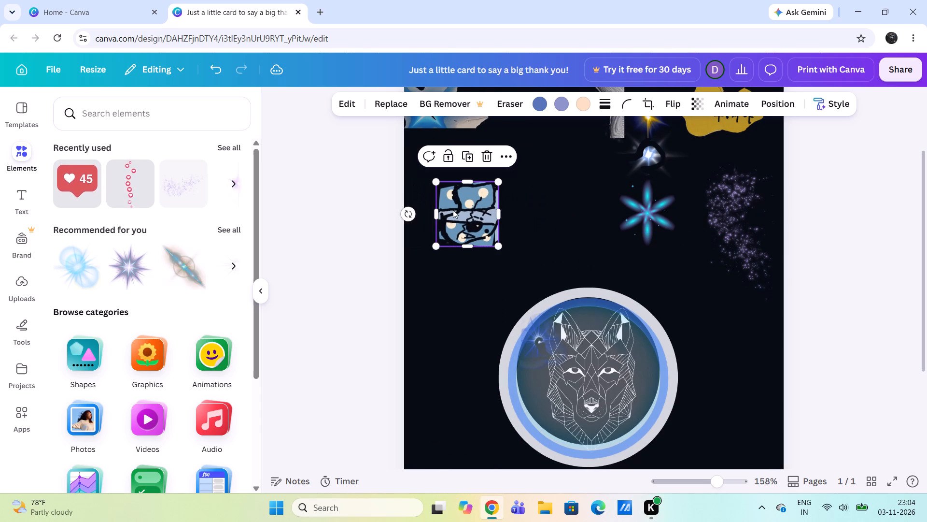
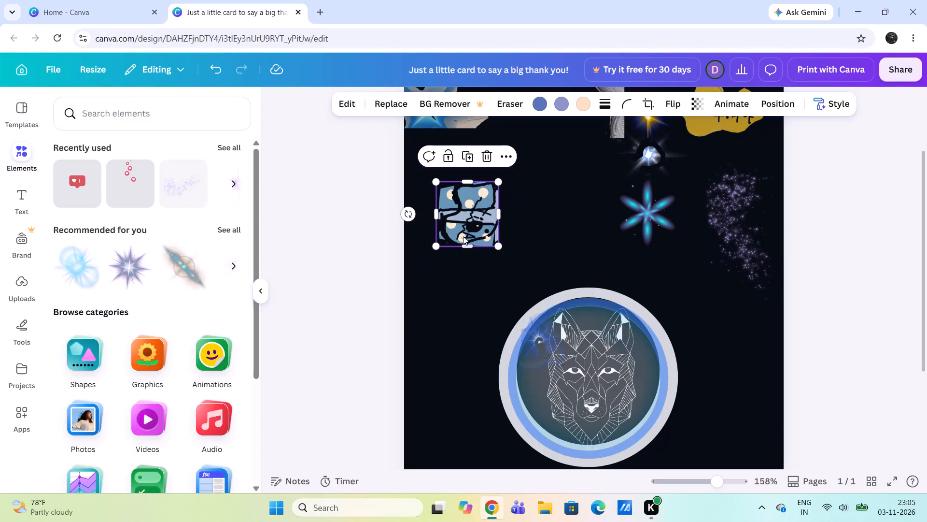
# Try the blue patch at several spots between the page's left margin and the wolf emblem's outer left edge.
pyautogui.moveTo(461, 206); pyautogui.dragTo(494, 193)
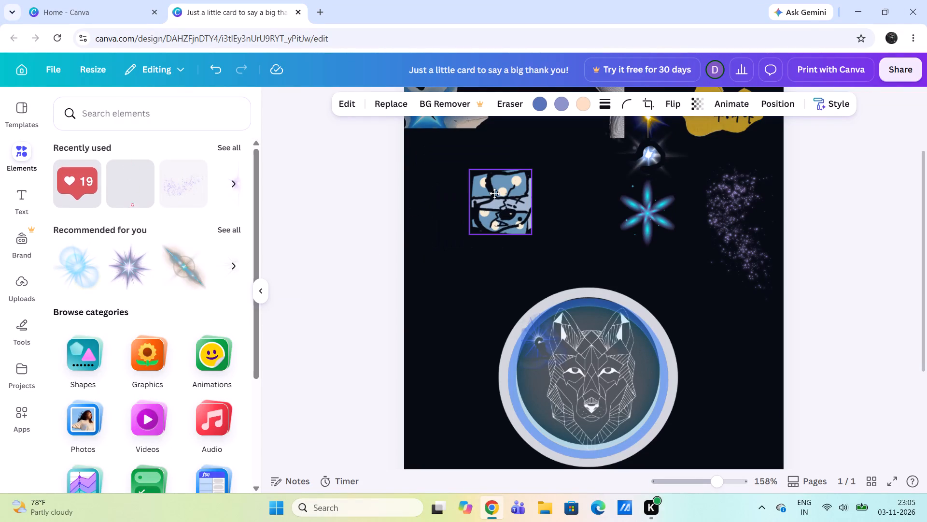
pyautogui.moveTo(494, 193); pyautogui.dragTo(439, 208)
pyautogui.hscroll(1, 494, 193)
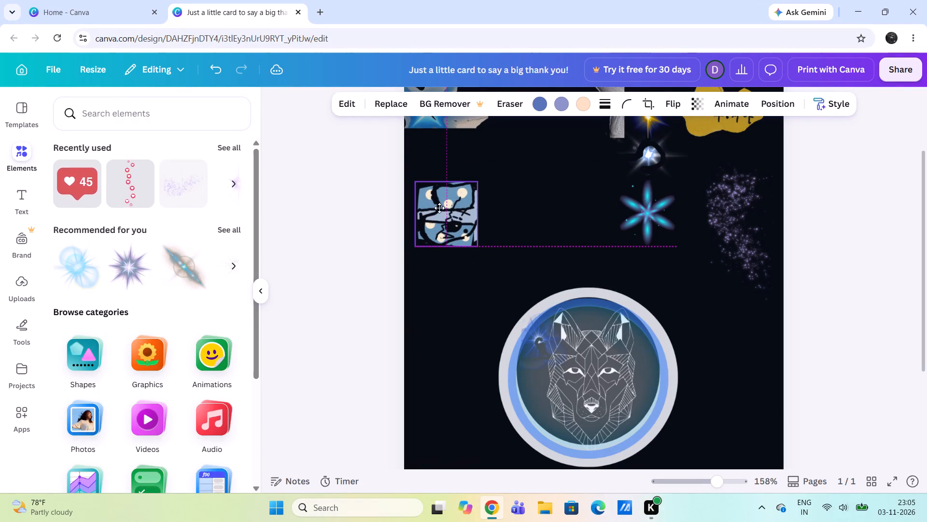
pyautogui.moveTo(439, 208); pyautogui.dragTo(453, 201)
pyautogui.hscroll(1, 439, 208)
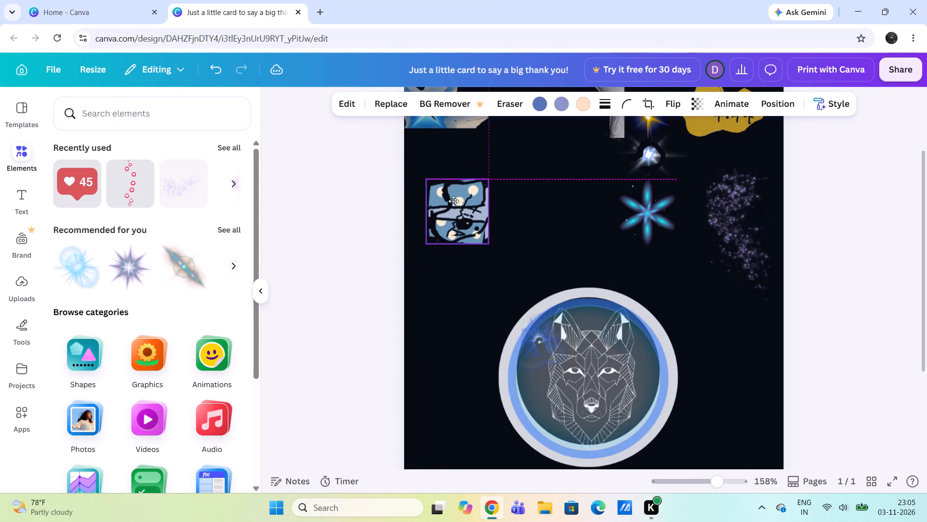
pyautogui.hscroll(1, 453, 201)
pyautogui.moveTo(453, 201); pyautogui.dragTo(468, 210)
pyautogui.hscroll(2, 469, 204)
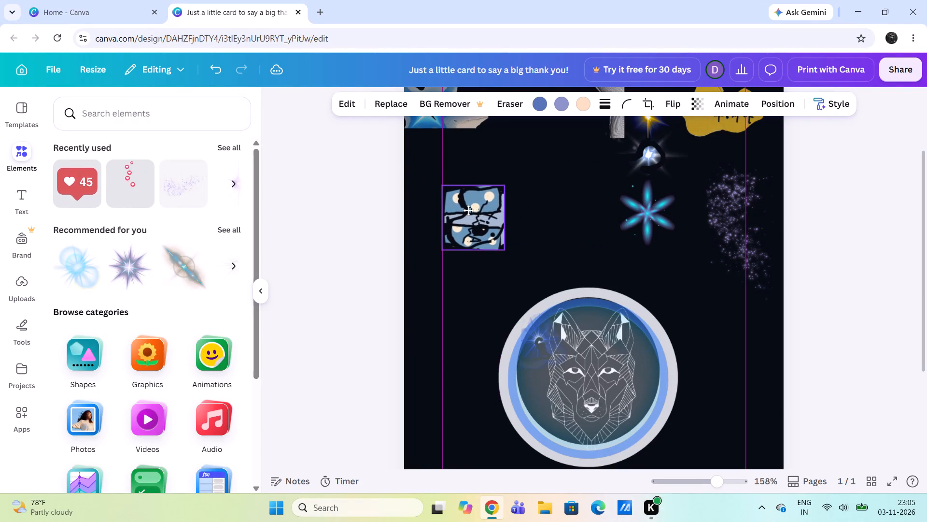
# Move the blue patch across the page to directly above the wolf emblem, its bottom just above the grey ring.
pyautogui.moveTo(468, 210); pyautogui.dragTo(547, 231)
pyautogui.hscroll(1, 468, 210)
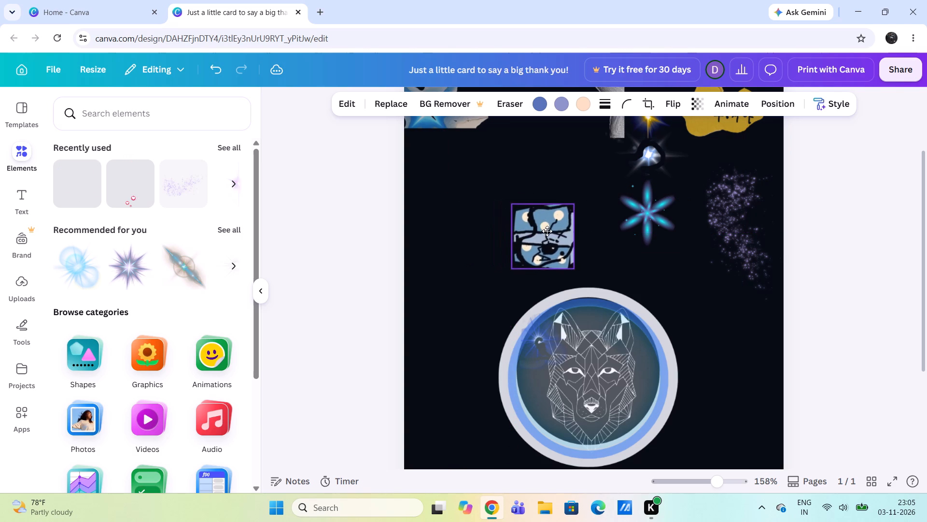
pyautogui.hscroll(1, 547, 231)
pyautogui.moveTo(547, 231); pyautogui.dragTo(576, 244)
pyautogui.hscroll(1, 576, 244)
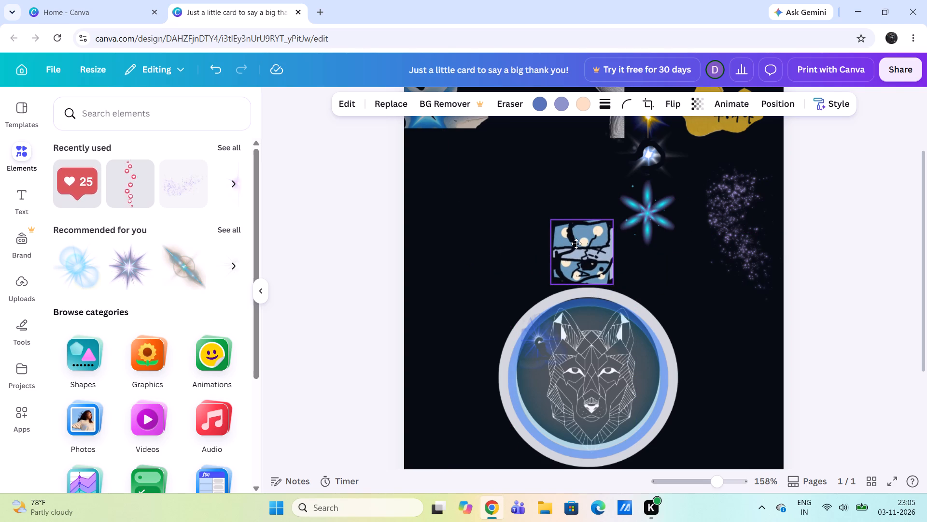
pyautogui.hscroll(1, 576, 244)
pyautogui.moveTo(576, 244); pyautogui.dragTo(578, 253)
pyautogui.hscroll(1, 579, 250)
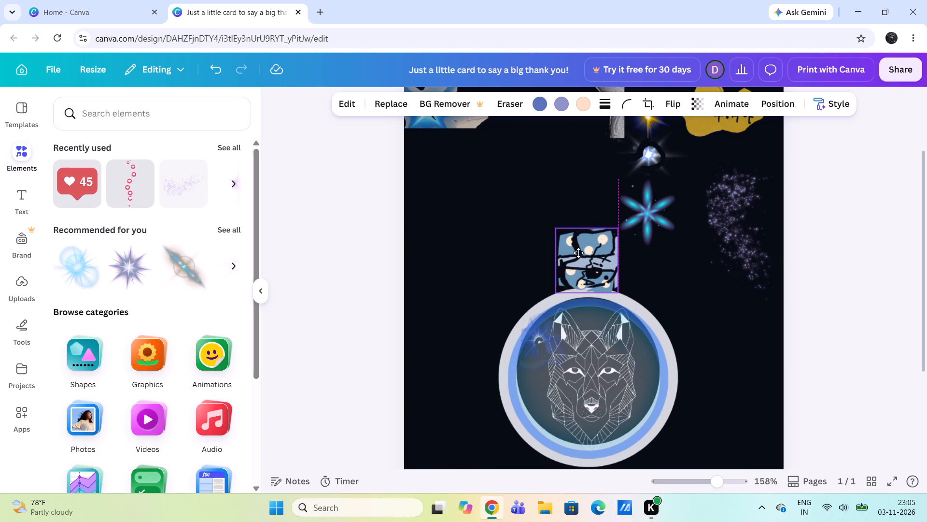
pyautogui.hscroll(1, 578, 253)
pyautogui.moveTo(578, 253); pyautogui.dragTo(578, 248)
pyautogui.hscroll(2, 578, 253)
pyautogui.moveTo(578, 248); pyautogui.dragTo(580, 248)
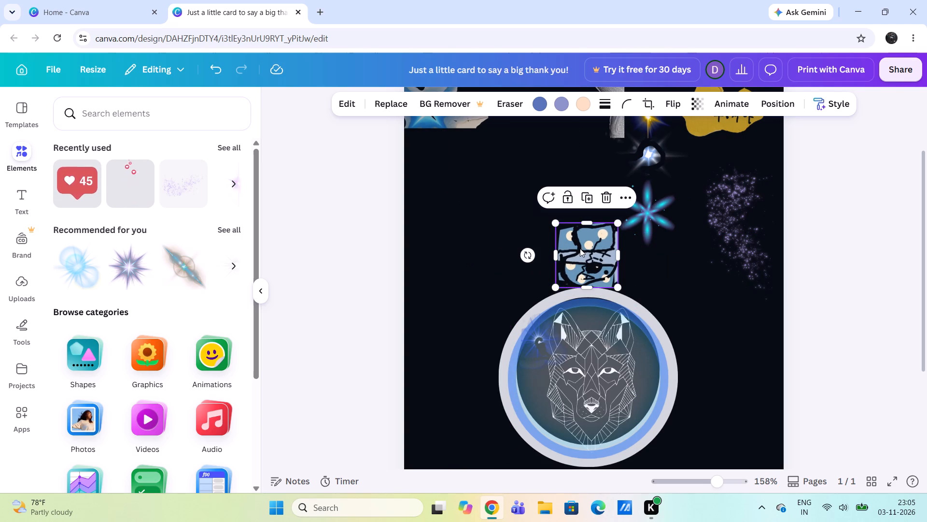
pyautogui.moveTo(580, 248); pyautogui.dragTo(583, 249)
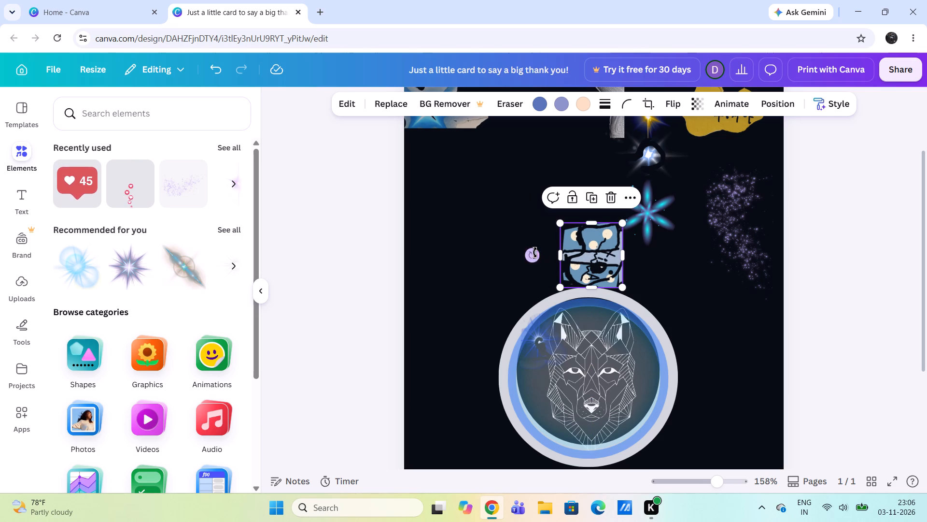
# Rotate the blue patch to 0° and centre it on top of the wolf emblem, its bottom touching the grey ring.
pyautogui.moveTo(534, 252); pyautogui.dragTo(591, 298)
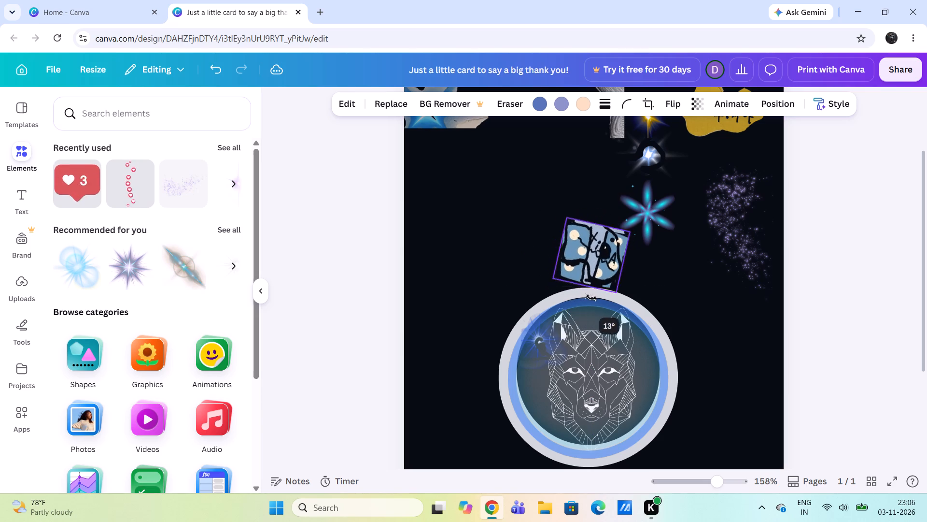
pyautogui.moveTo(591, 298); pyautogui.dragTo(582, 300)
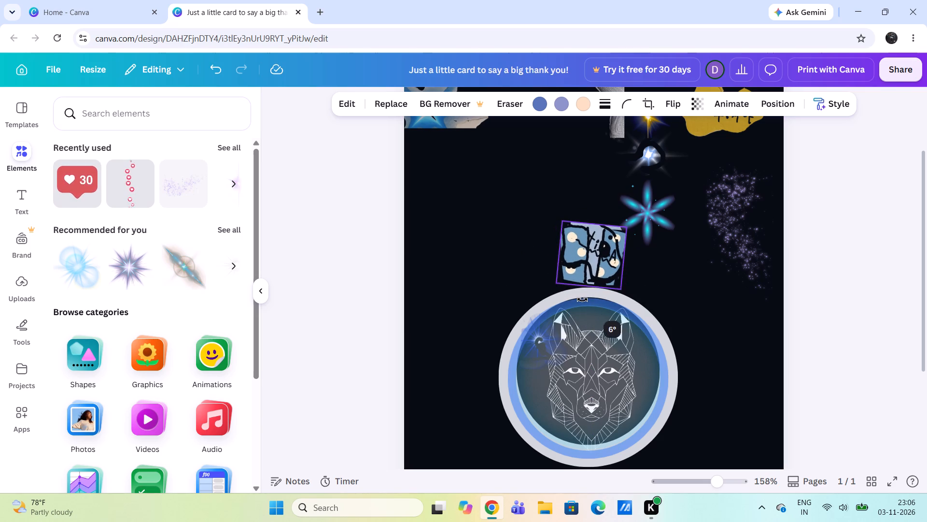
pyautogui.moveTo(582, 300); pyautogui.dragTo(588, 302)
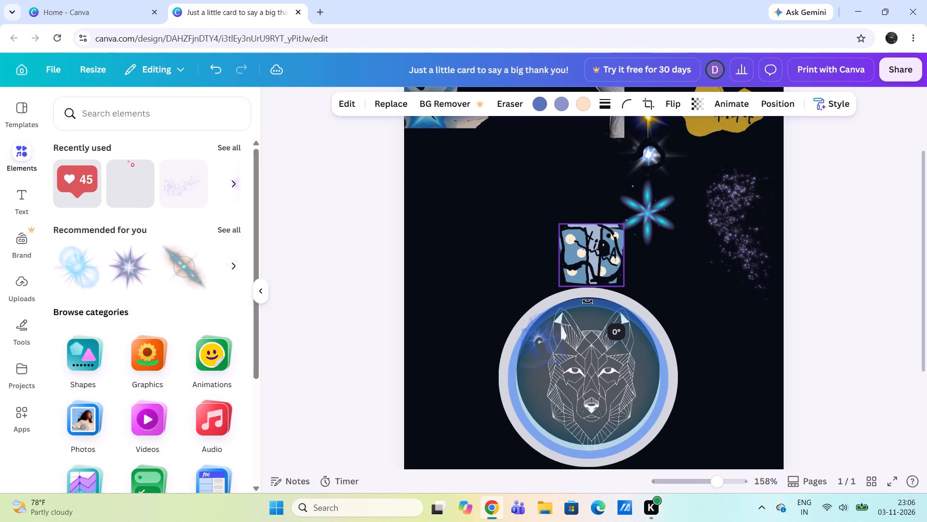
pyautogui.moveTo(588, 302); pyautogui.dragTo(589, 300)
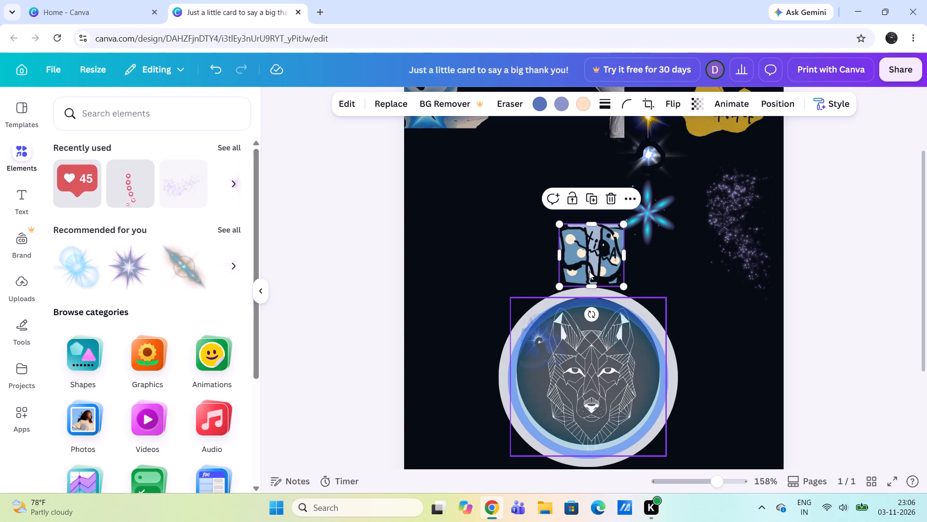
pyautogui.click(589, 270)
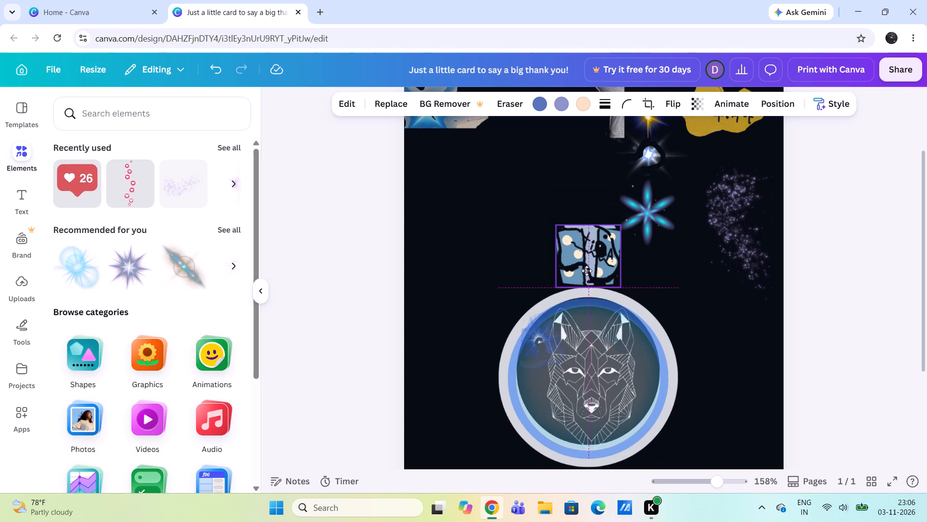
# Lower the grey torn-texture image so its top edge sits at the top edge of the page.
pyautogui.scroll(1, 587, 271)
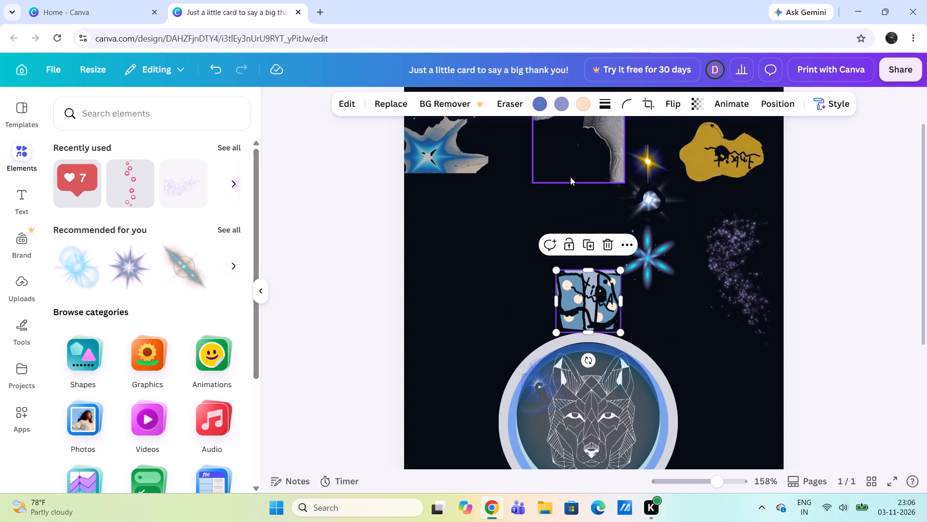
pyautogui.scroll(1, 570, 177)
pyautogui.moveTo(590, 171); pyautogui.dragTo(588, 155)
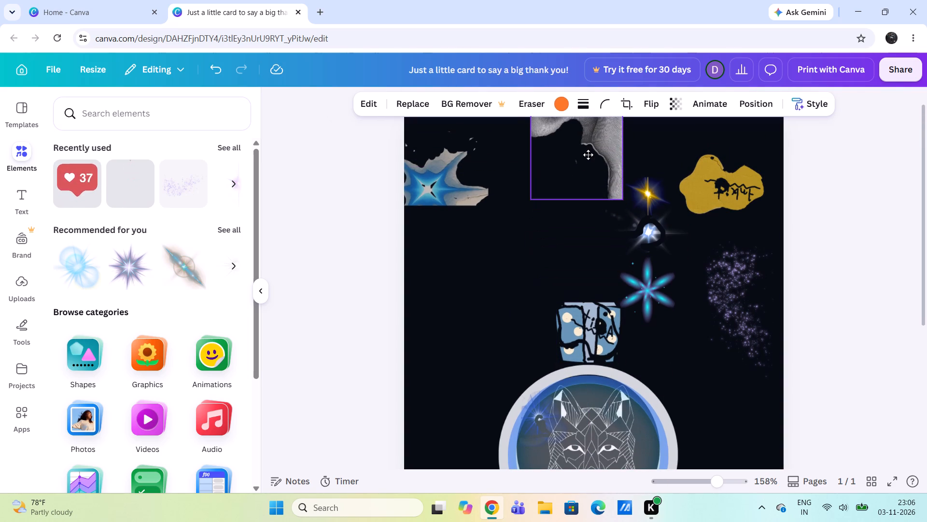
pyautogui.moveTo(588, 155); pyautogui.dragTo(588, 155)
pyautogui.scroll(1, 588, 155)
pyautogui.moveTo(585, 183); pyautogui.dragTo(585, 188)
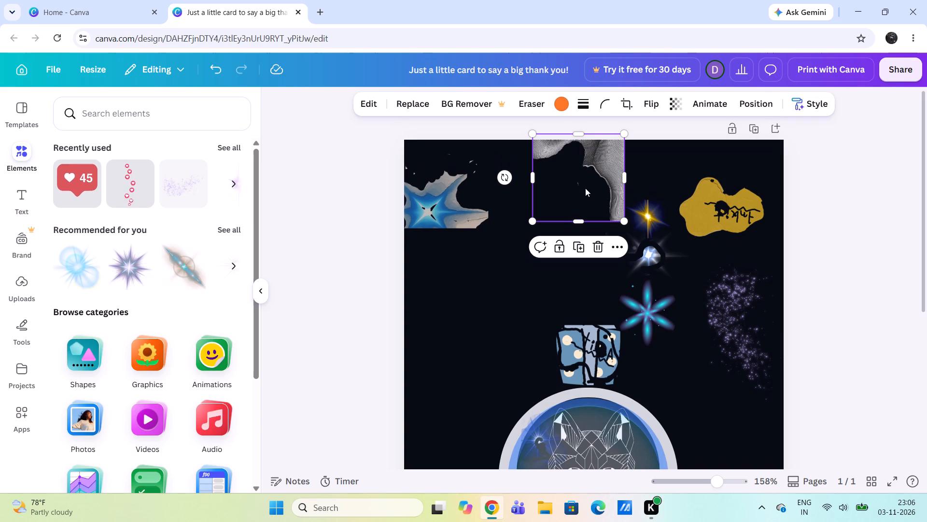
pyautogui.moveTo(585, 188); pyautogui.dragTo(586, 195)
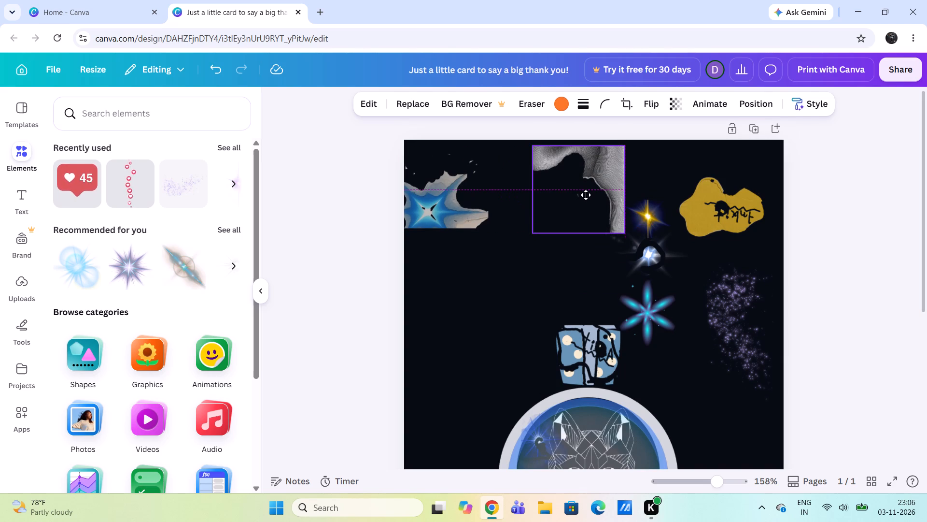
pyautogui.moveTo(586, 195); pyautogui.dragTo(585, 191)
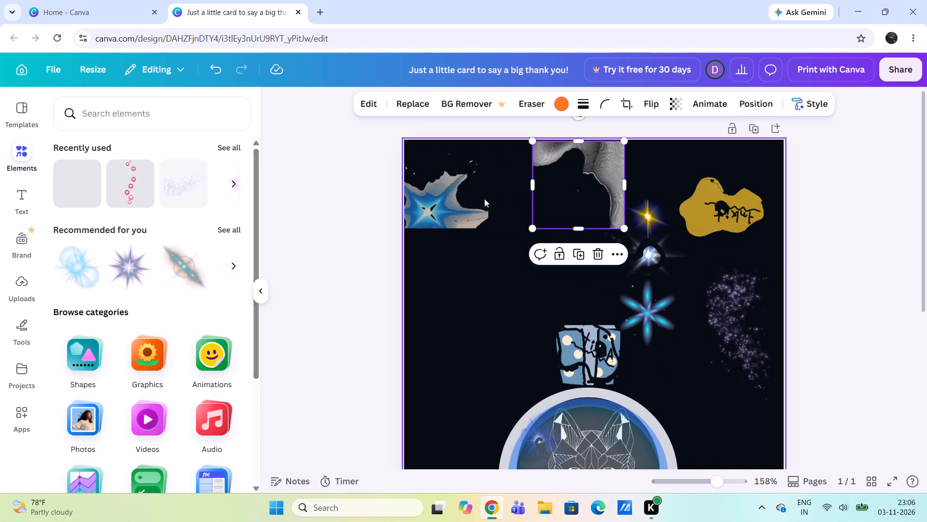
# Raise the blue star patch along the page's left edge until its top aligns with the grey torn-texture image's top.
pyautogui.moveTo(456, 207); pyautogui.dragTo(456, 199)
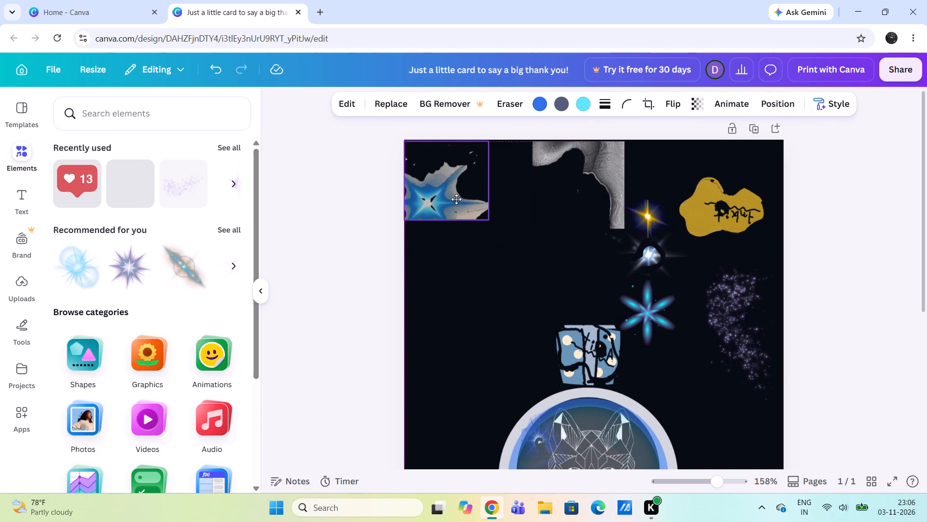
pyautogui.moveTo(456, 199); pyautogui.dragTo(456, 199)
# Move the gold star aside towards the yellow patch and shift the grey torn-texture image left, close to the blue star patch.
pyautogui.moveTo(626, 203); pyautogui.dragTo(614, 198)
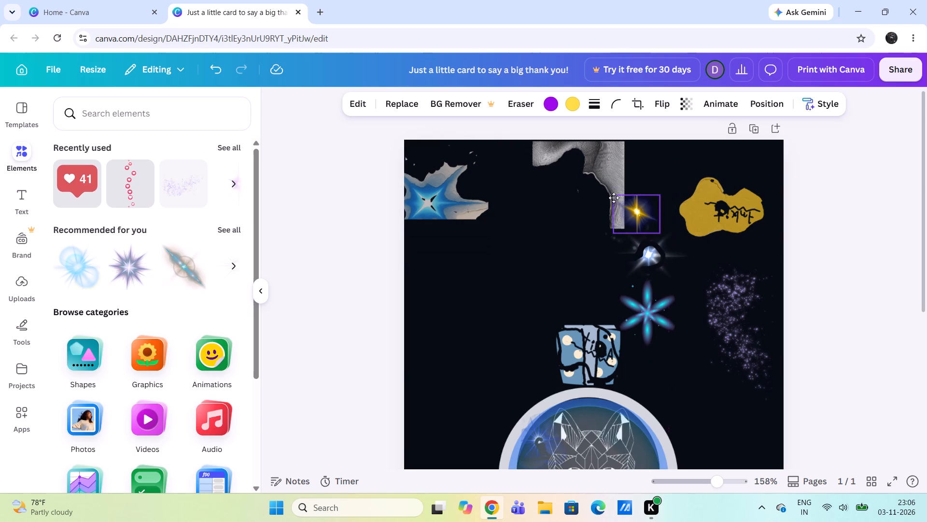
pyautogui.moveTo(614, 198); pyautogui.dragTo(648, 205)
pyautogui.moveTo(607, 170); pyautogui.dragTo(577, 171)
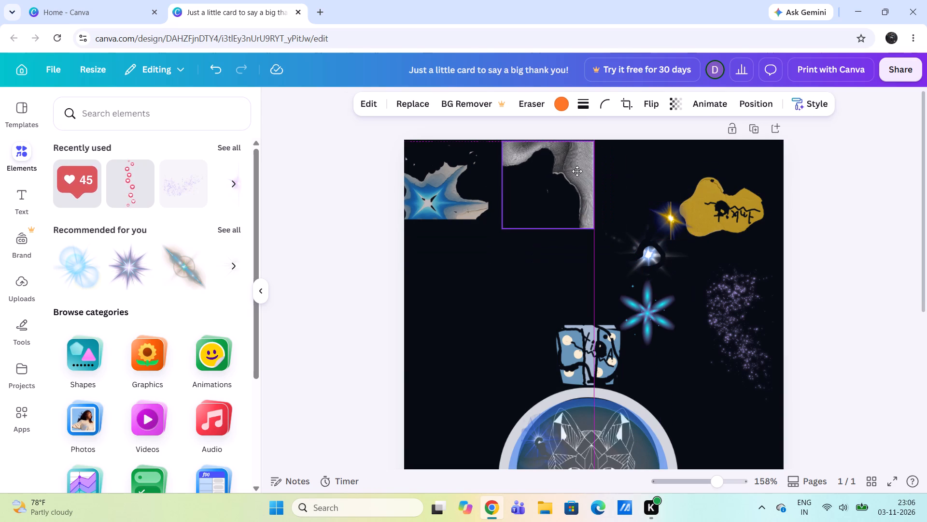
pyautogui.moveTo(577, 171); pyautogui.dragTo(575, 171)
# Place the gold star at the page top directly right of the grey torn-texture image and enlarge it to nearly twice its size.
pyautogui.moveTo(664, 210); pyautogui.dragTo(607, 149)
pyautogui.click(611, 157)
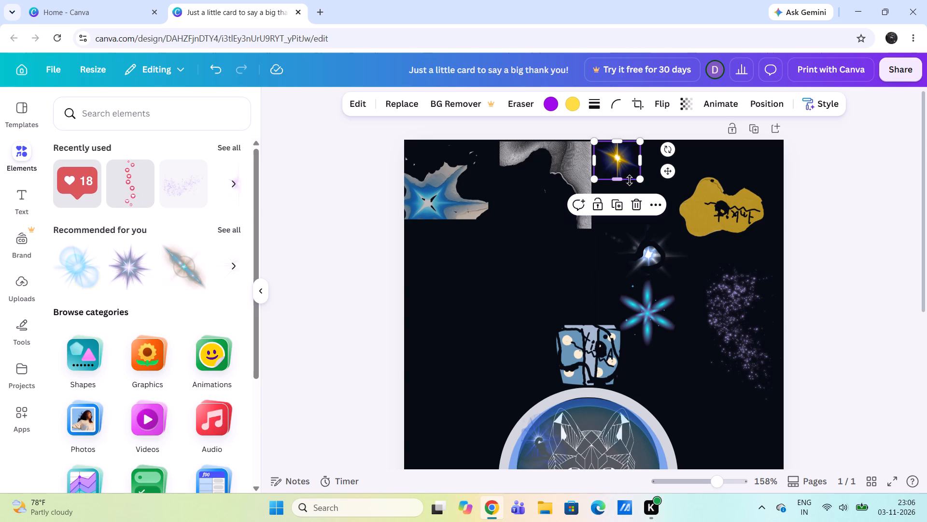
pyautogui.moveTo(639, 182); pyautogui.dragTo(645, 193)
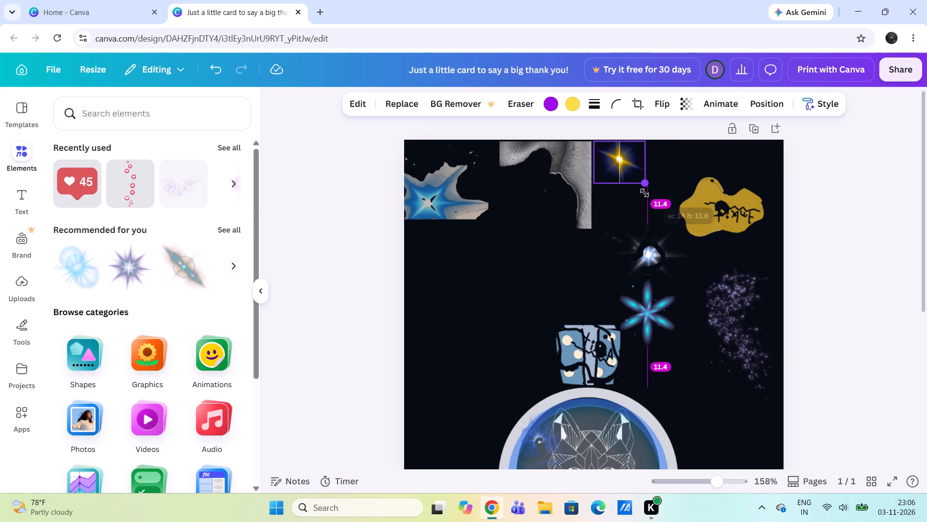
pyautogui.moveTo(645, 193); pyautogui.dragTo(666, 234)
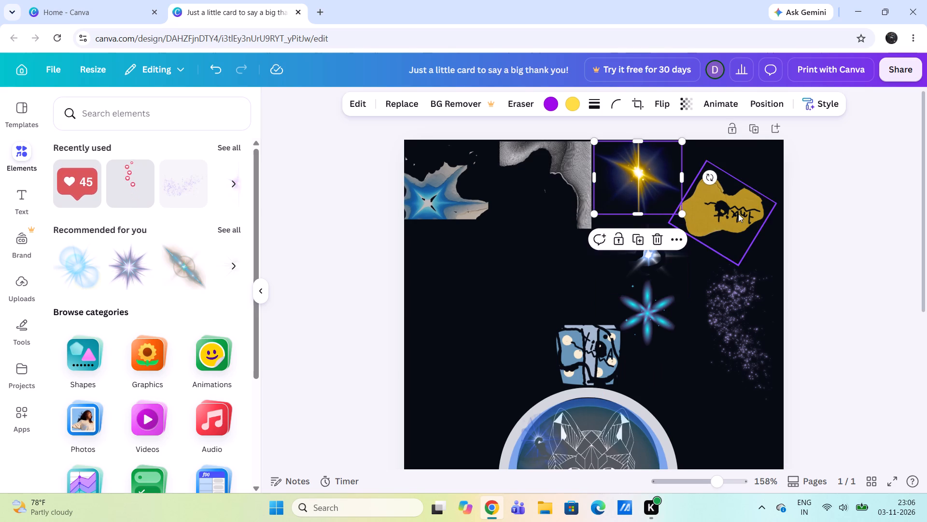
# Move the yellow patch up and right into the page's top-right corner, beside the enlarged gold star.
pyautogui.moveTo(738, 214); pyautogui.dragTo(753, 195)
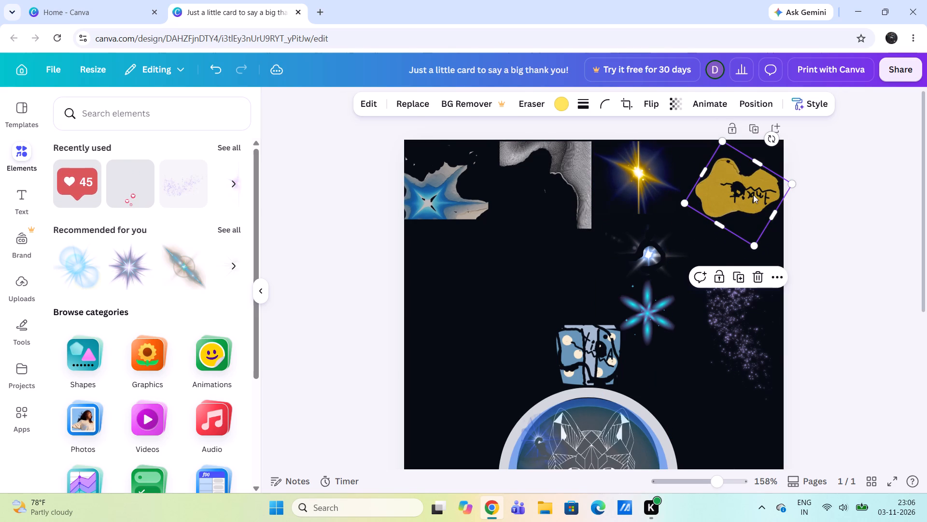
# Move the white sparkle onto the dark area of the grey torn-texture image and narrow it from its left side to fit.
pyautogui.moveTo(648, 250); pyautogui.dragTo(612, 252)
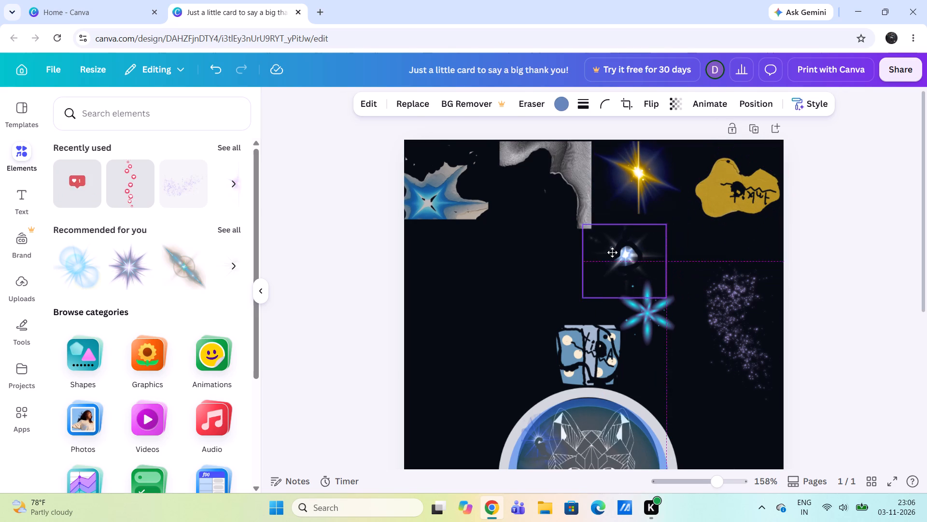
pyautogui.moveTo(612, 252); pyautogui.dragTo(523, 207)
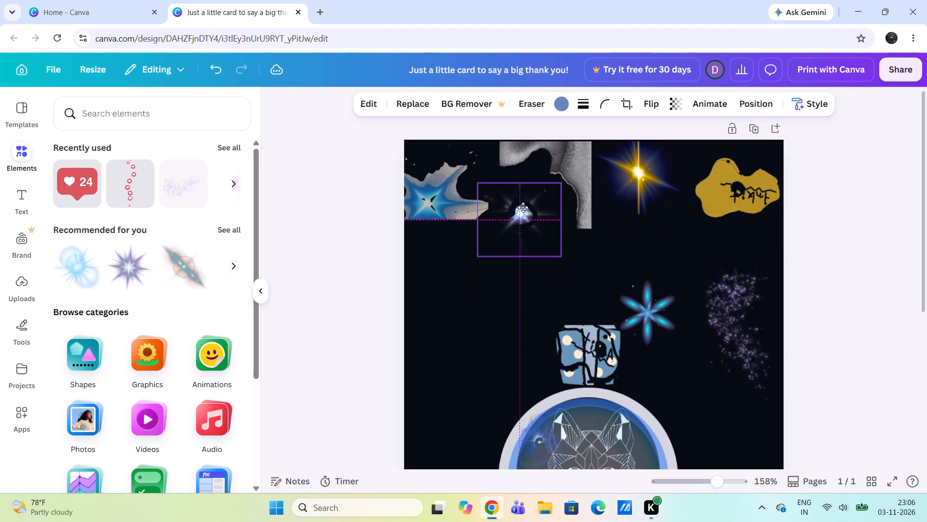
pyautogui.moveTo(523, 207); pyautogui.dragTo(528, 189)
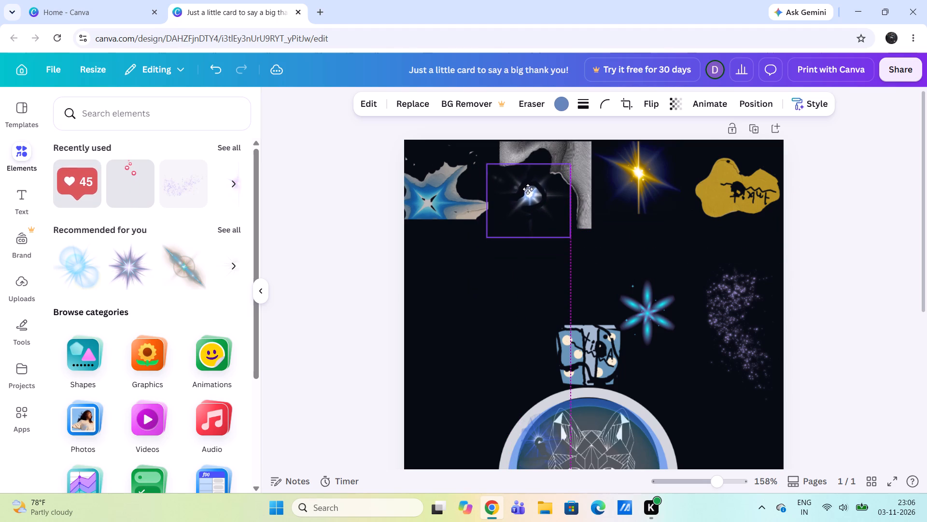
pyautogui.moveTo(528, 189); pyautogui.dragTo(527, 188)
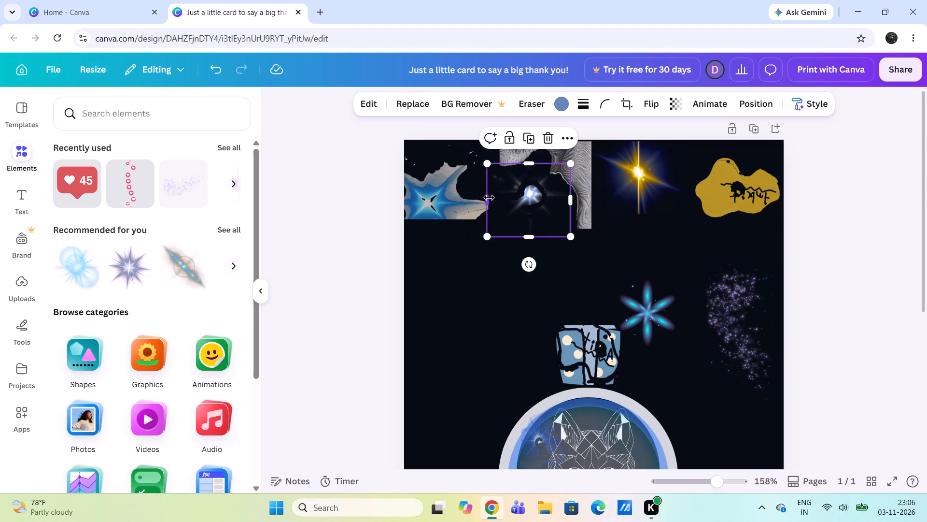
pyautogui.moveTo(489, 198); pyautogui.dragTo(501, 199)
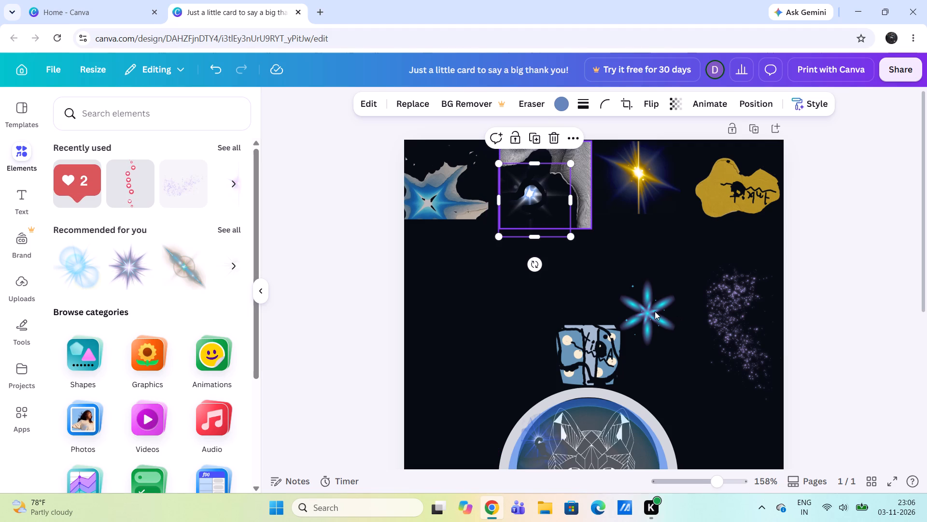
# Move the blue flower up and left to directly above the blue patch, its top level with the grey torn-texture image's bottom.
pyautogui.click(634, 305)
pyautogui.click(686, 297)
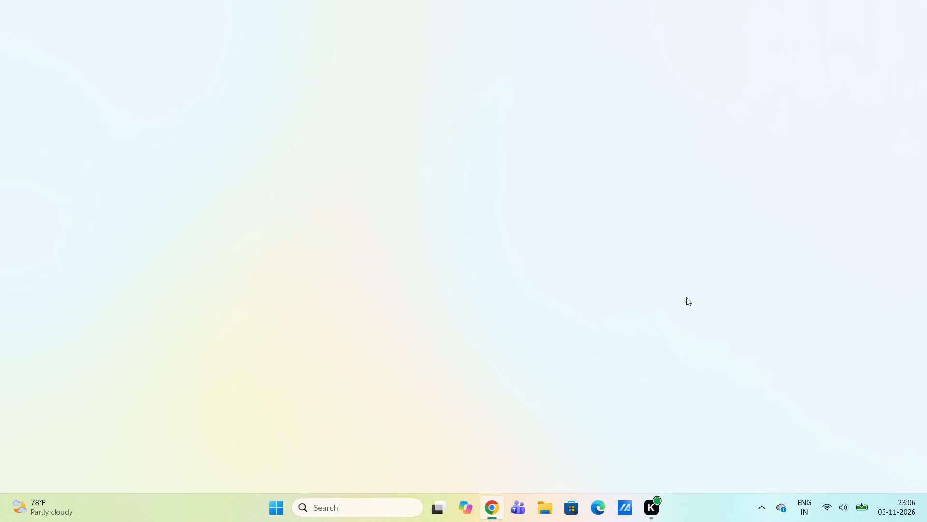
pyautogui.moveTo(656, 312); pyautogui.dragTo(623, 278)
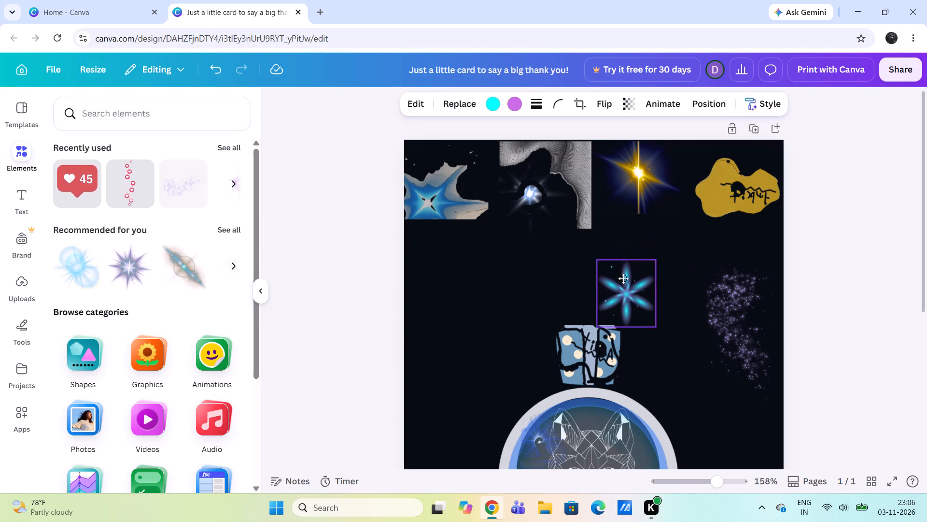
pyautogui.moveTo(623, 278); pyautogui.dragTo(601, 261)
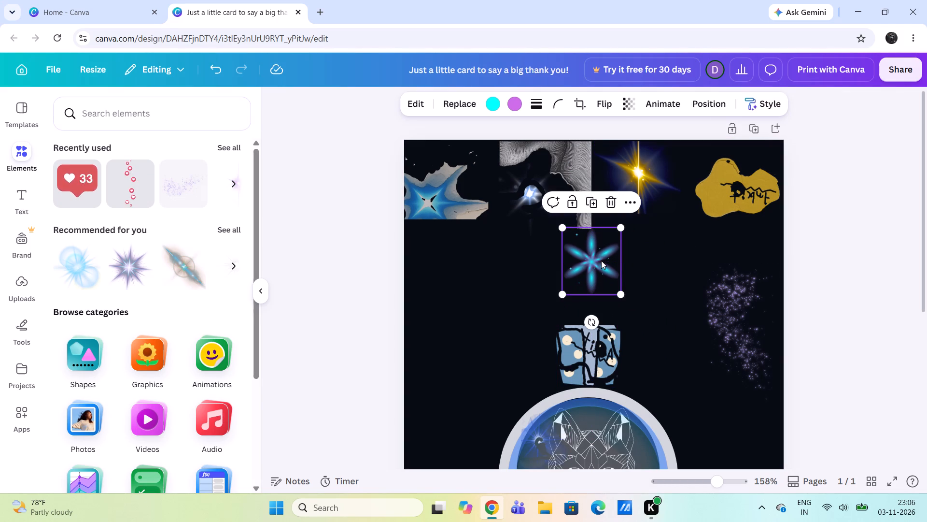
pyautogui.scroll(1, 601, 261)
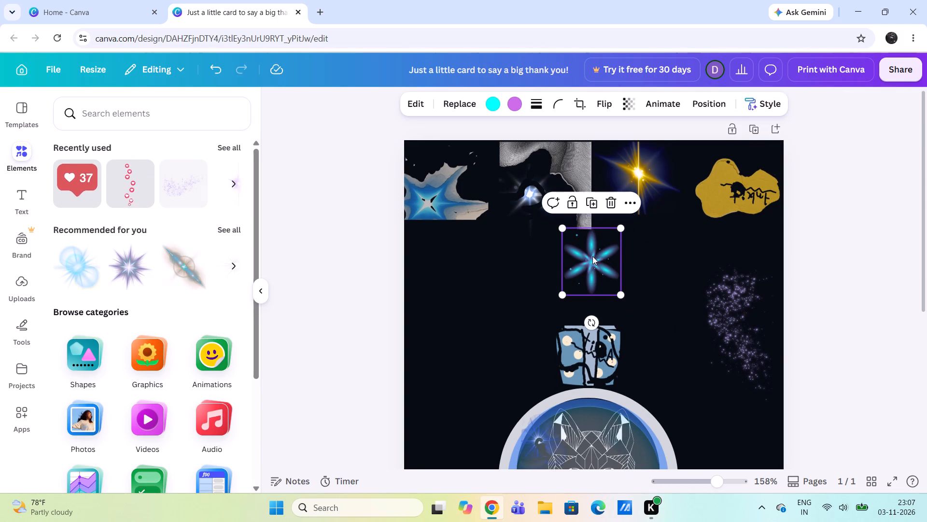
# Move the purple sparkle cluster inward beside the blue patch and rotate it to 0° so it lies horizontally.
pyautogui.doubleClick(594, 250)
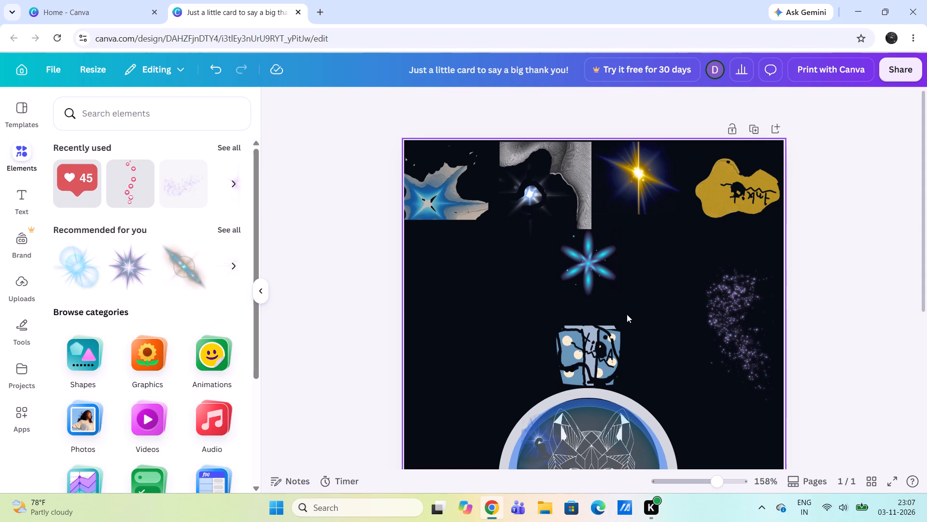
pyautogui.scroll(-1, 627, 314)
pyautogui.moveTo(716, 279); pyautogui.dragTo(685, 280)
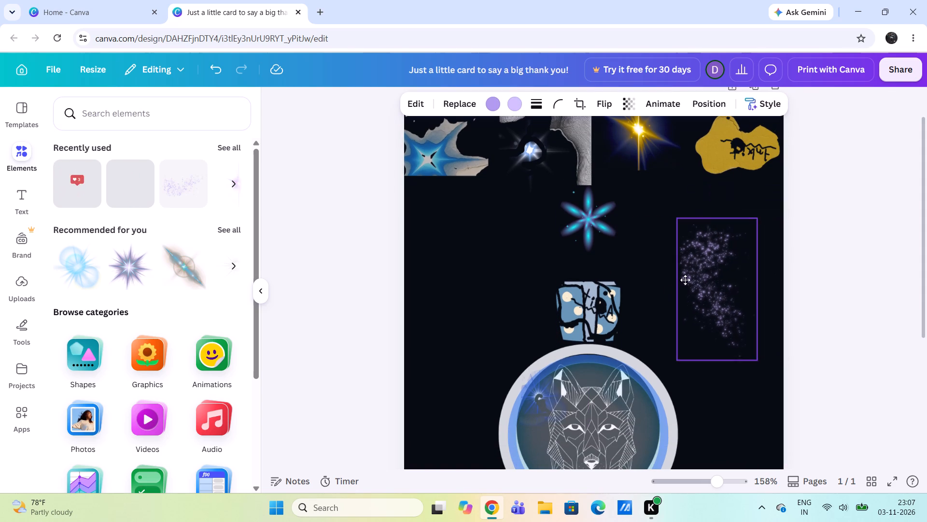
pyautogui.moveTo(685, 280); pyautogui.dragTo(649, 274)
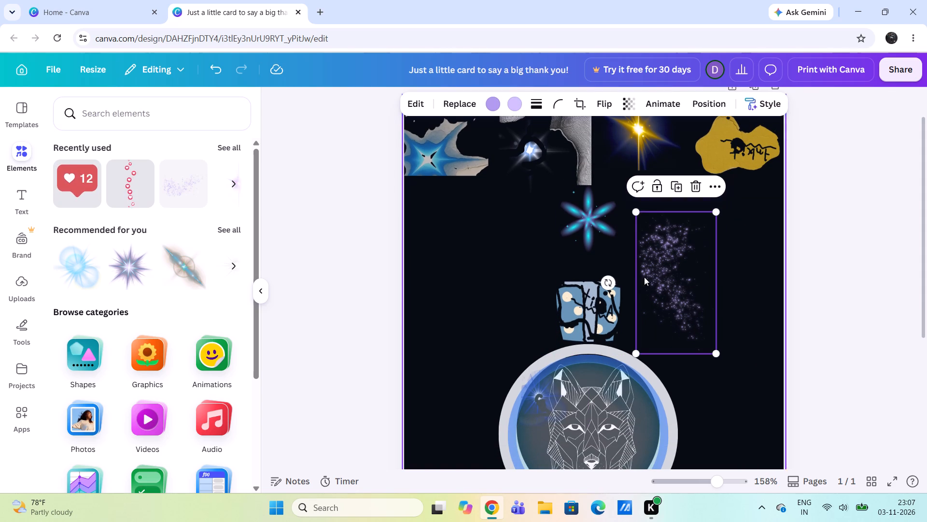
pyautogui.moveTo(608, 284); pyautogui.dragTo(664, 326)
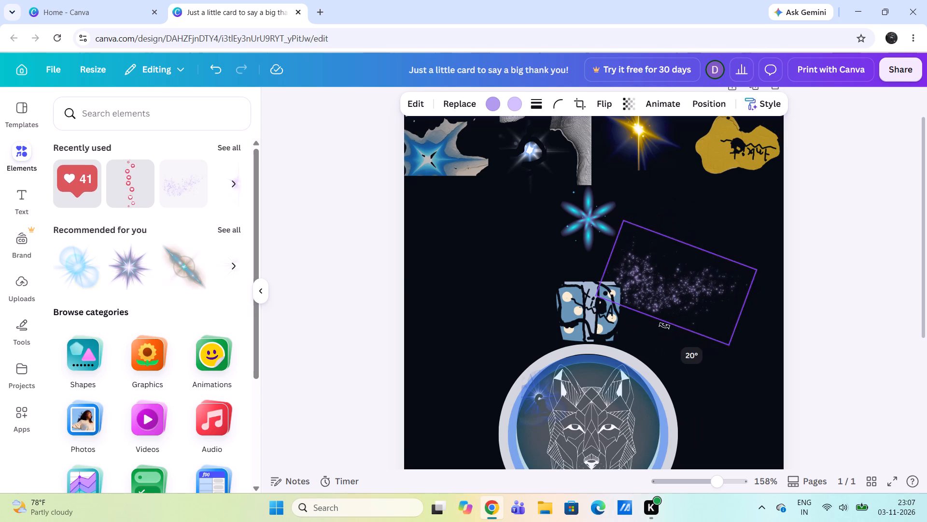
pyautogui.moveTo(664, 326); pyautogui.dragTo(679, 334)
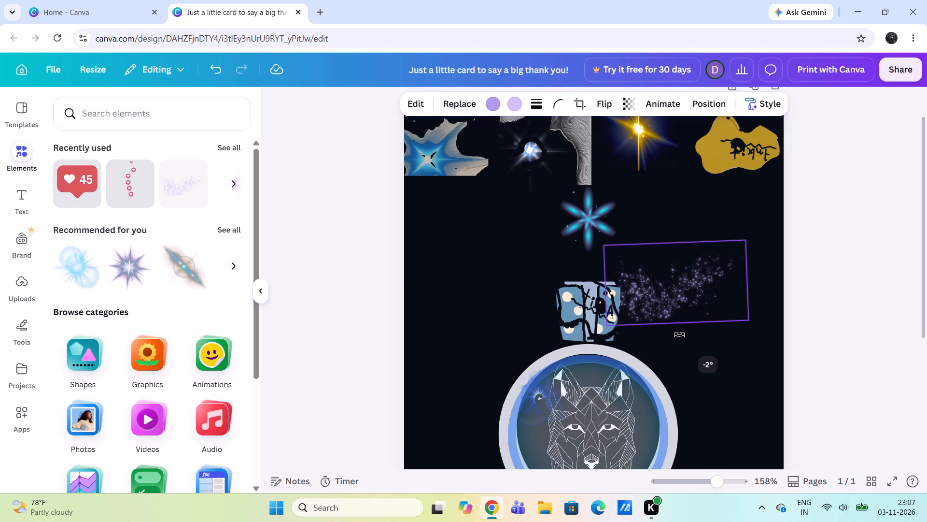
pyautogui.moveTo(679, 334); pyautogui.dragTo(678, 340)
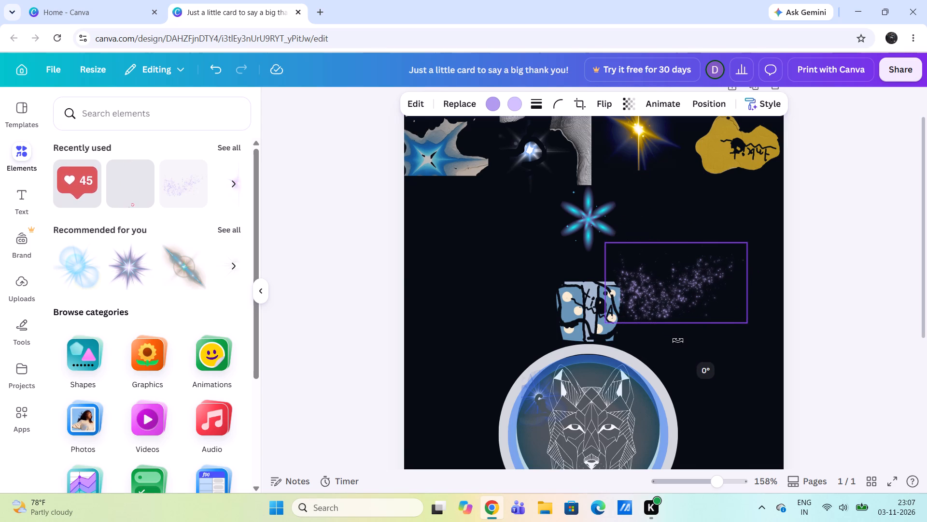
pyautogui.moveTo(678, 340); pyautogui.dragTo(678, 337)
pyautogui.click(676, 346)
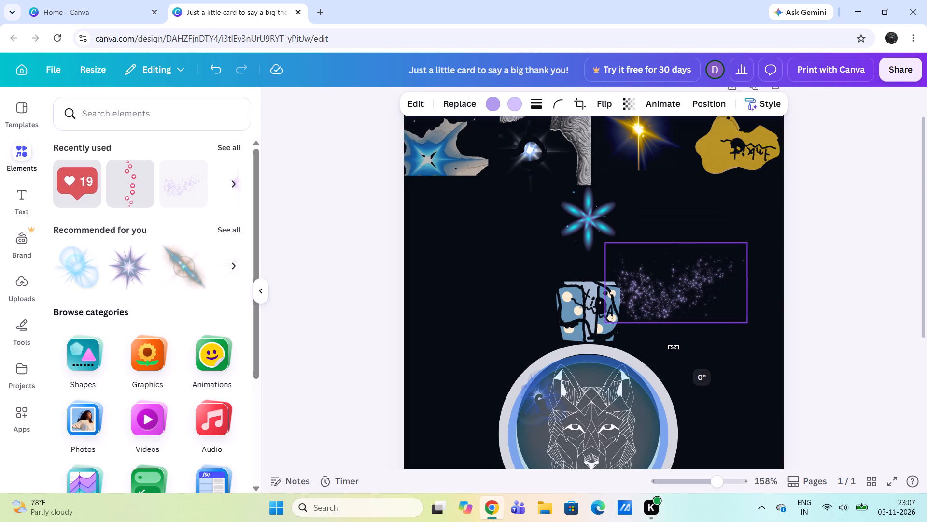
# Place the sparkle cluster at the page's left edge below the top row of decorations and enlarge it to the full page width.
pyautogui.moveTo(696, 300); pyautogui.dragTo(545, 262)
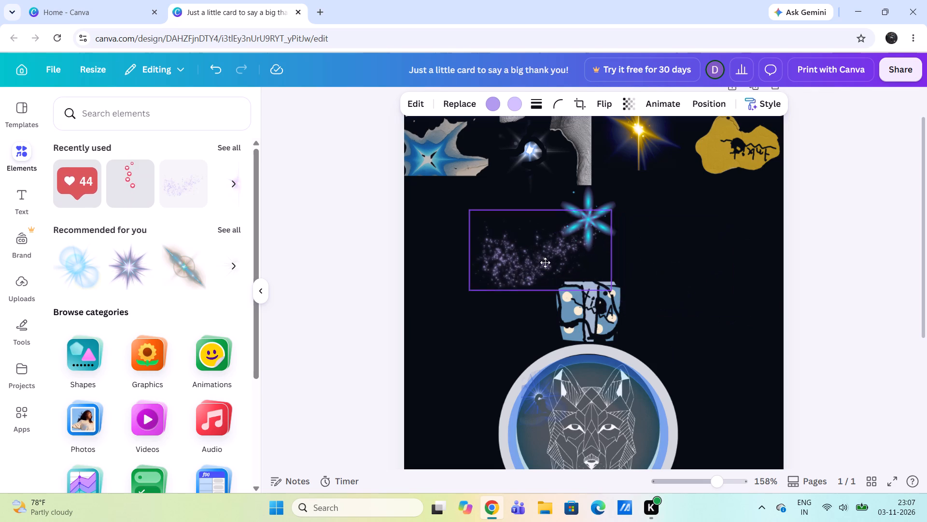
pyautogui.moveTo(545, 262); pyautogui.dragTo(497, 238)
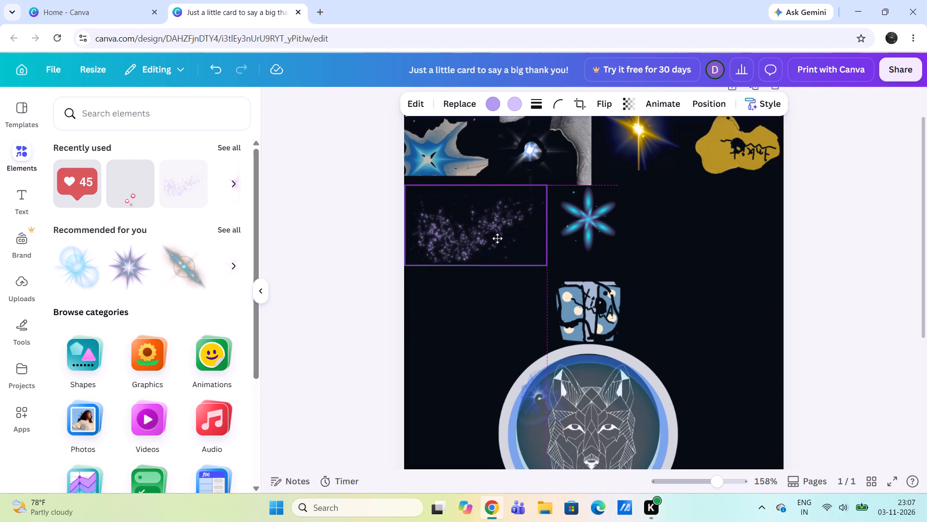
pyautogui.moveTo(497, 238); pyautogui.dragTo(497, 236)
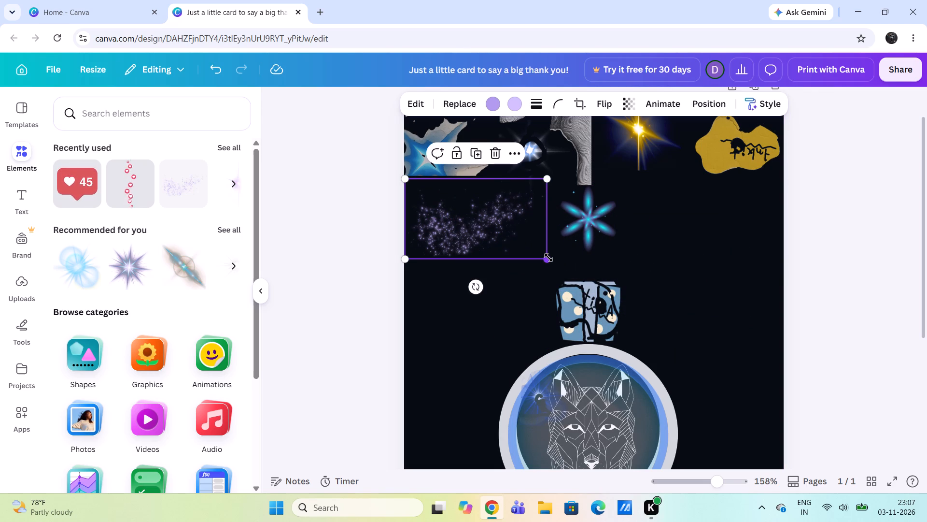
pyautogui.moveTo(548, 258); pyautogui.dragTo(794, 353)
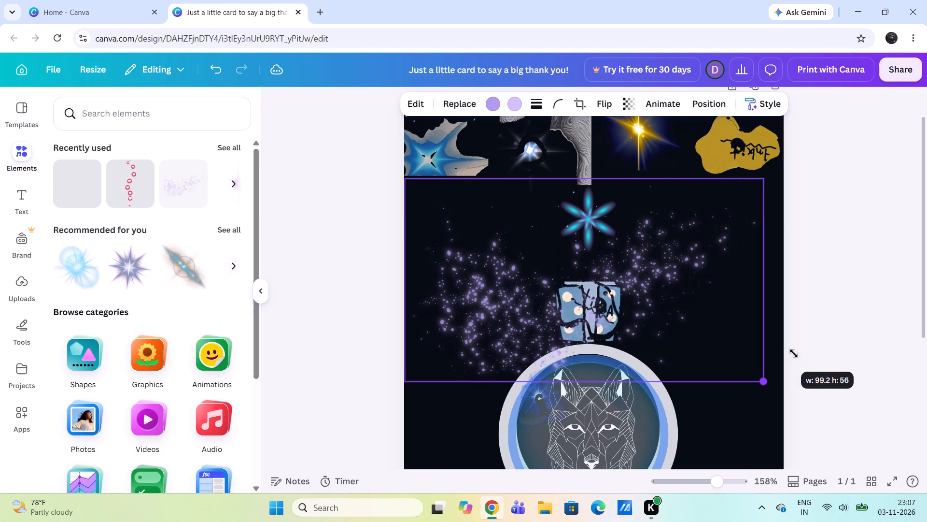
pyautogui.moveTo(794, 353); pyautogui.dragTo(802, 354)
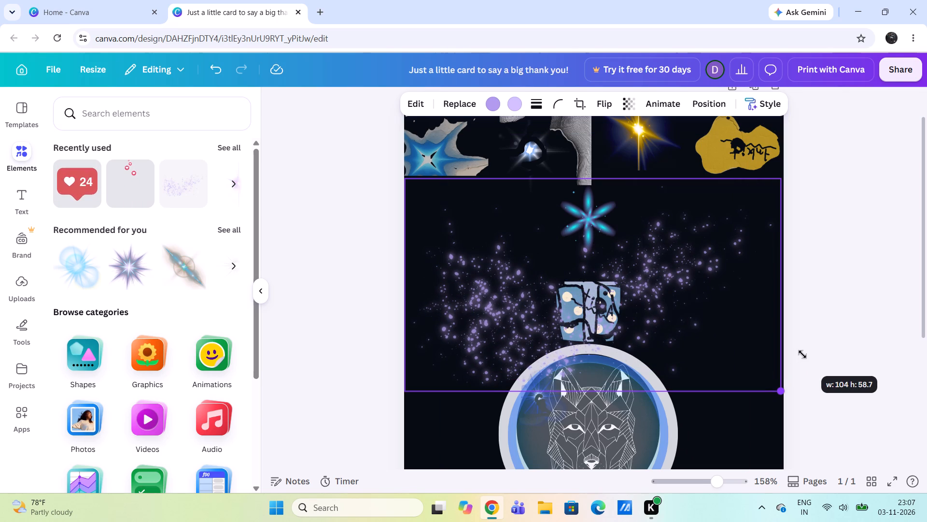
pyautogui.moveTo(802, 354); pyautogui.dragTo(804, 355)
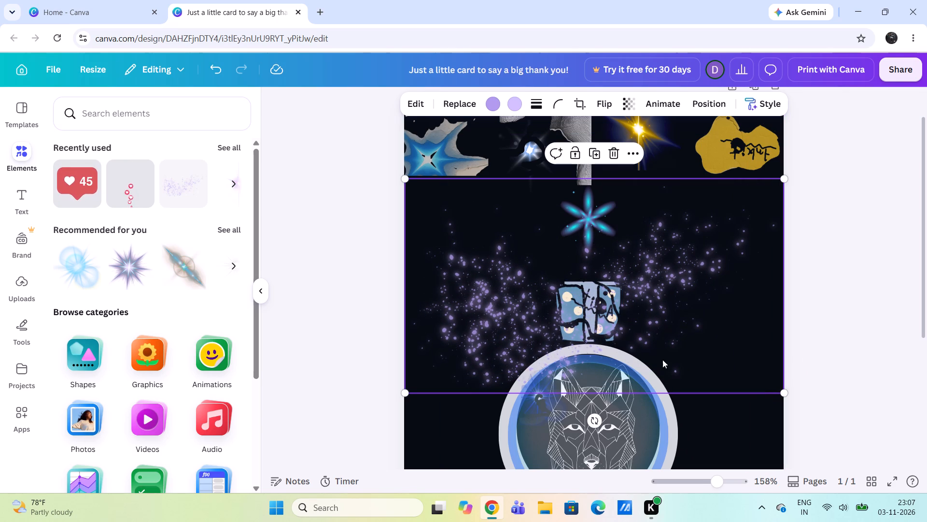
pyautogui.moveTo(700, 276); pyautogui.dragTo(701, 288)
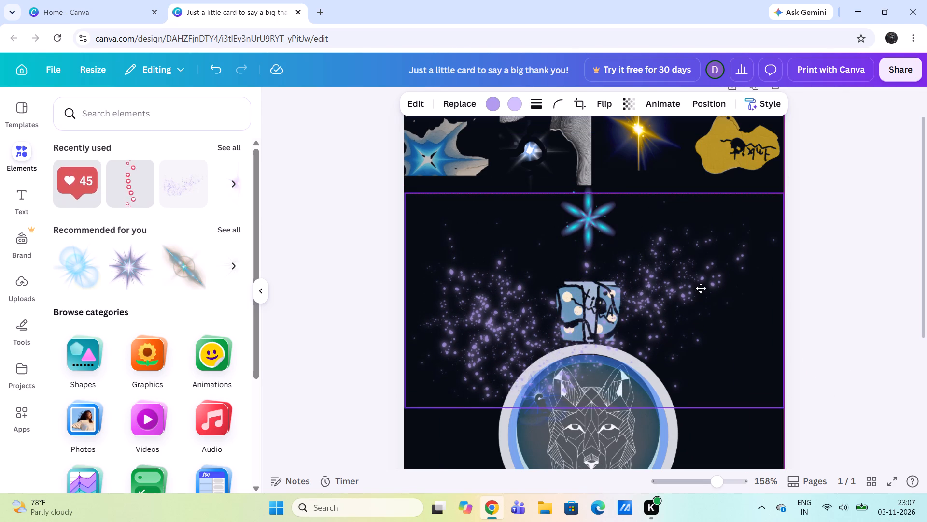
pyautogui.moveTo(701, 288); pyautogui.dragTo(701, 284)
# Rotate the full-width purple sparkle cluster to -90° so it stands vertically.
pyautogui.scroll(-1, 688, 277)
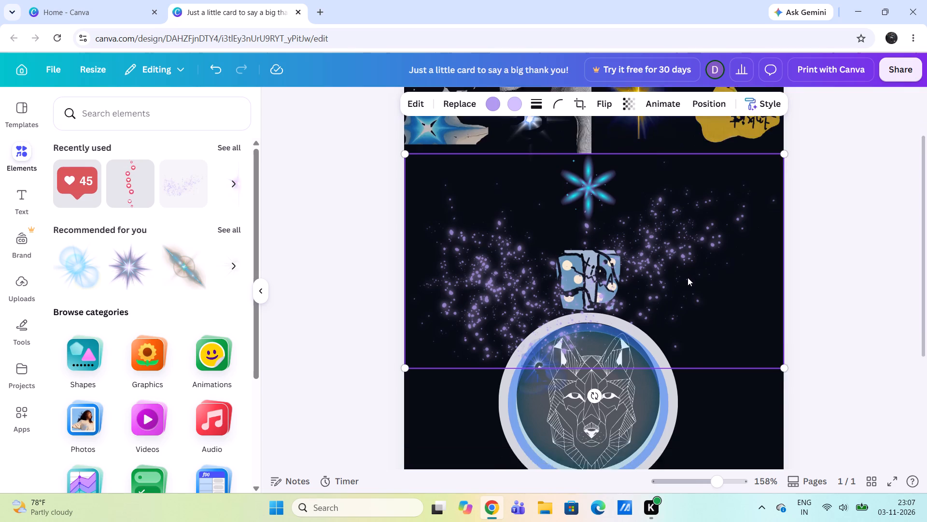
pyautogui.scroll(-1, 688, 277)
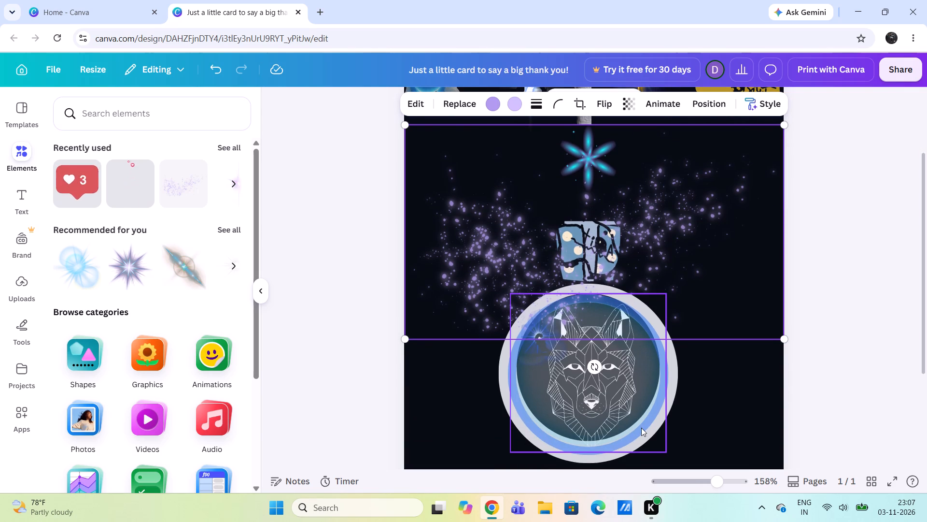
pyautogui.click(624, 438)
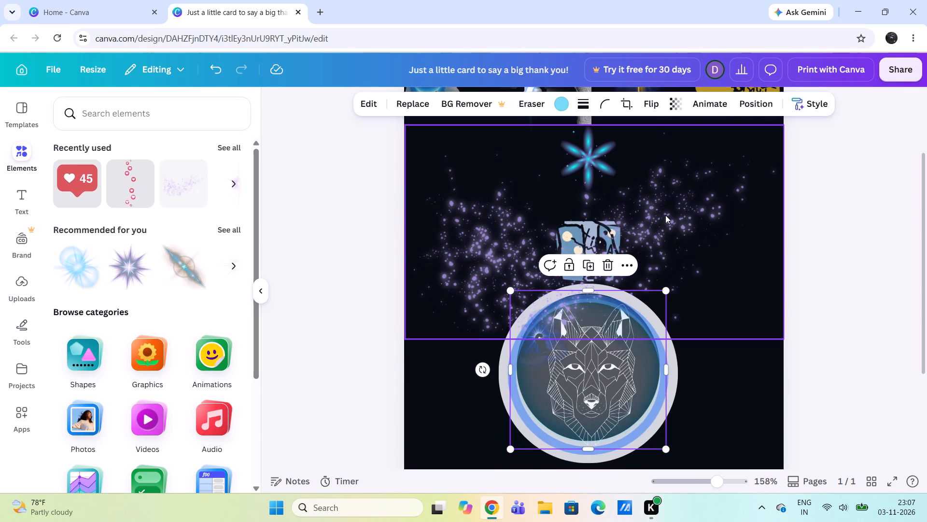
pyautogui.scroll(1, 665, 215)
pyautogui.click(702, 268)
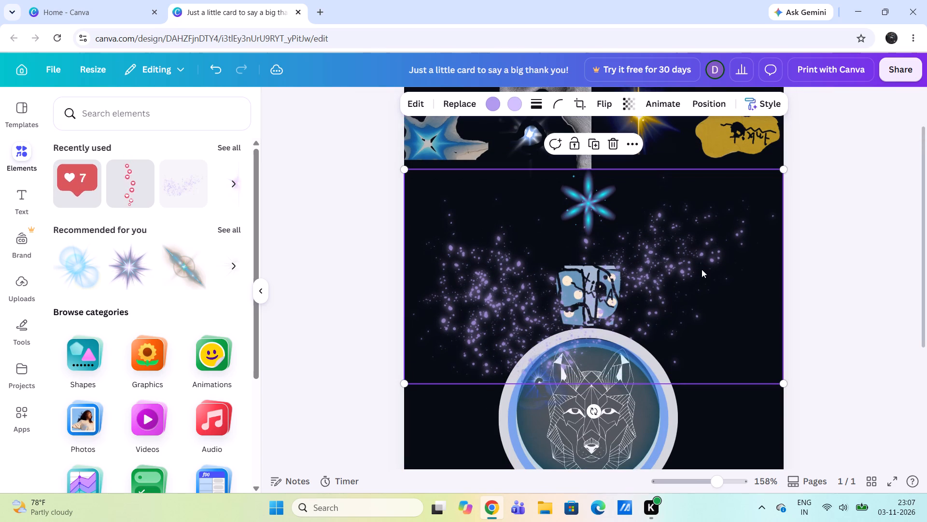
pyautogui.click(782, 382)
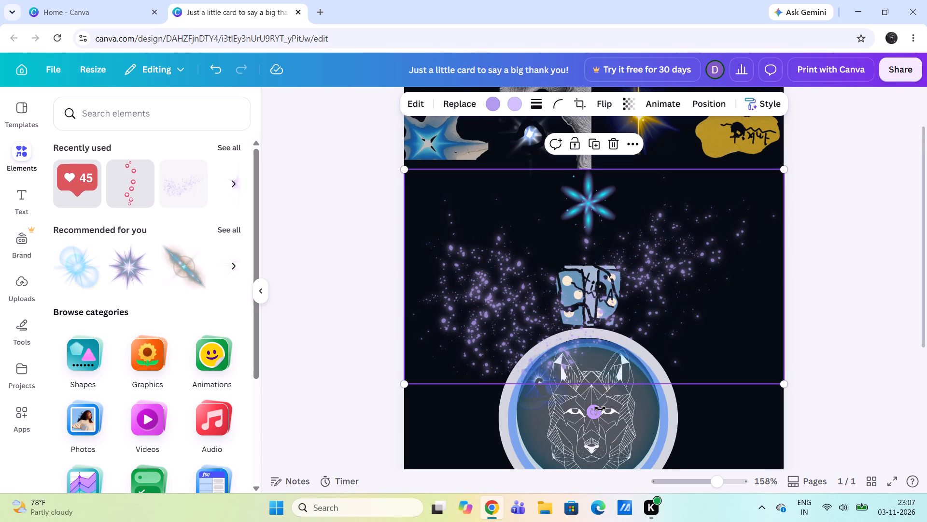
pyautogui.moveTo(600, 408); pyautogui.dragTo(782, 296)
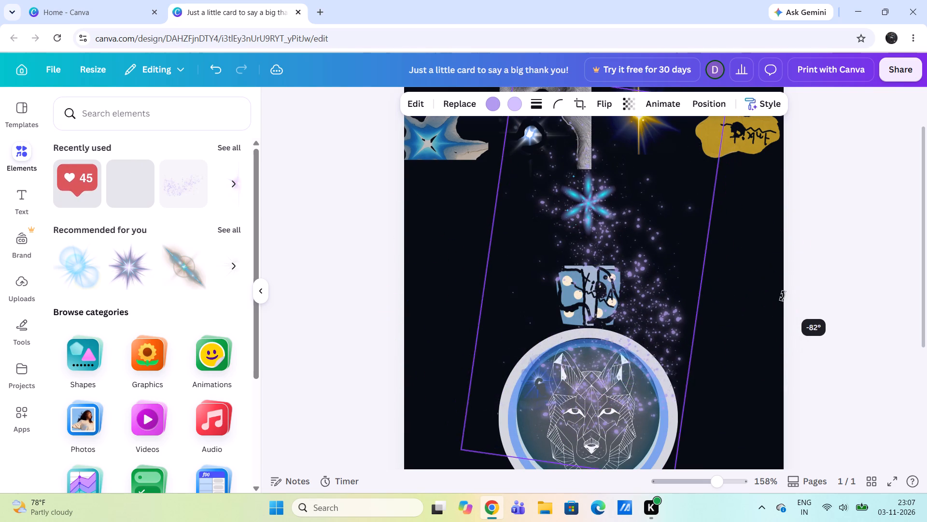
pyautogui.moveTo(782, 296); pyautogui.dragTo(785, 274)
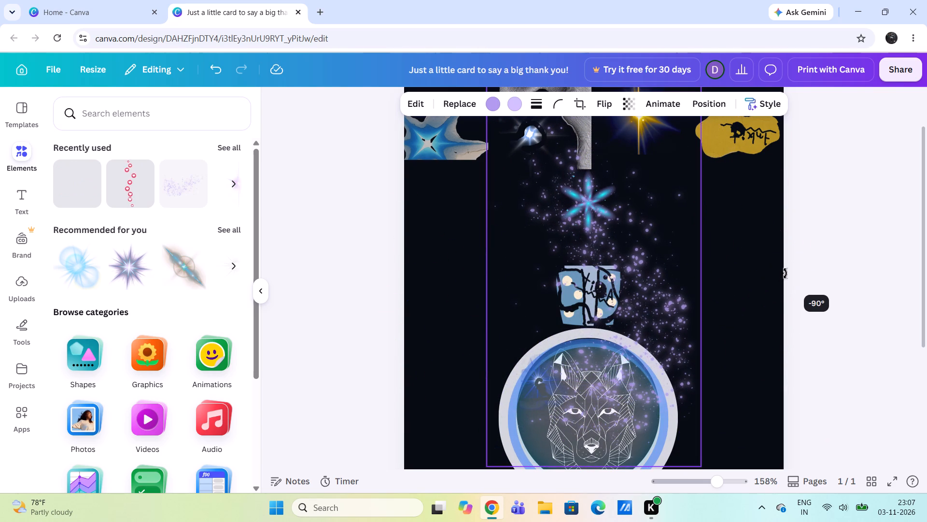
pyautogui.moveTo(785, 274); pyautogui.dragTo(785, 274)
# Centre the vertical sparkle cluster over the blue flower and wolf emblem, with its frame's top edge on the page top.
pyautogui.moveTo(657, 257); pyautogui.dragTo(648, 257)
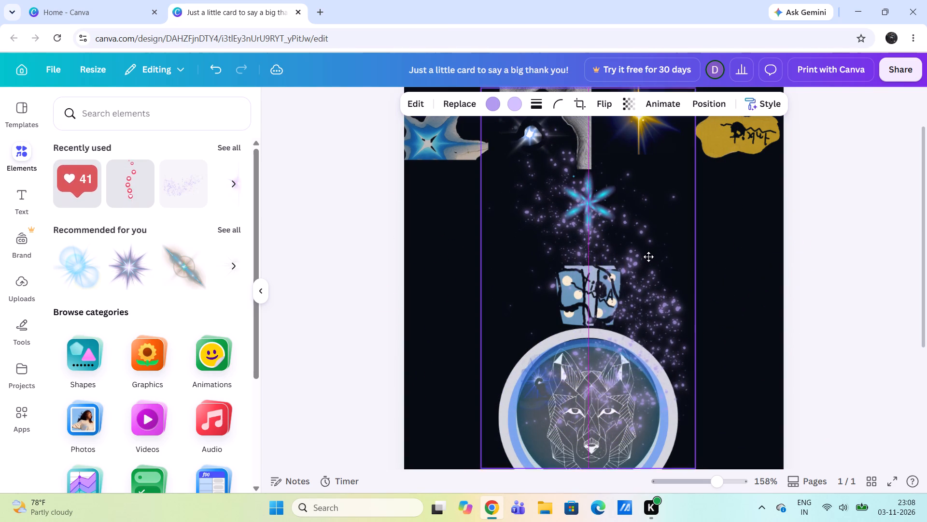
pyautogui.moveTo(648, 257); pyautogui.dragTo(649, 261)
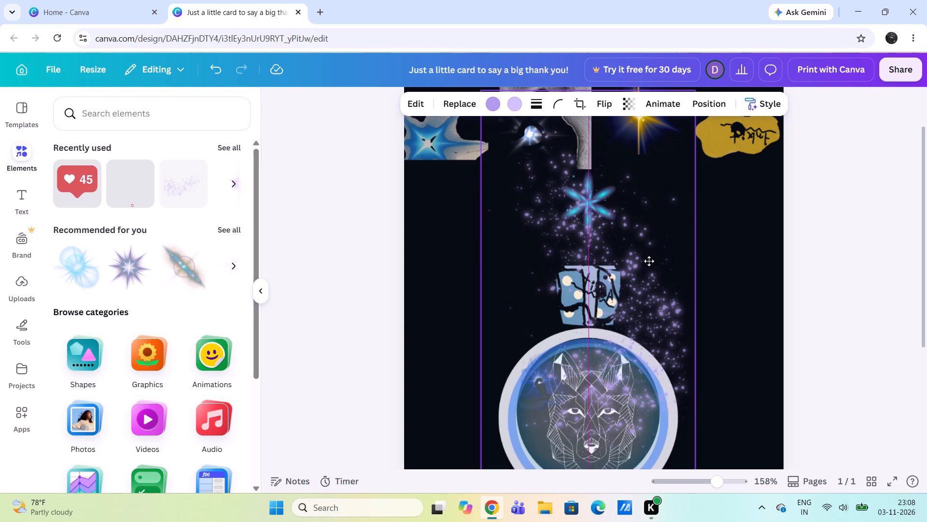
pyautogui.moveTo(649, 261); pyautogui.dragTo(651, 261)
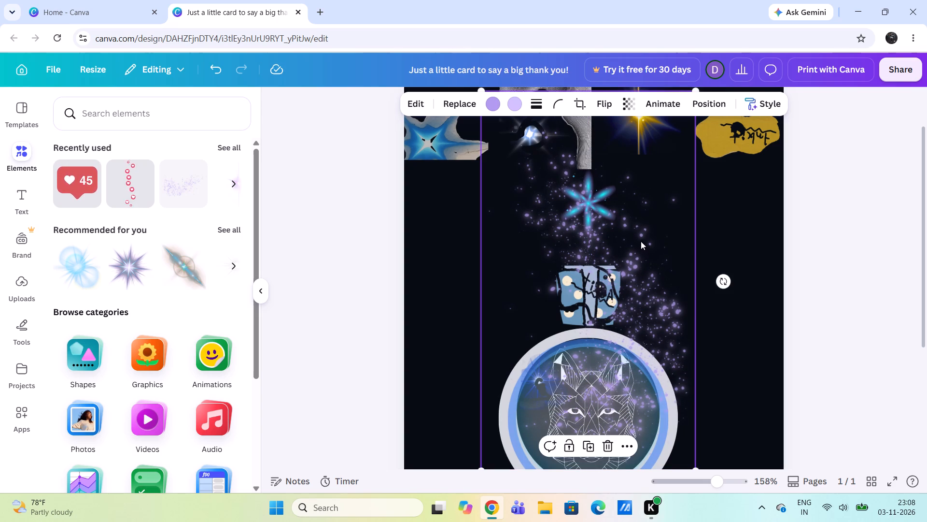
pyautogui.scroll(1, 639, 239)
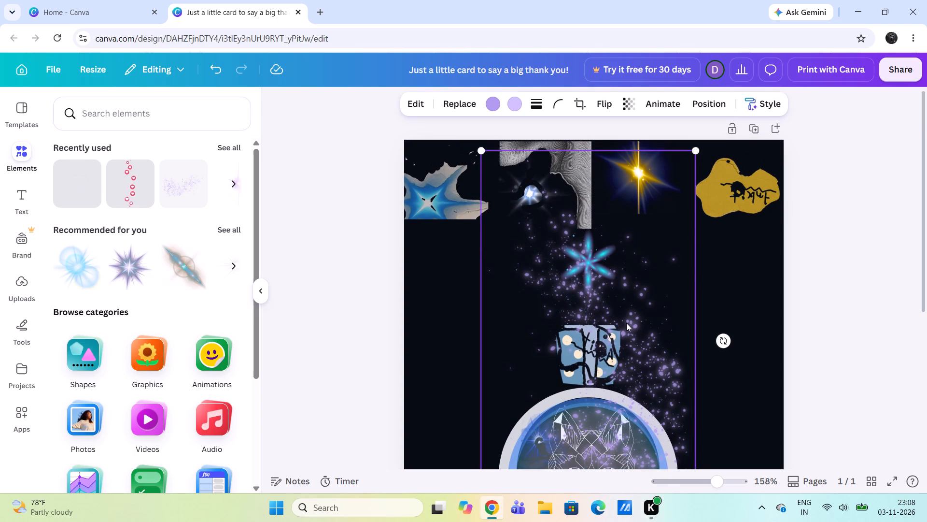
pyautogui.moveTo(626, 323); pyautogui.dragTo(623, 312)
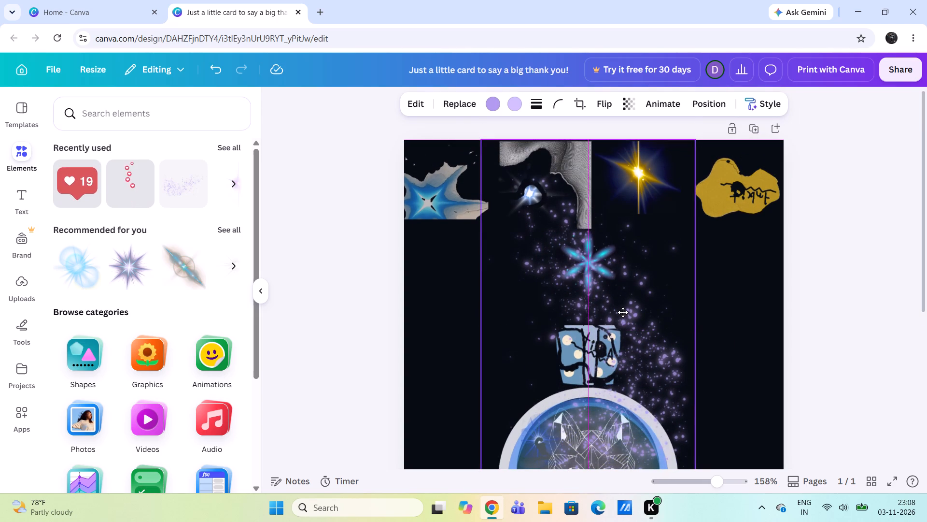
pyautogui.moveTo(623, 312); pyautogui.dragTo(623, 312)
# Shrink the vertical sparkle cluster slightly and move its frame into the page's top-left corner.
pyautogui.moveTo(697, 142); pyautogui.dragTo(688, 200)
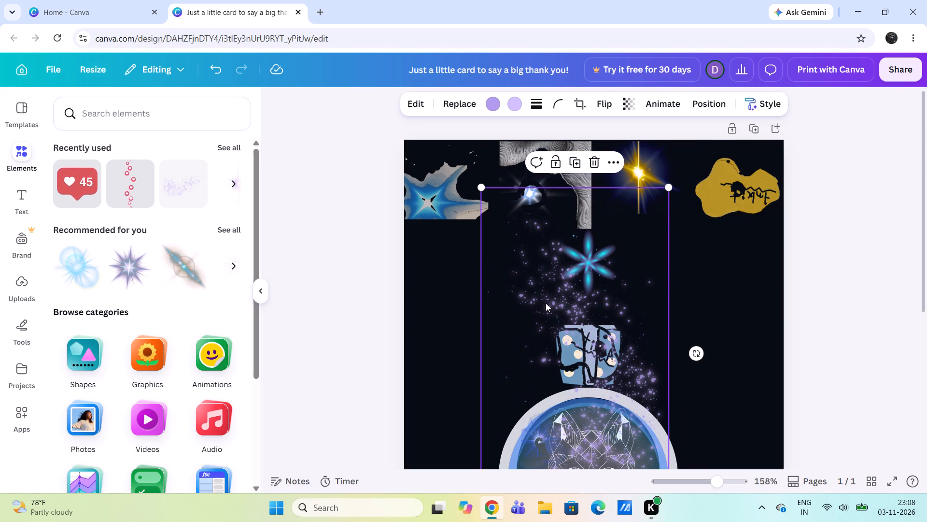
pyautogui.moveTo(546, 303); pyautogui.dragTo(486, 275)
pyautogui.moveTo(486, 275); pyautogui.dragTo(471, 261)
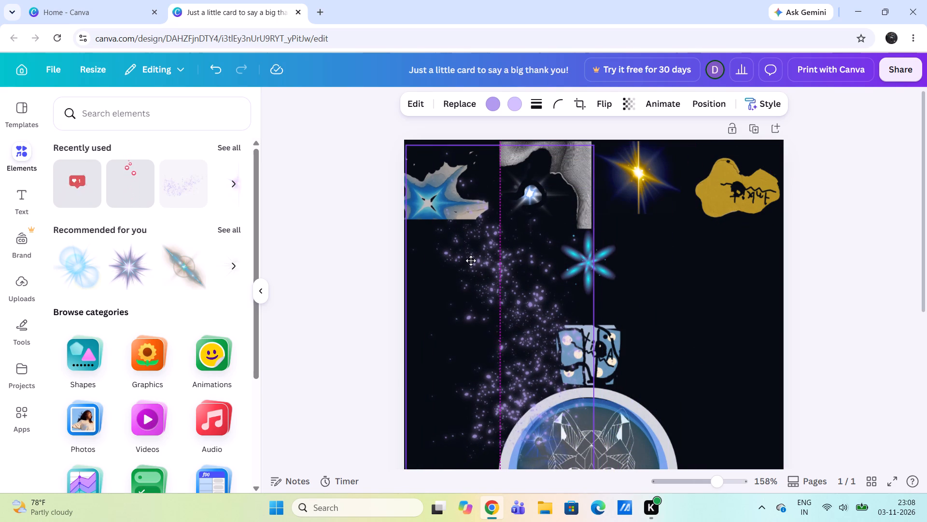
pyautogui.moveTo(471, 261); pyautogui.dragTo(470, 254)
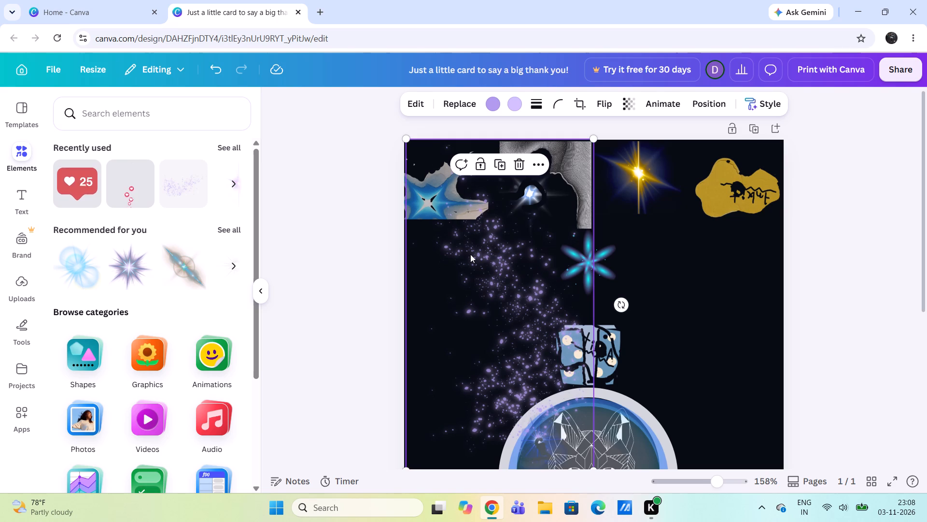
pyautogui.click(459, 260)
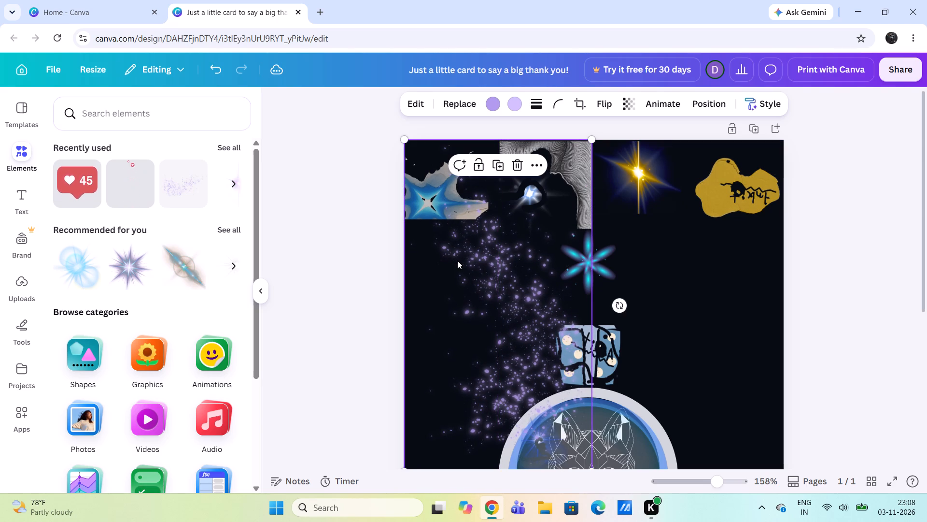
# Shrink the vertical purple sparkle cluster to about 73 by 41, keeping its frame in the page's top-left corner.
pyautogui.scroll(-2, 491, 327)
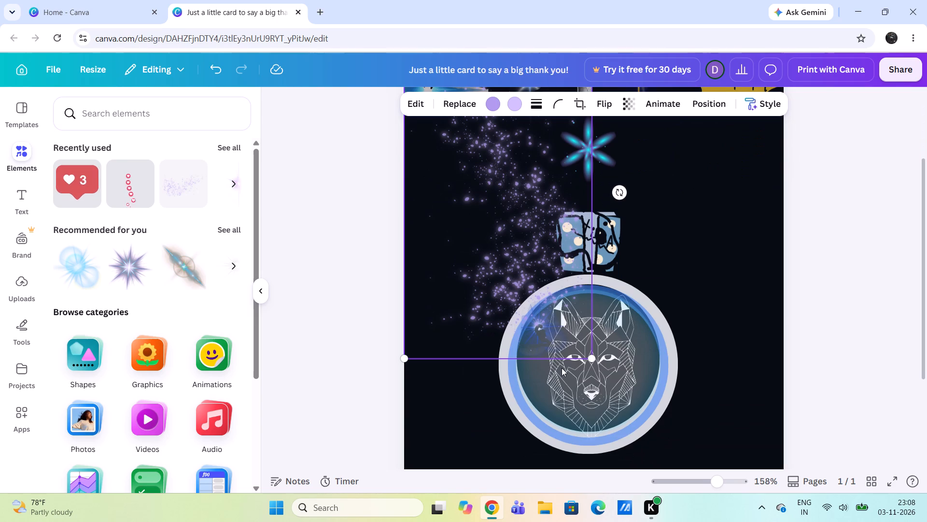
pyautogui.moveTo(588, 356); pyautogui.dragTo(516, 305)
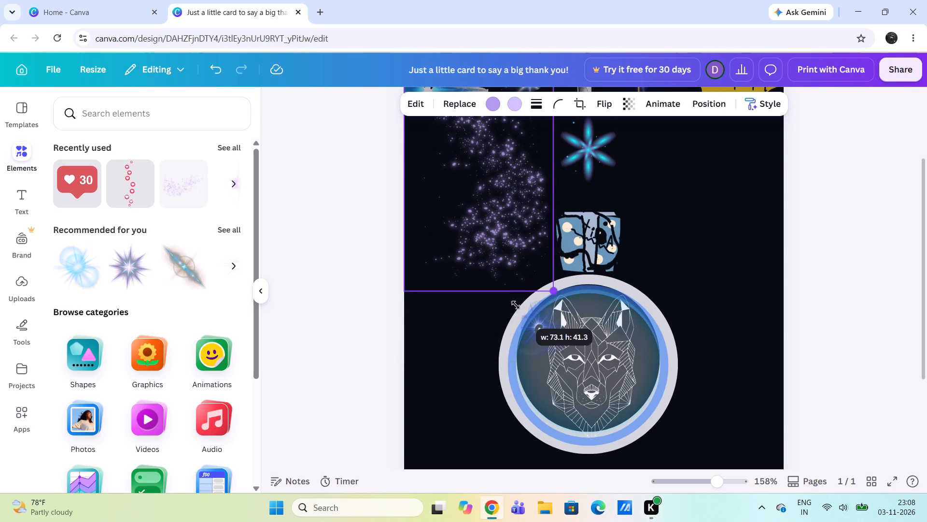
pyautogui.moveTo(516, 305); pyautogui.dragTo(515, 305)
# Move the purple sparkle cluster down along the page's left edge to just below the blue star patch.
pyautogui.scroll(2, 515, 305)
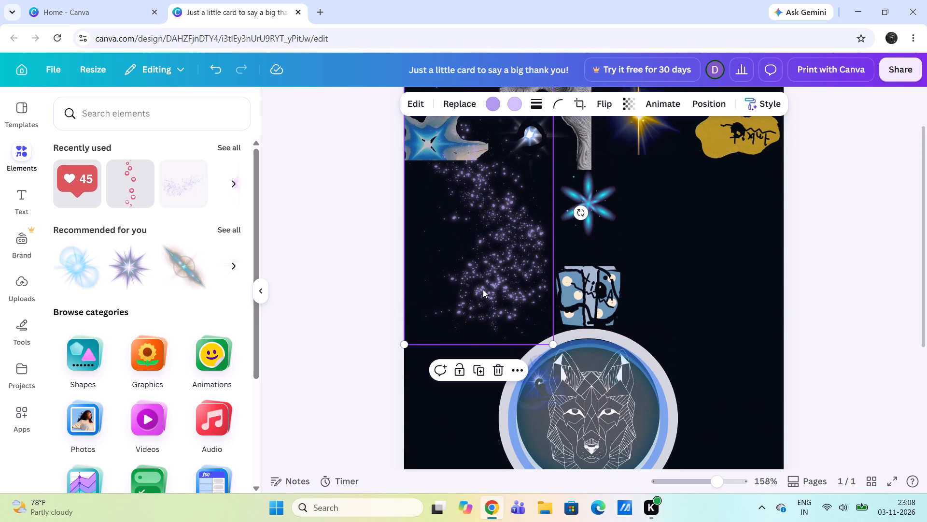
pyautogui.scroll(2, 483, 290)
pyautogui.moveTo(483, 290); pyautogui.dragTo(489, 286)
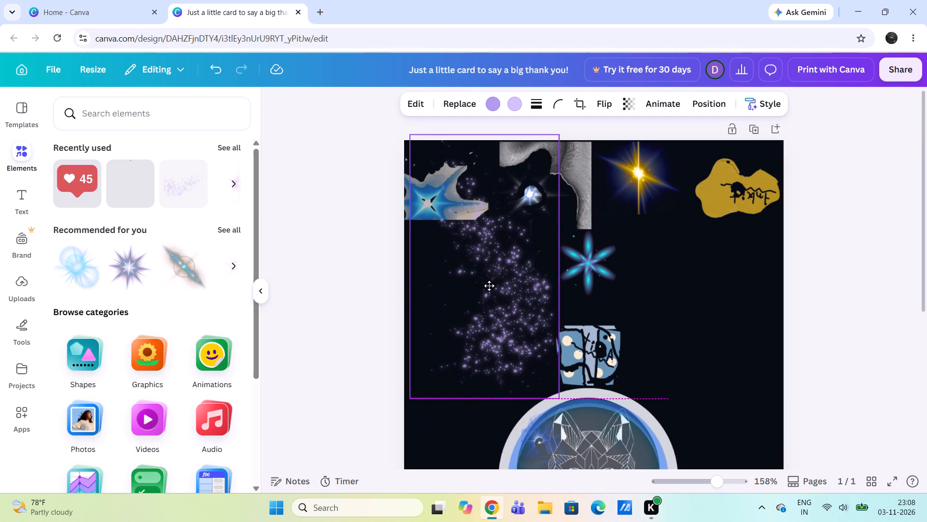
pyautogui.moveTo(489, 286); pyautogui.dragTo(480, 294)
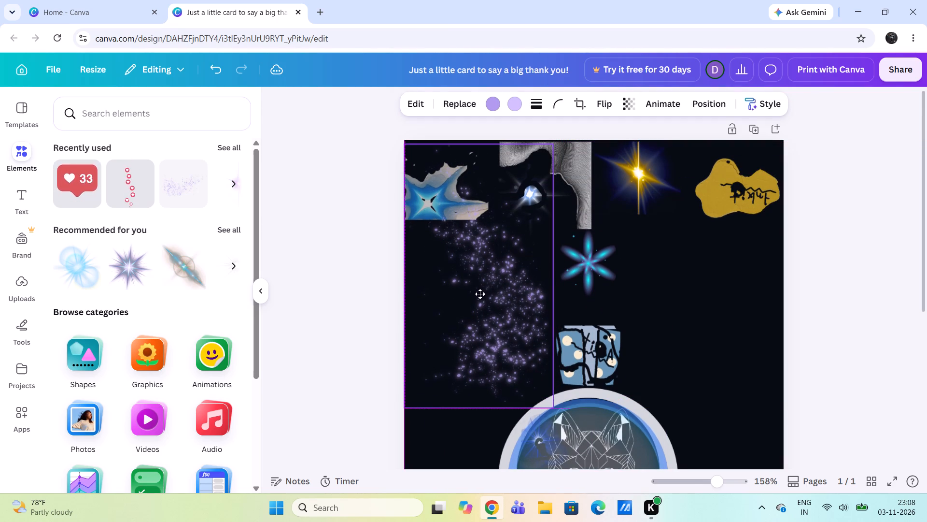
pyautogui.moveTo(480, 294); pyautogui.dragTo(481, 374)
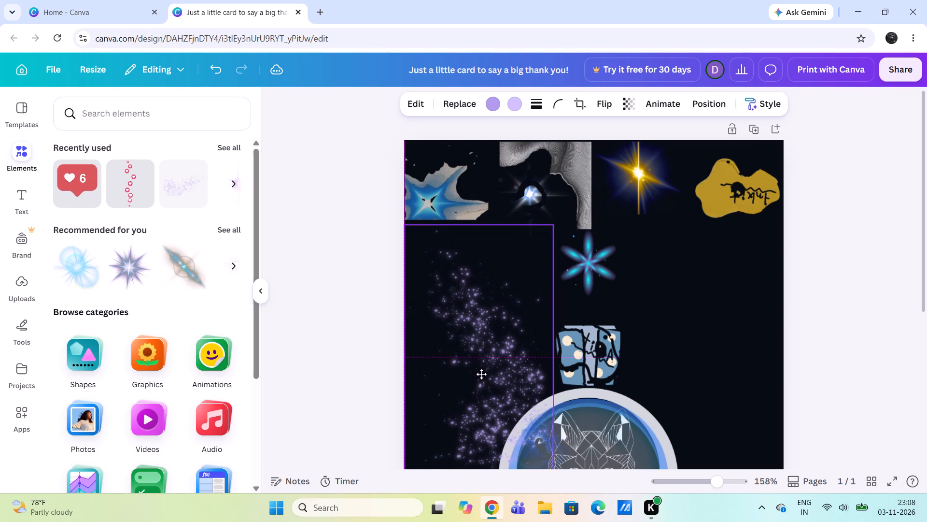
pyautogui.moveTo(481, 374); pyautogui.dragTo(481, 372)
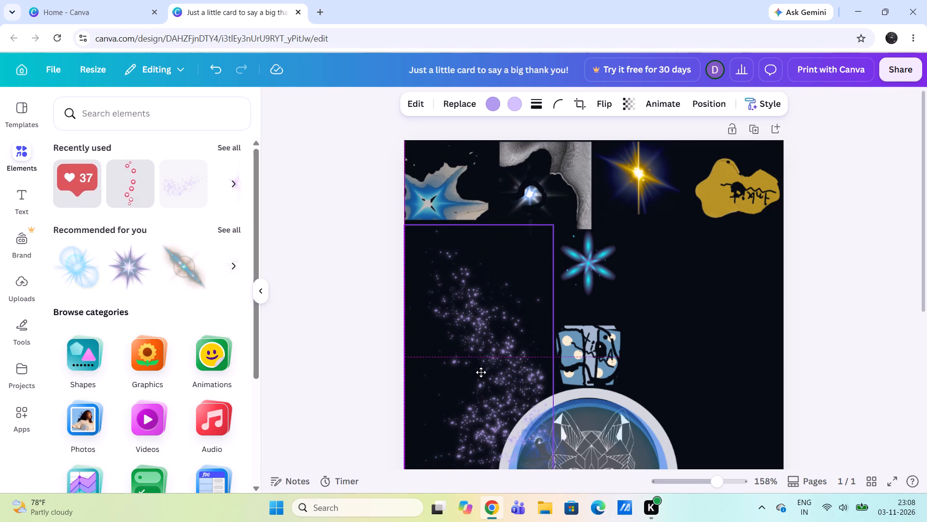
pyautogui.moveTo(481, 372); pyautogui.dragTo(483, 371)
# Shrink the purple sparkle cluster further so its frame clears the blue patch and the wolf emblem.
pyautogui.scroll(-1, 483, 371)
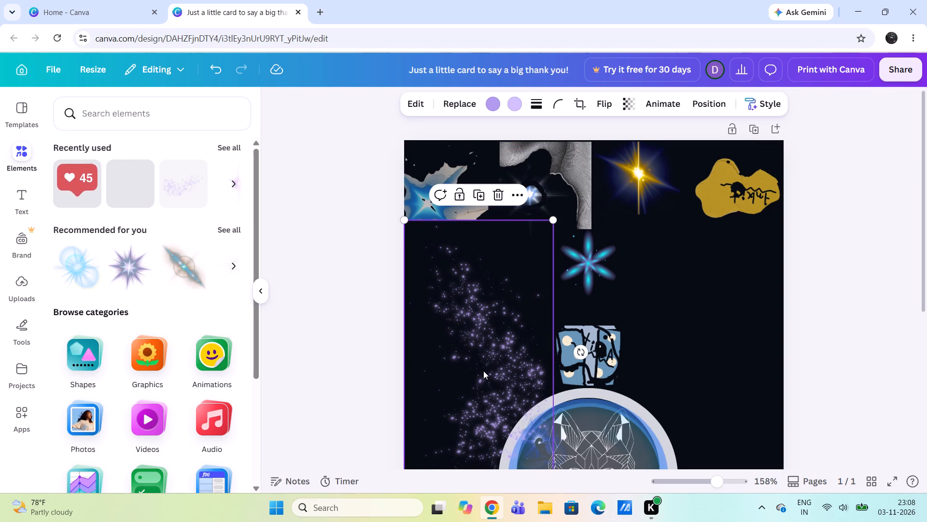
pyautogui.scroll(-1, 483, 371)
pyautogui.moveTo(554, 425); pyautogui.dragTo(532, 407)
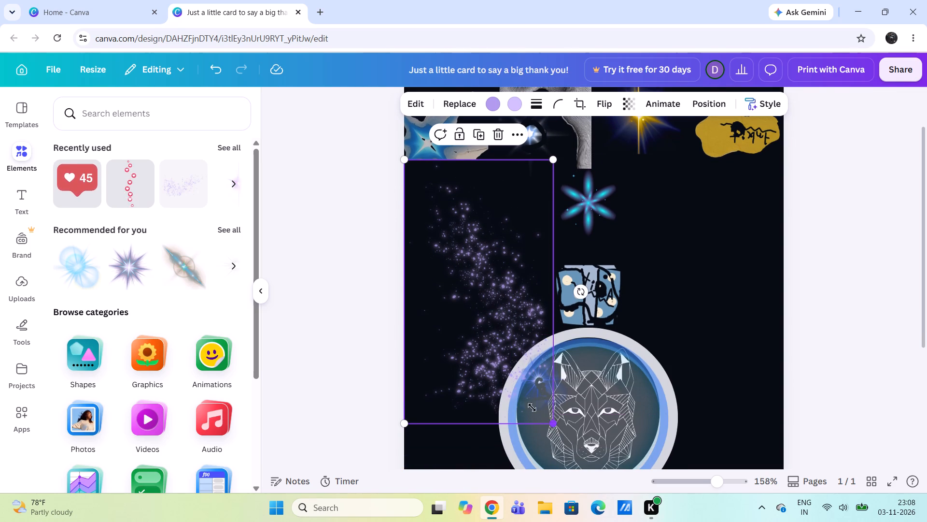
pyautogui.moveTo(532, 407); pyautogui.dragTo(514, 382)
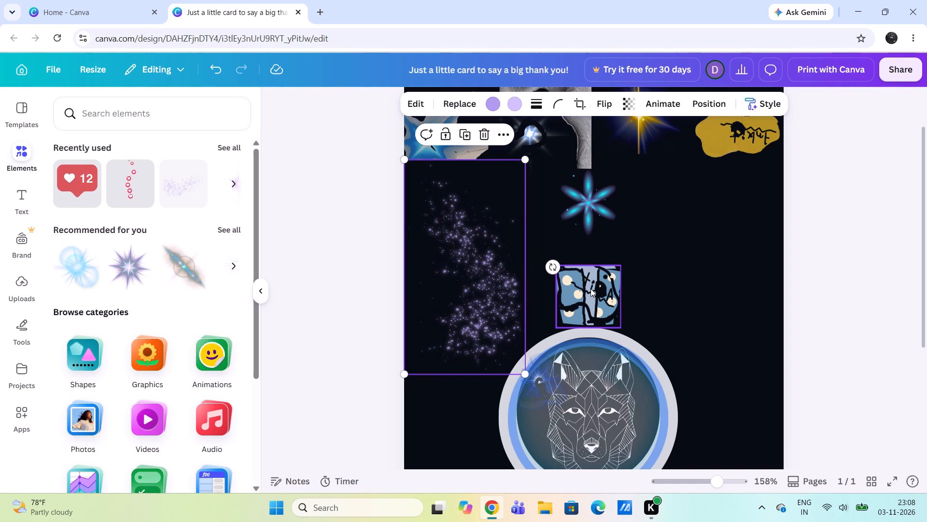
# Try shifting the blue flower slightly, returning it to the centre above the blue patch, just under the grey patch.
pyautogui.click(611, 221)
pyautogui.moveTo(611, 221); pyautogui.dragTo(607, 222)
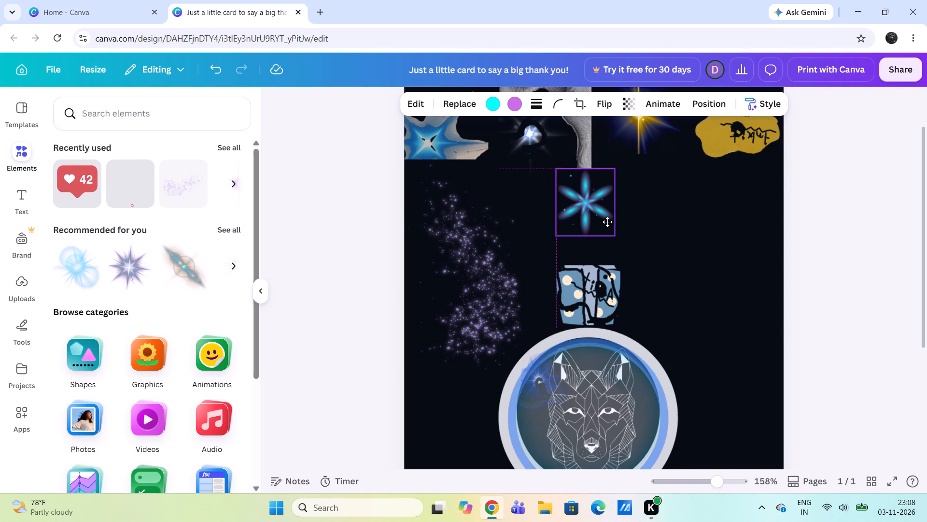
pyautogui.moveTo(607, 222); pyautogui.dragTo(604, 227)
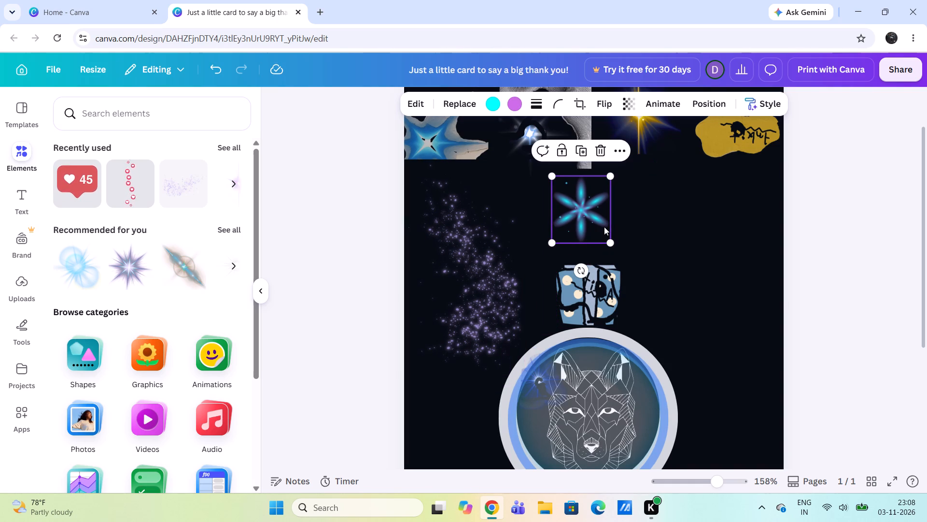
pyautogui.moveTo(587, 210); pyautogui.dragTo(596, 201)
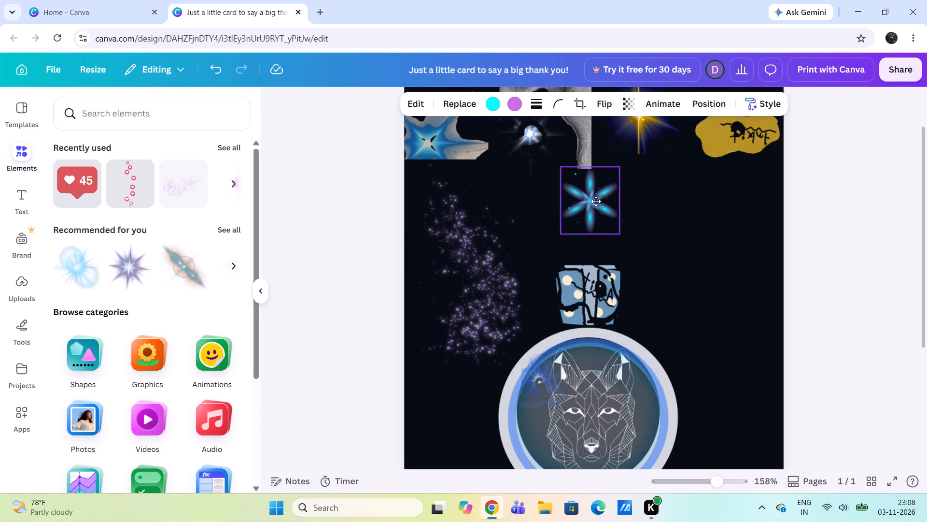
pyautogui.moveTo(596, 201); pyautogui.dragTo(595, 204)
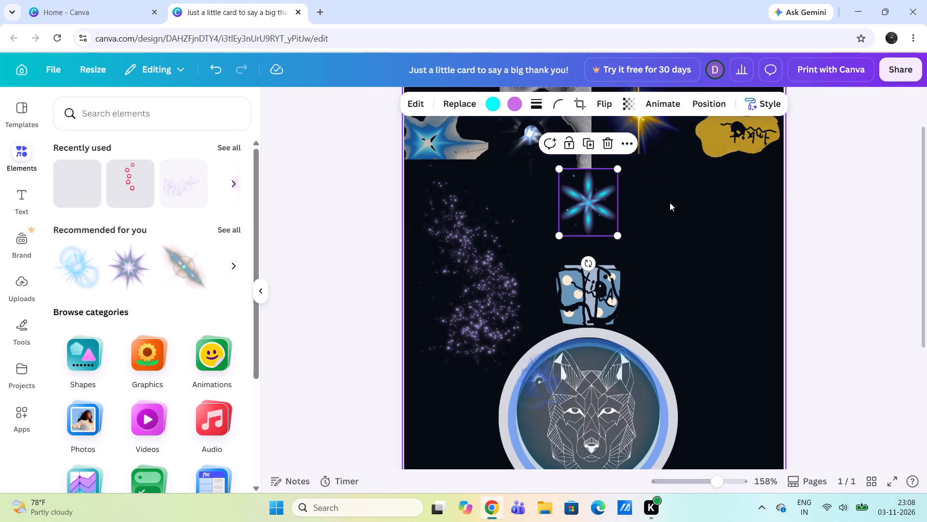
# Fine-tune the yellow patch's position in the page's top-right corner, beside the gold star.
pyautogui.scroll(1, 686, 199)
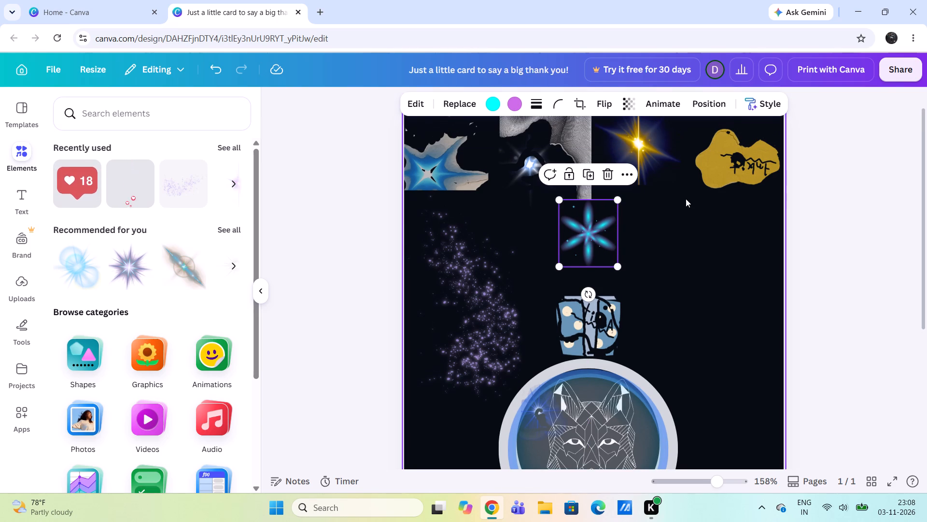
pyautogui.click(747, 145)
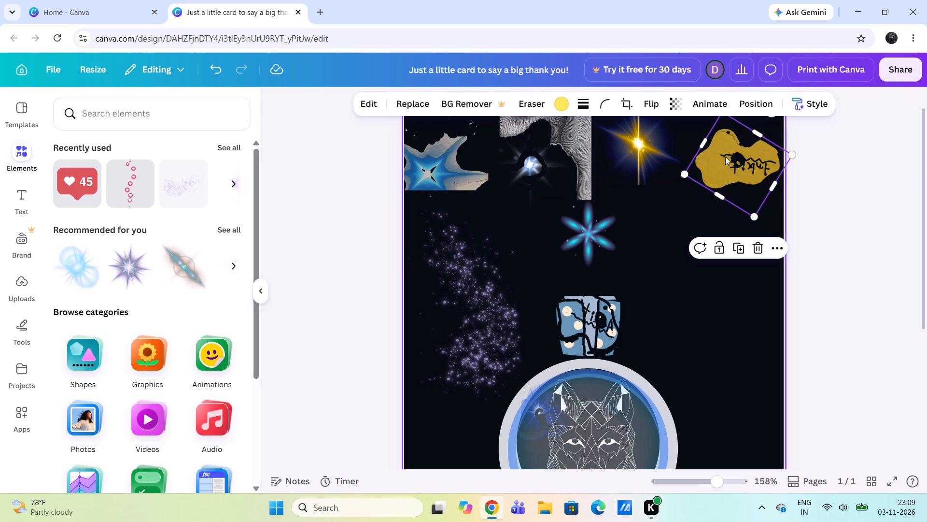
pyautogui.moveTo(764, 168); pyautogui.dragTo(768, 175)
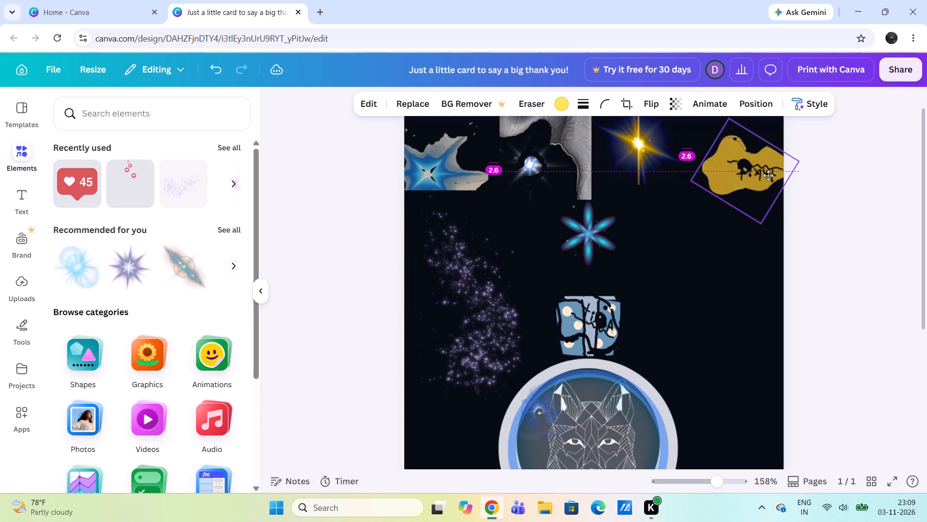
pyautogui.moveTo(768, 175); pyautogui.dragTo(766, 161)
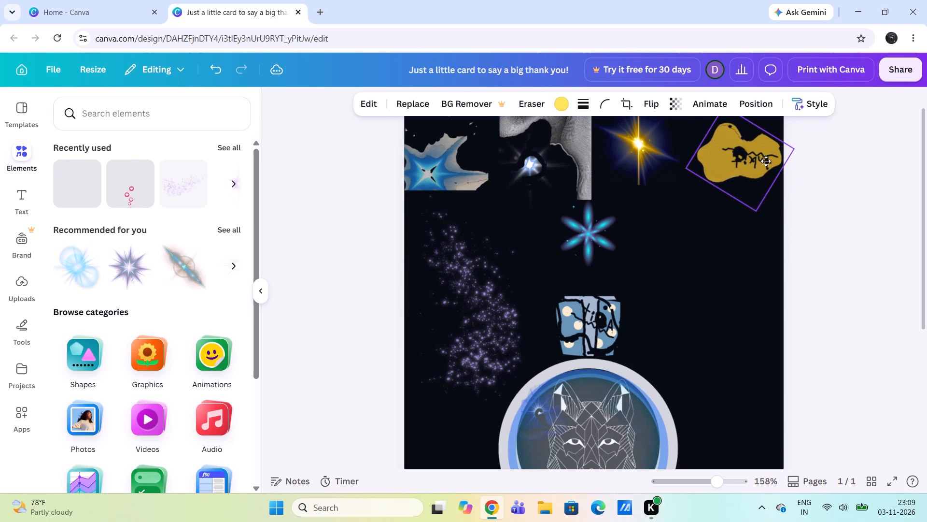
pyautogui.moveTo(766, 161); pyautogui.dragTo(750, 174)
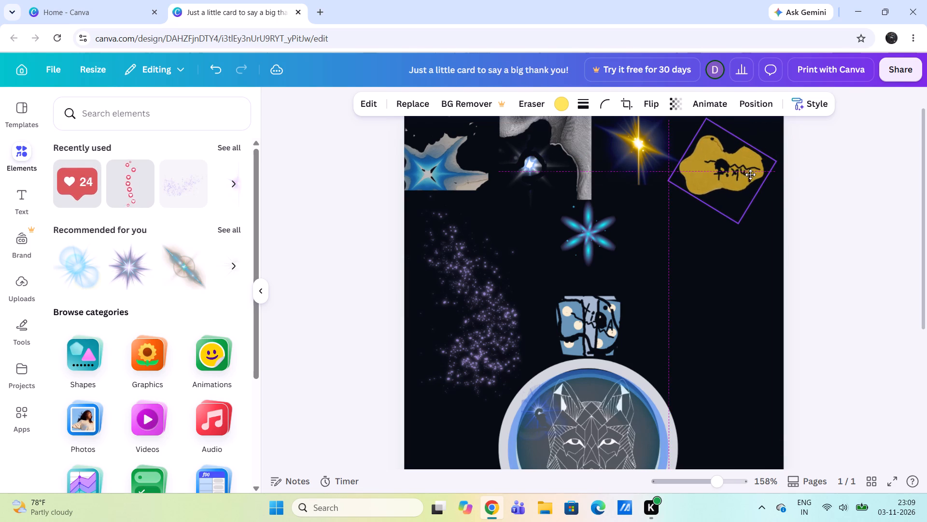
pyautogui.moveTo(750, 174); pyautogui.dragTo(762, 199)
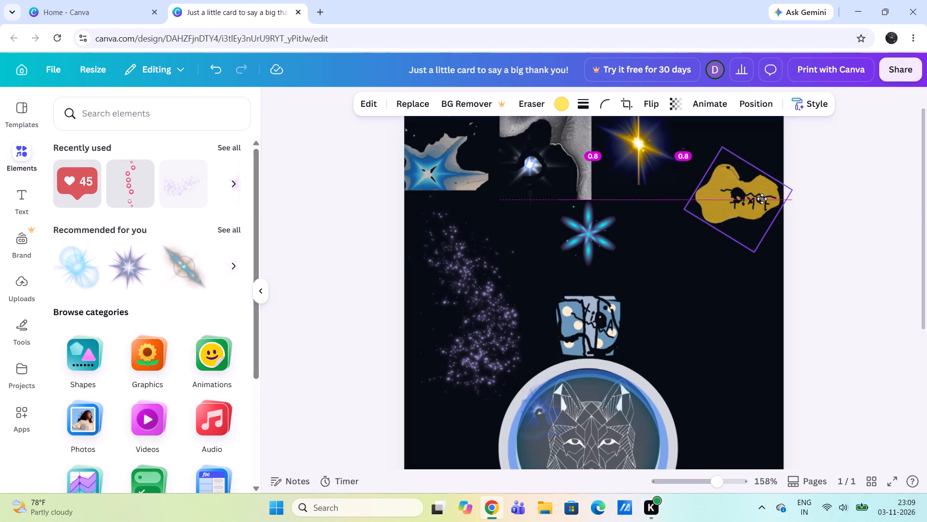
pyautogui.moveTo(762, 199); pyautogui.dragTo(768, 170)
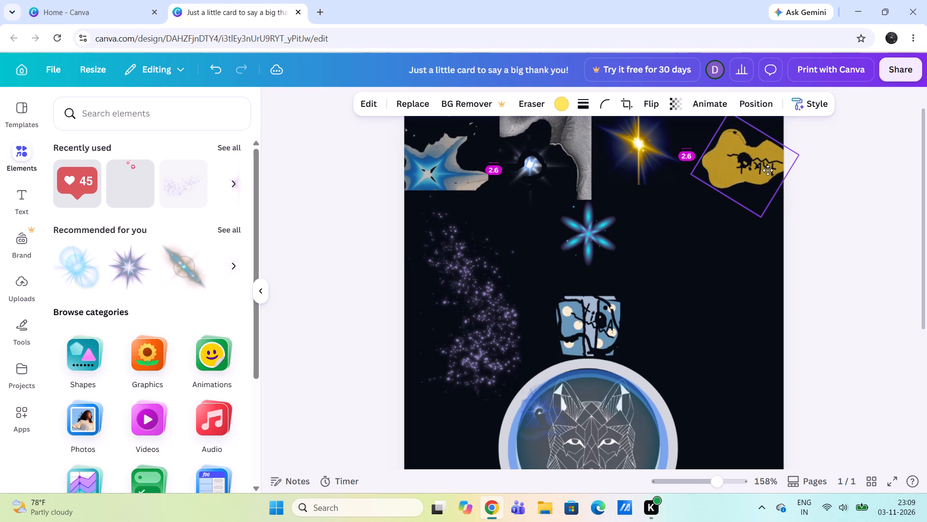
pyautogui.moveTo(768, 170); pyautogui.dragTo(763, 169)
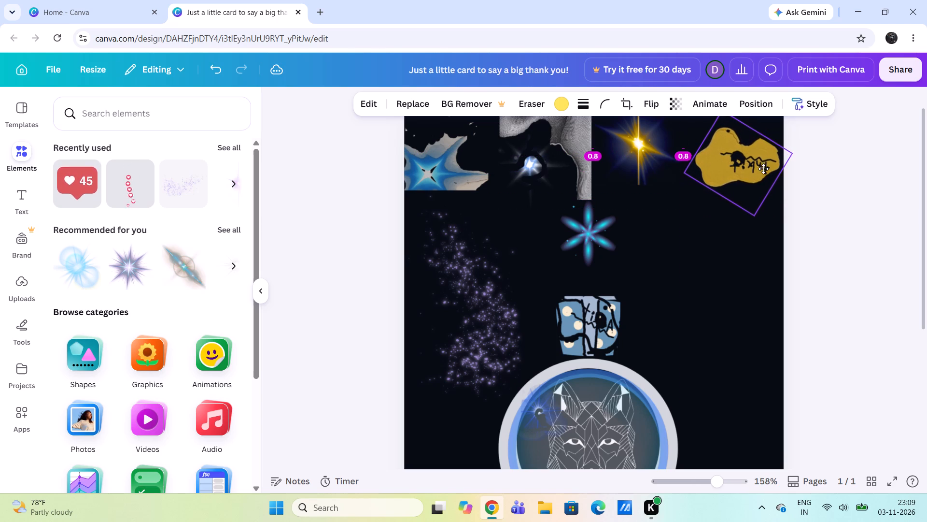
pyautogui.moveTo(763, 169); pyautogui.dragTo(759, 193)
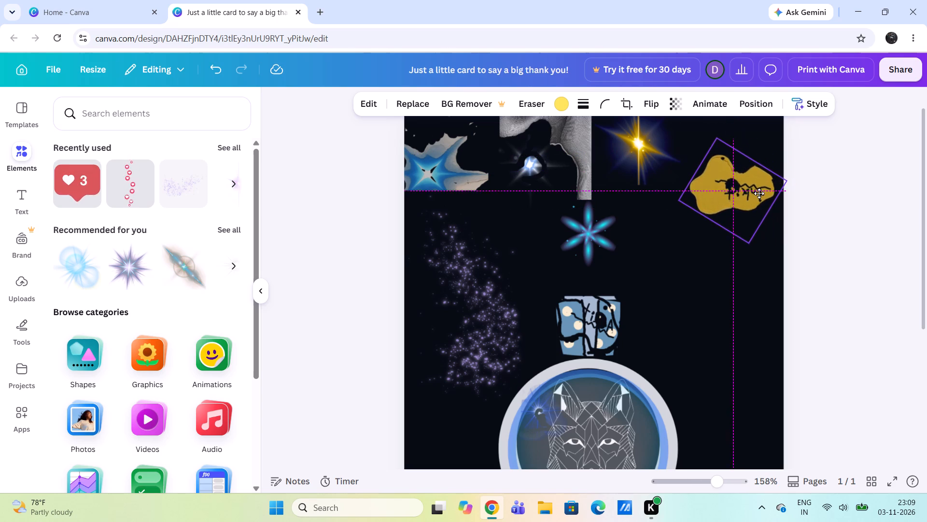
pyautogui.moveTo(759, 193); pyautogui.dragTo(767, 158)
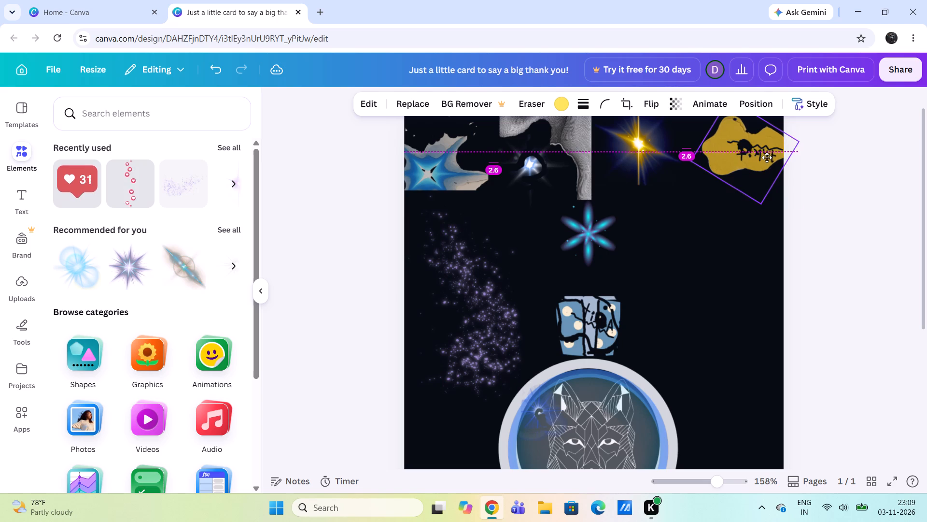
pyautogui.moveTo(767, 158); pyautogui.dragTo(761, 160)
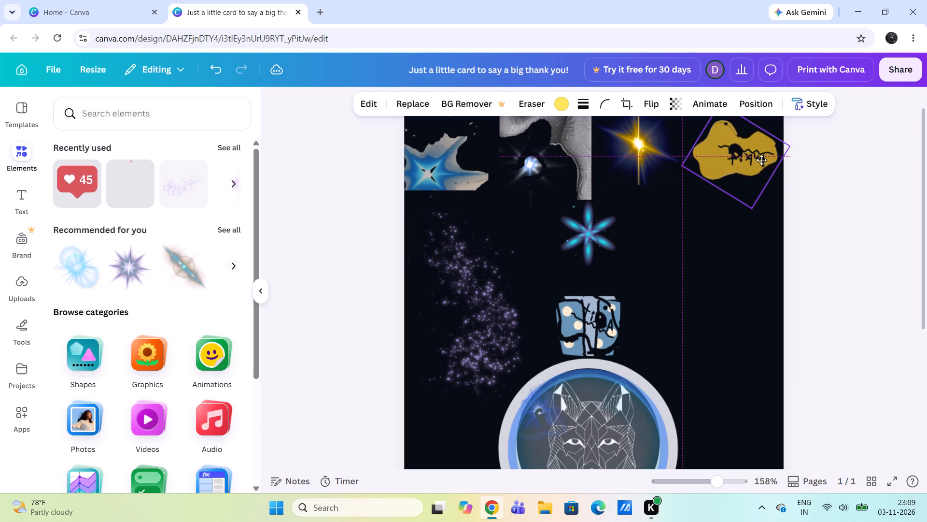
pyautogui.moveTo(761, 160); pyautogui.dragTo(758, 162)
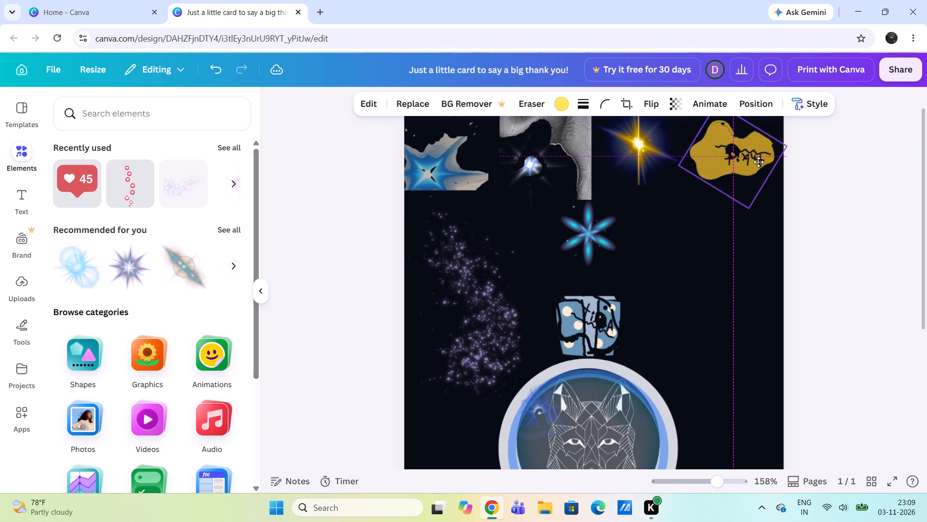
pyautogui.moveTo(758, 162); pyautogui.dragTo(759, 161)
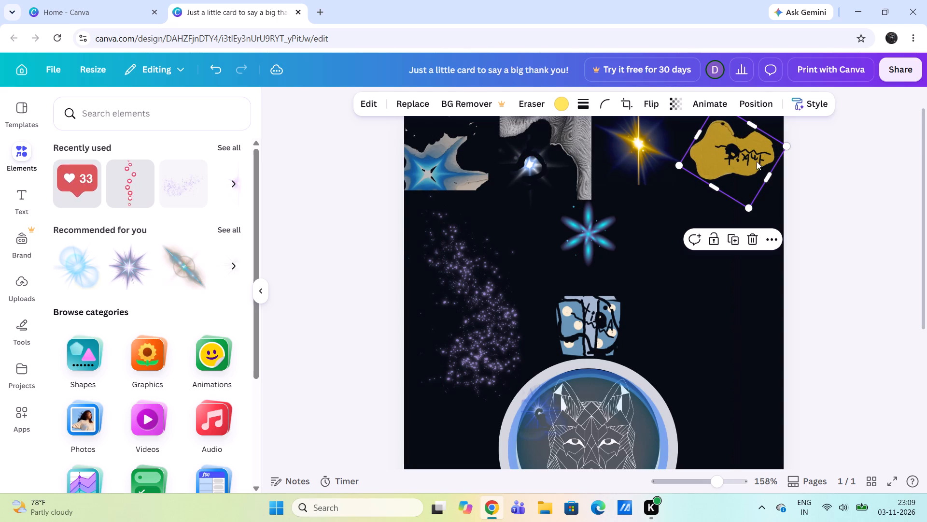
pyautogui.click(740, 156)
pyautogui.click(740, 156)
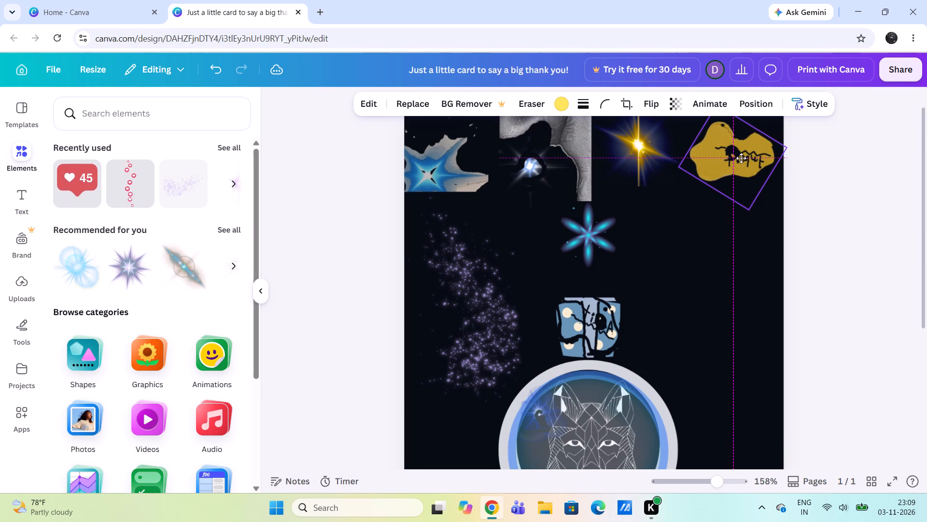
pyautogui.moveTo(731, 158); pyautogui.dragTo(729, 167)
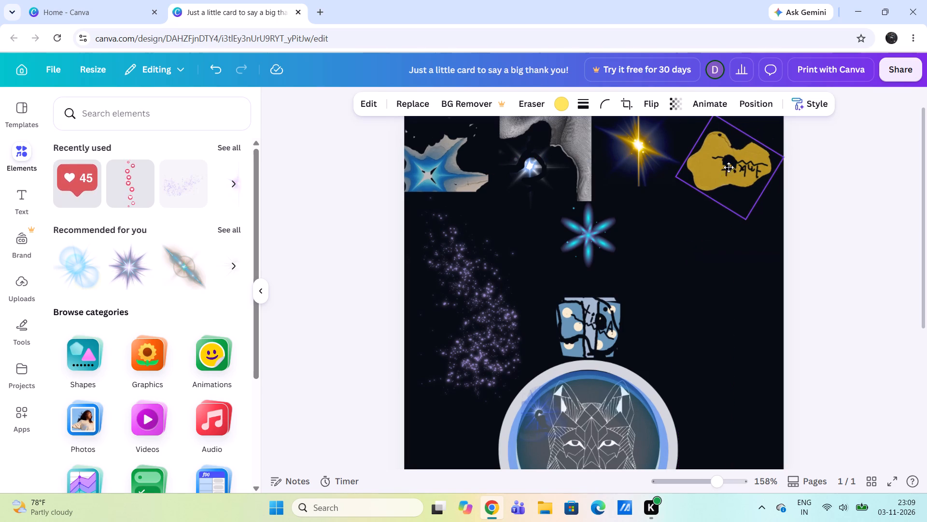
pyautogui.moveTo(729, 167); pyautogui.dragTo(736, 161)
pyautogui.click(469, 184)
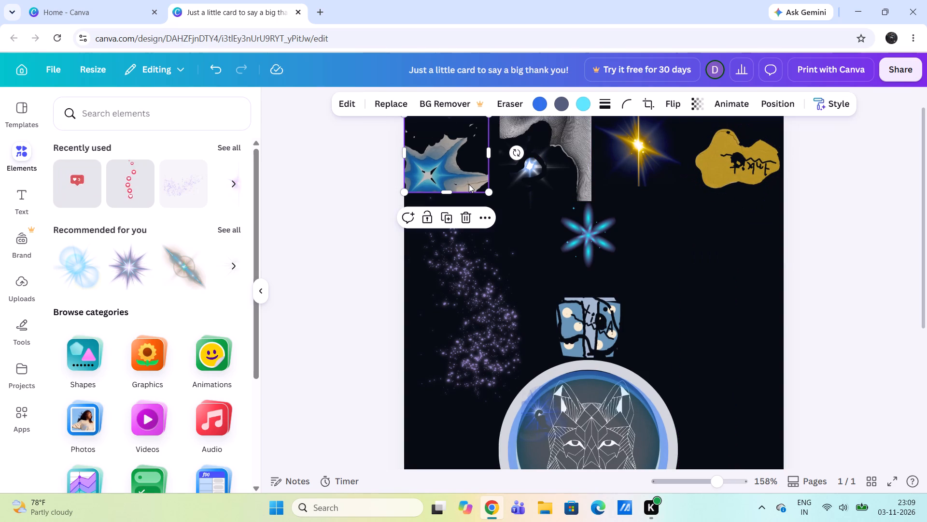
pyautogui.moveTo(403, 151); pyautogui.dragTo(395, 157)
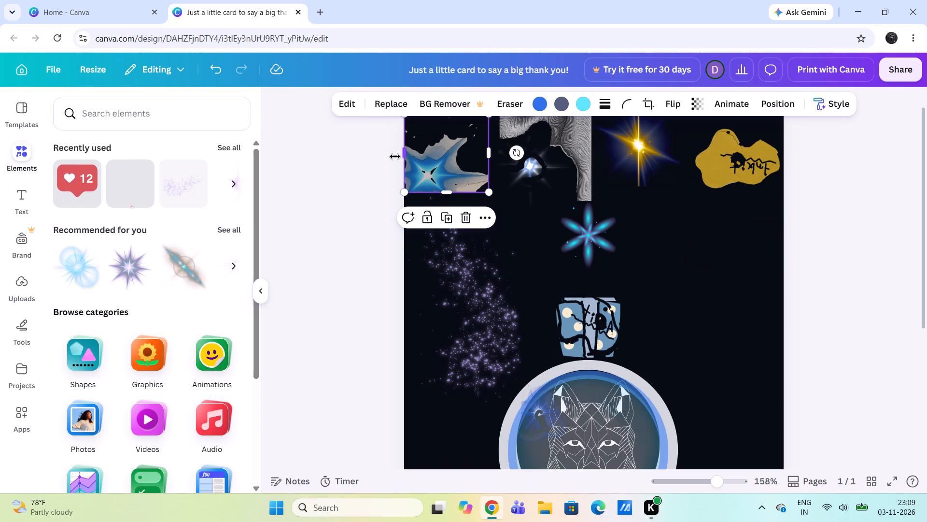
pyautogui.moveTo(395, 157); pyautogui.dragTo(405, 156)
# Move the blue flower down to the centre of the gap between the grey patch and the blue patch above the wolf emblem.
pyautogui.scroll(-1, 595, 186)
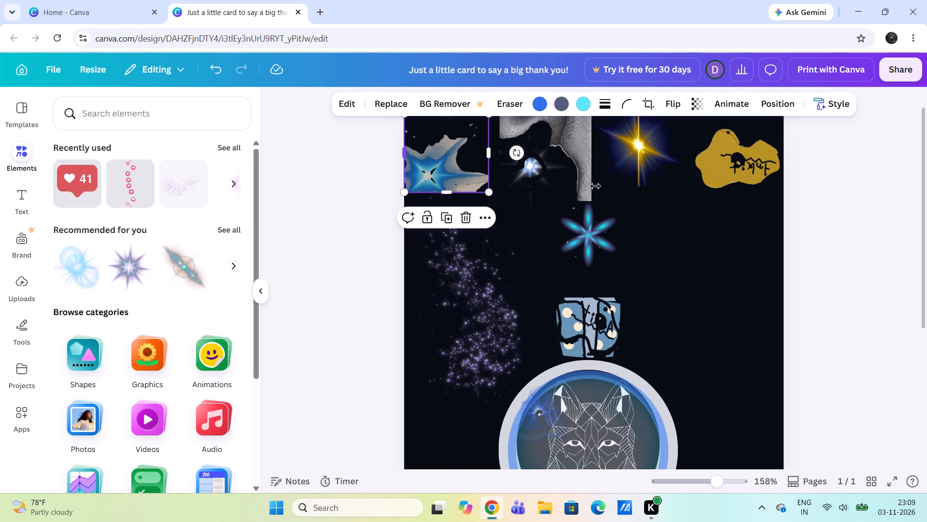
pyautogui.click(590, 243)
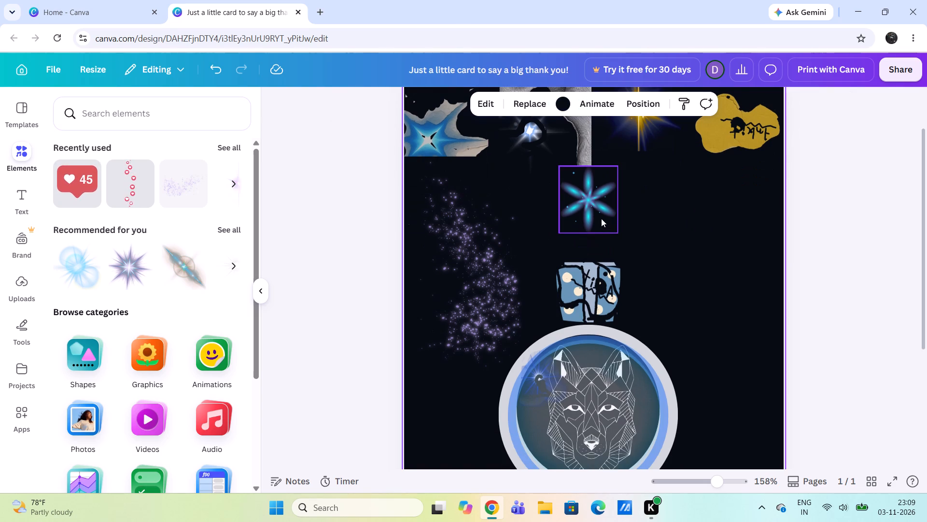
pyautogui.scroll(1, 591, 212)
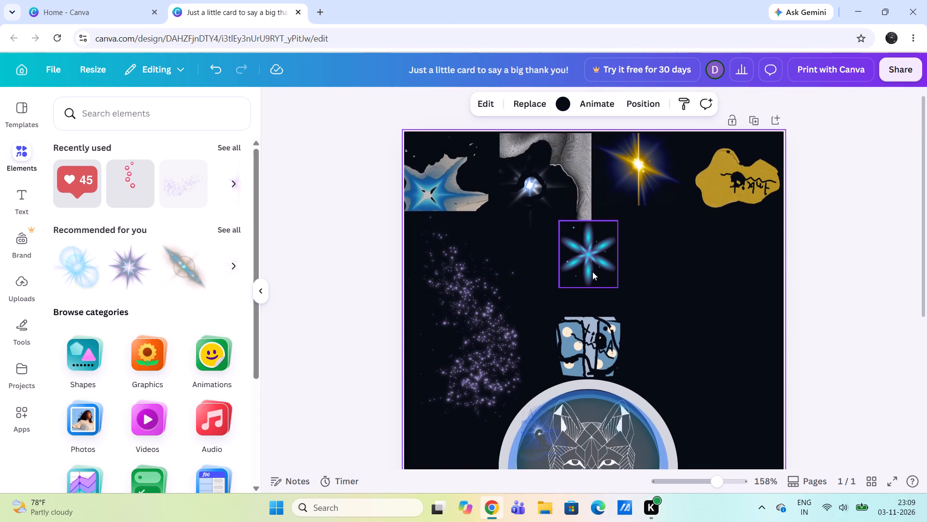
pyautogui.click(592, 270)
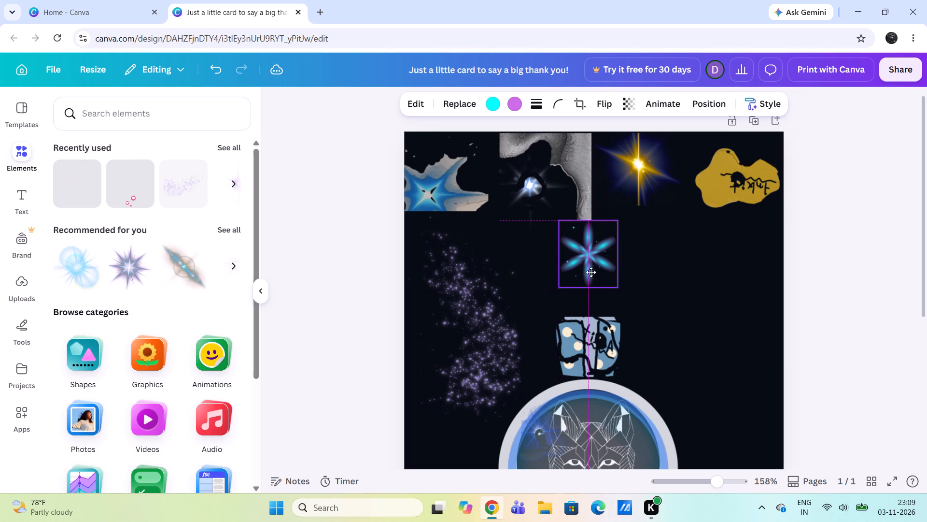
pyautogui.scroll(-1, 591, 272)
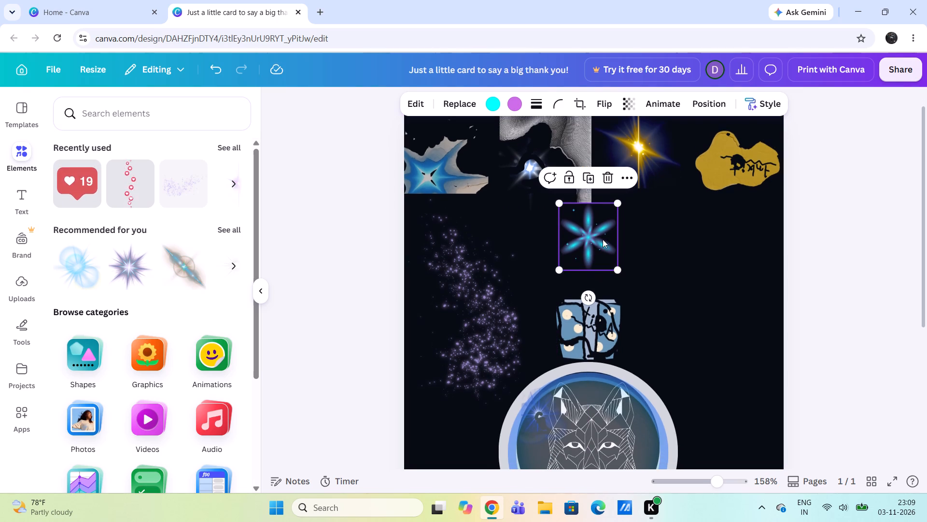
pyautogui.moveTo(603, 239); pyautogui.dragTo(604, 257)
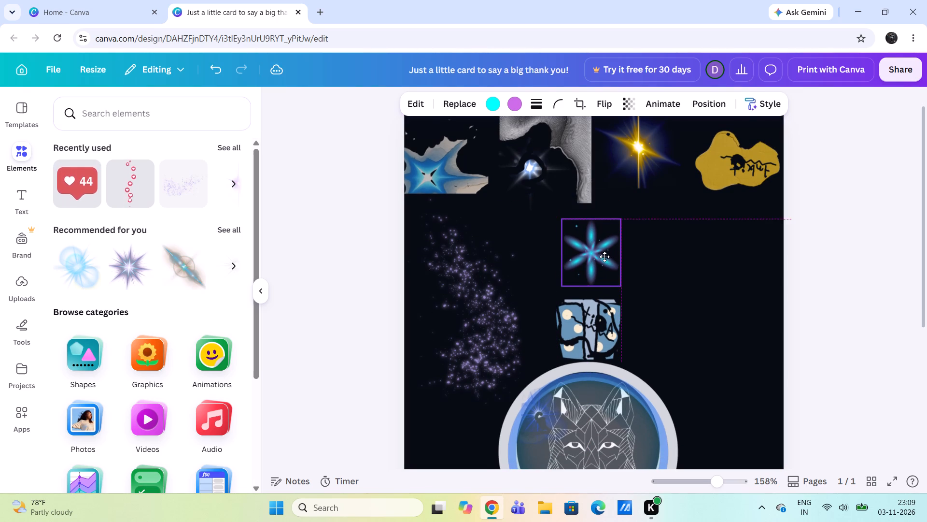
pyautogui.moveTo(604, 257); pyautogui.dragTo(604, 267)
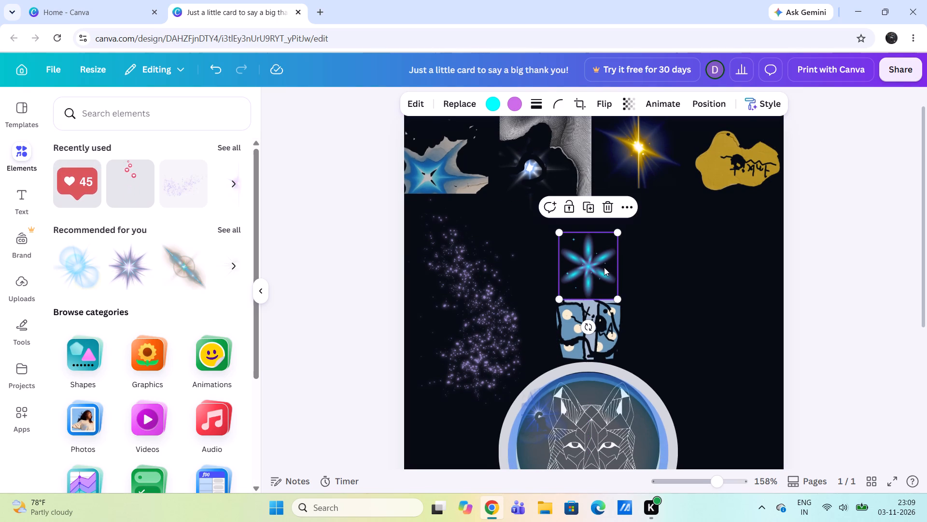
pyautogui.moveTo(598, 263); pyautogui.dragTo(600, 251)
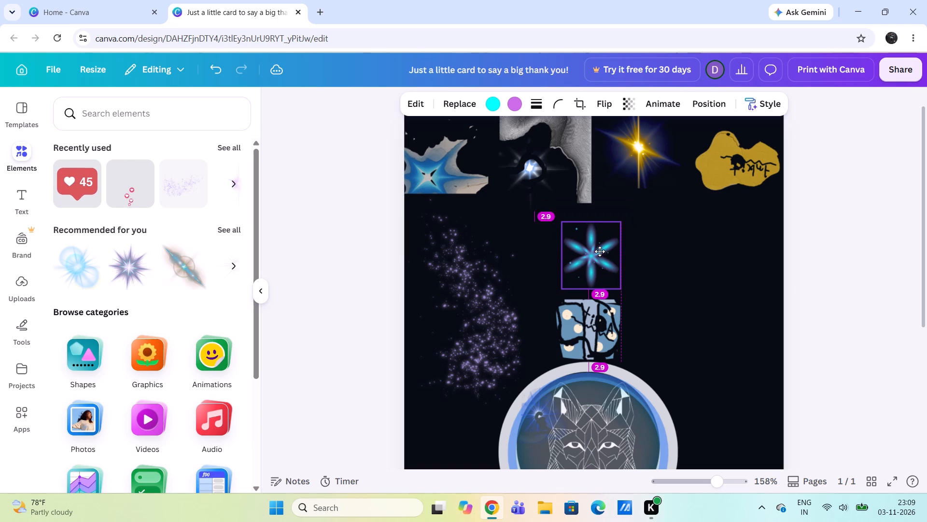
pyautogui.moveTo(600, 251); pyautogui.dragTo(597, 248)
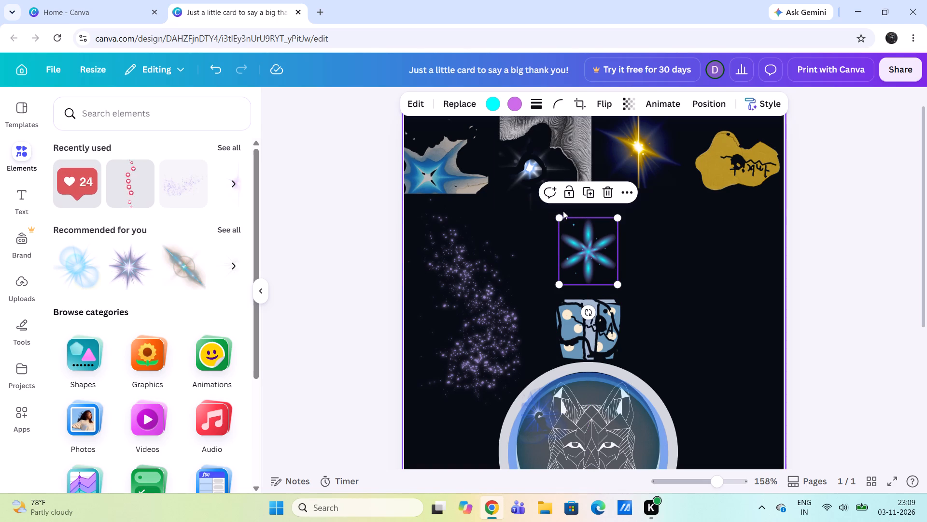
# Rotate the blue flower a quarter turn clockwise.
pyautogui.moveTo(590, 310); pyautogui.dragTo(533, 252)
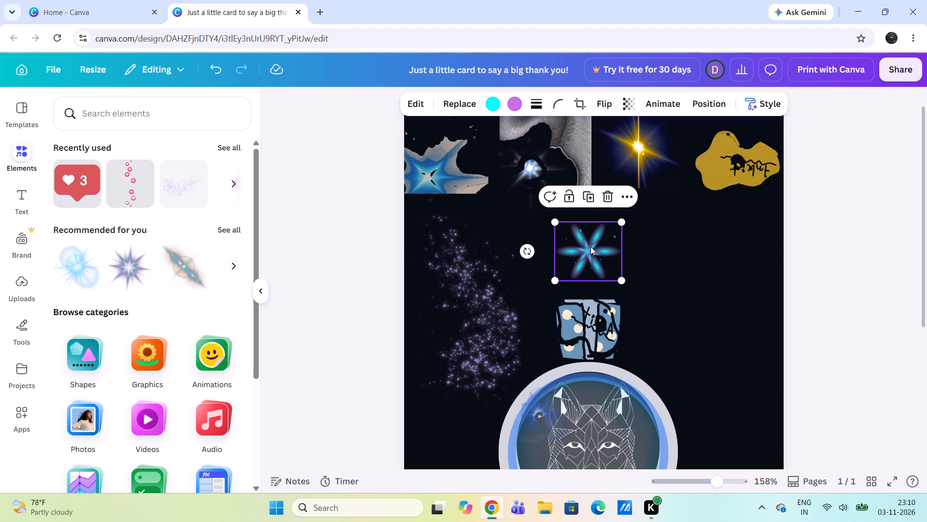
# Try several positions for the rotated blue flower, placing it just above the blue patch, centred on the grey patch's right edge.
pyautogui.click(594, 251)
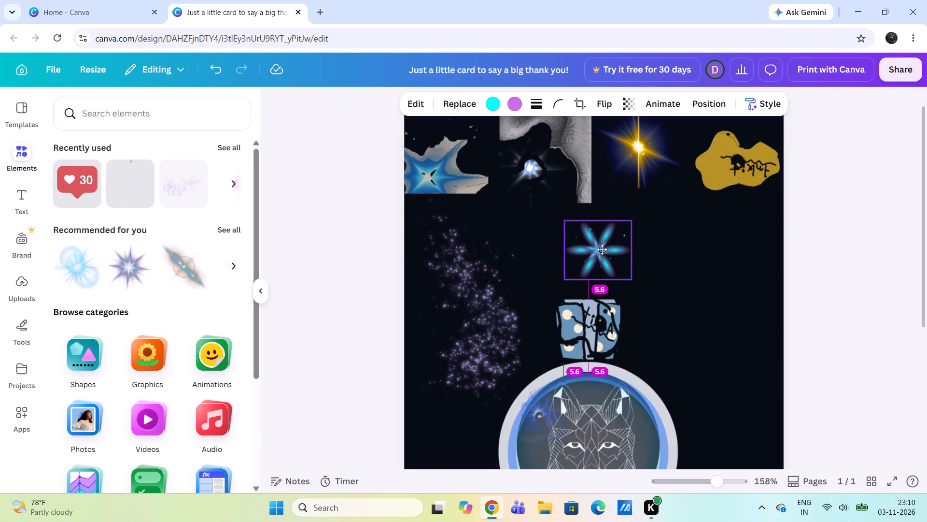
pyautogui.scroll(1, 594, 246)
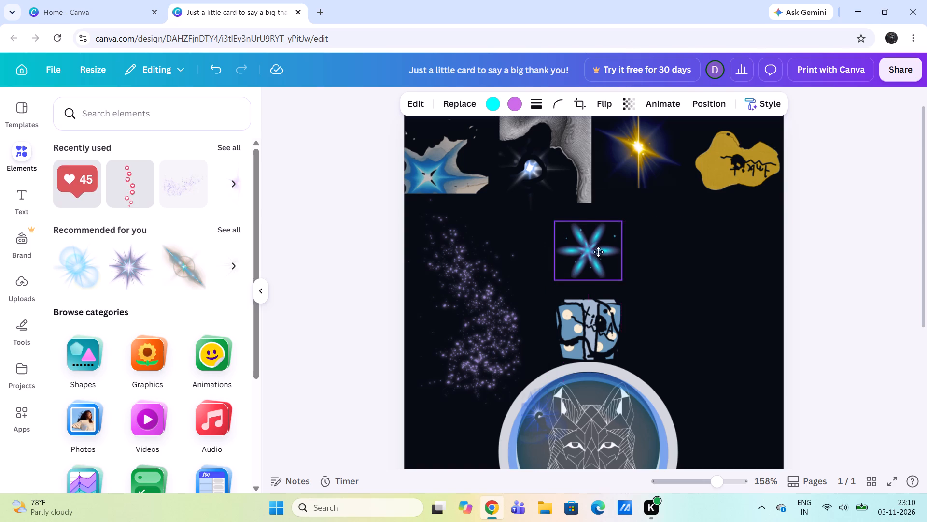
pyautogui.scroll(1, 598, 252)
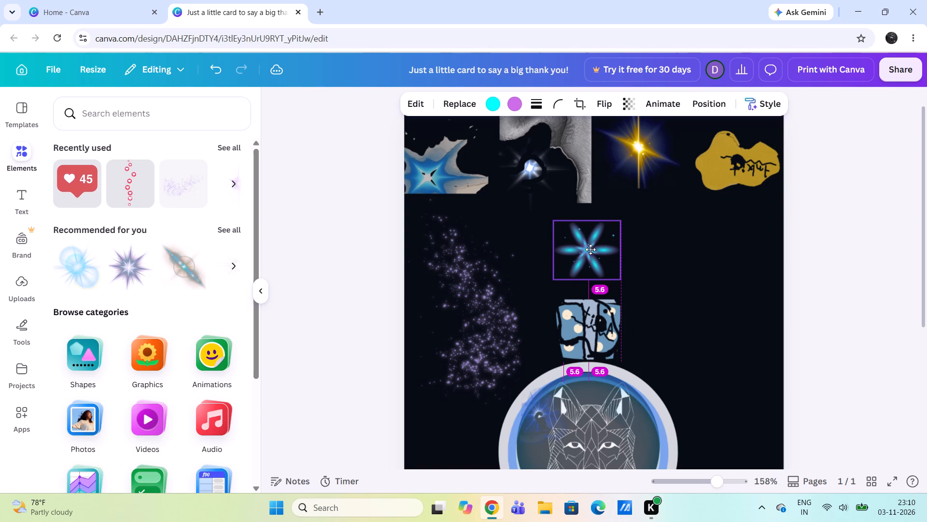
pyautogui.scroll(1, 590, 249)
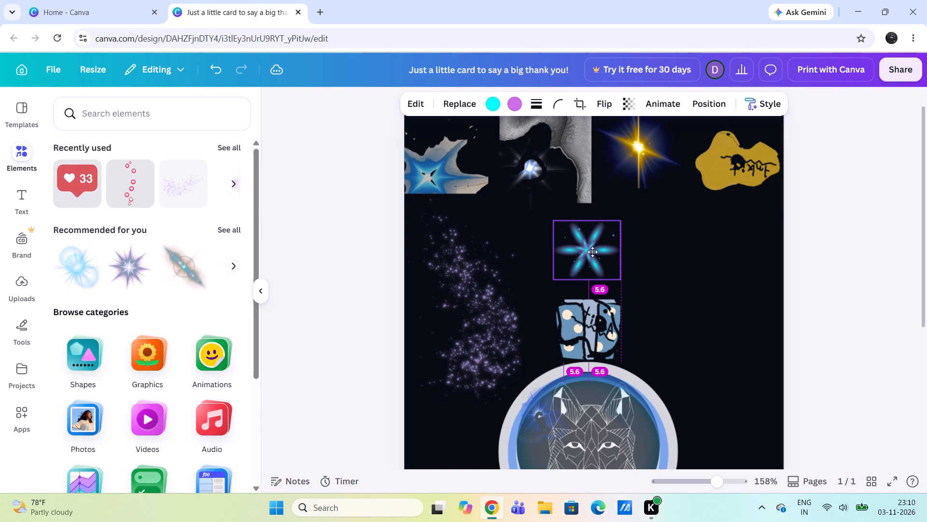
pyautogui.scroll(1, 592, 252)
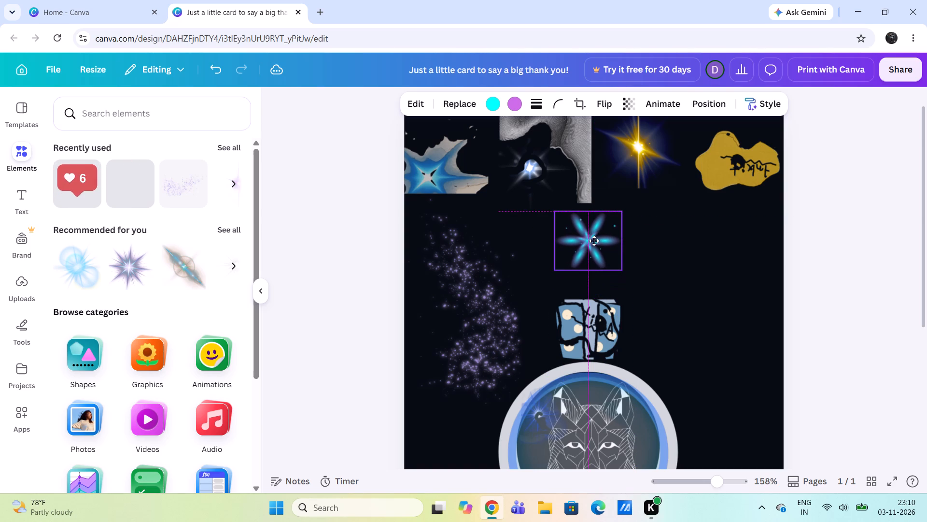
pyautogui.scroll(2, 594, 241)
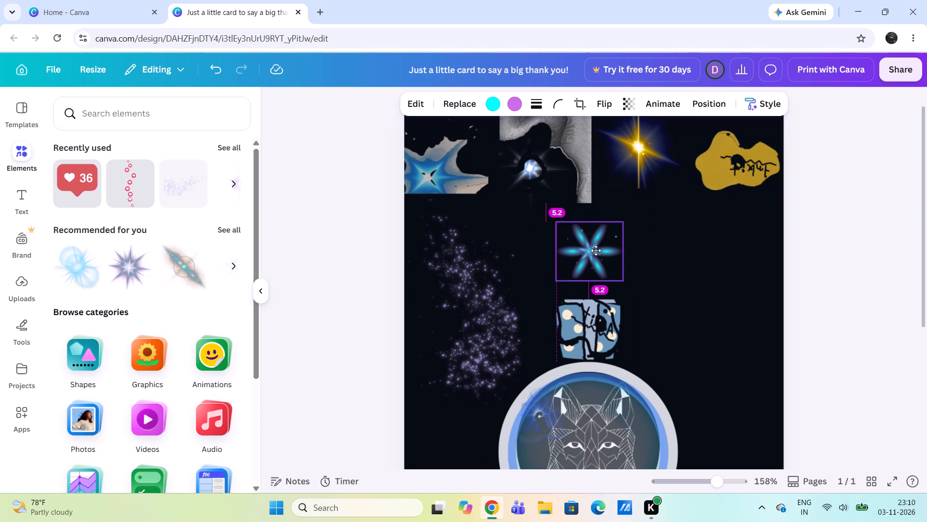
pyautogui.scroll(2, 596, 250)
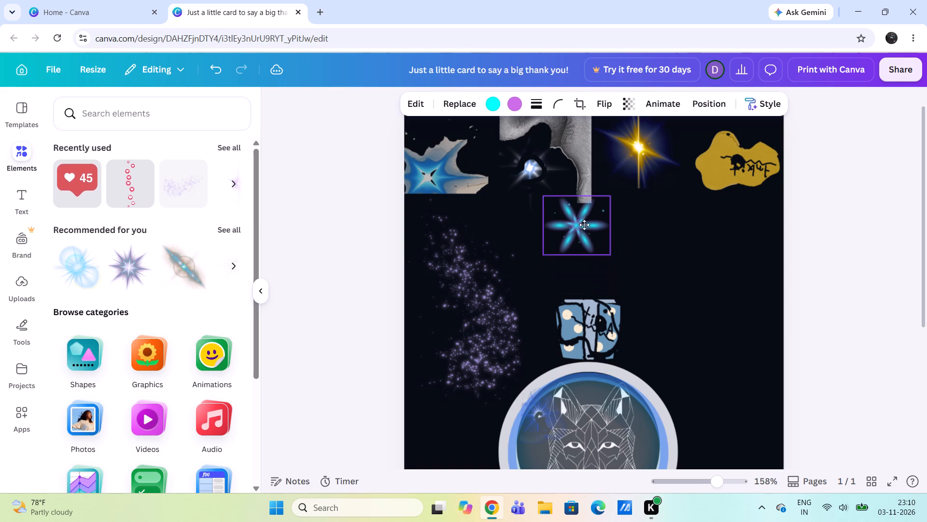
pyautogui.scroll(1, 584, 225)
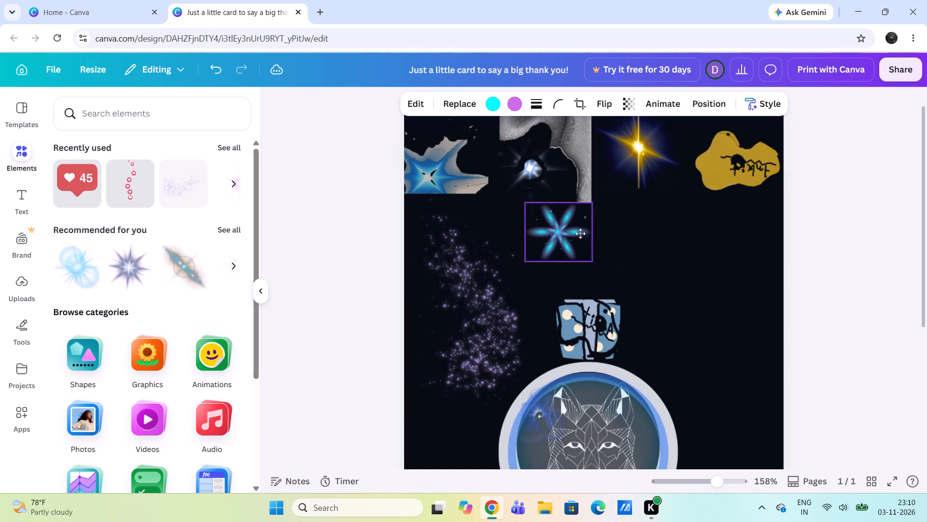
pyautogui.scroll(1, 580, 233)
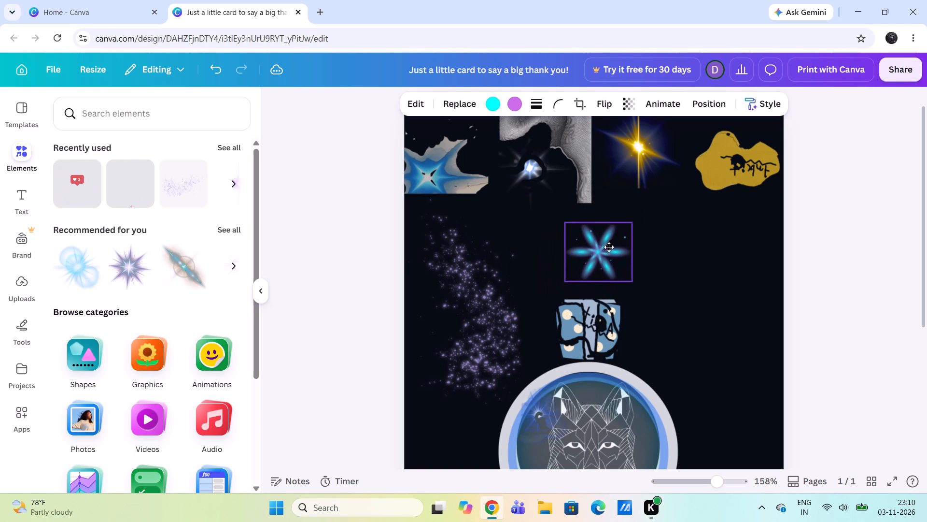
pyautogui.scroll(1, 609, 247)
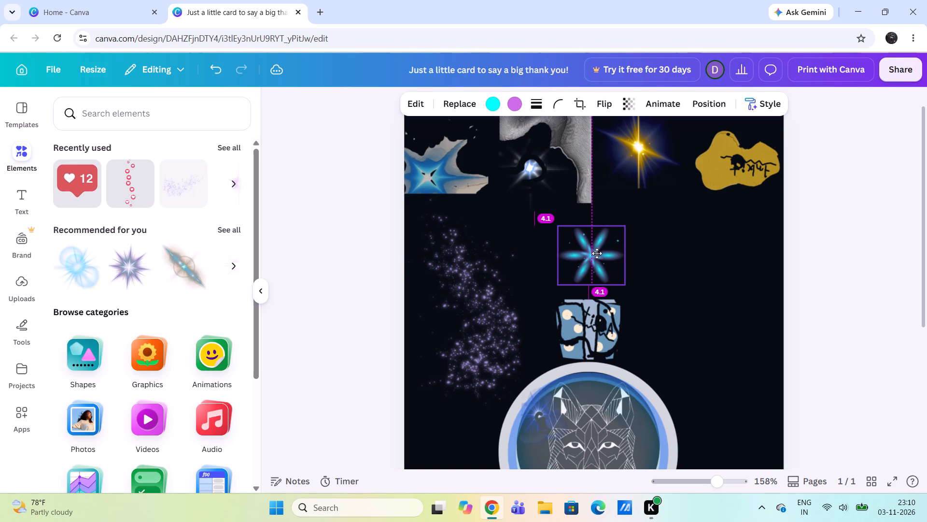
pyautogui.scroll(1, 597, 253)
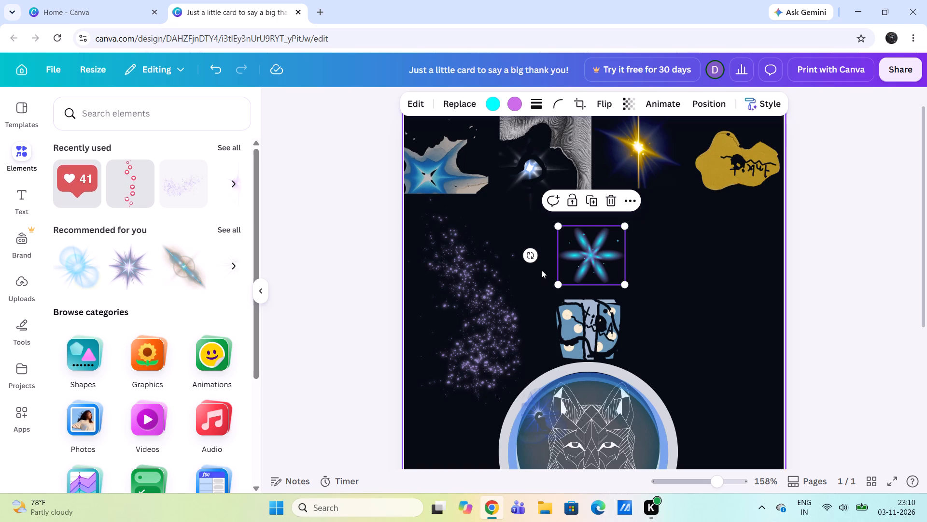
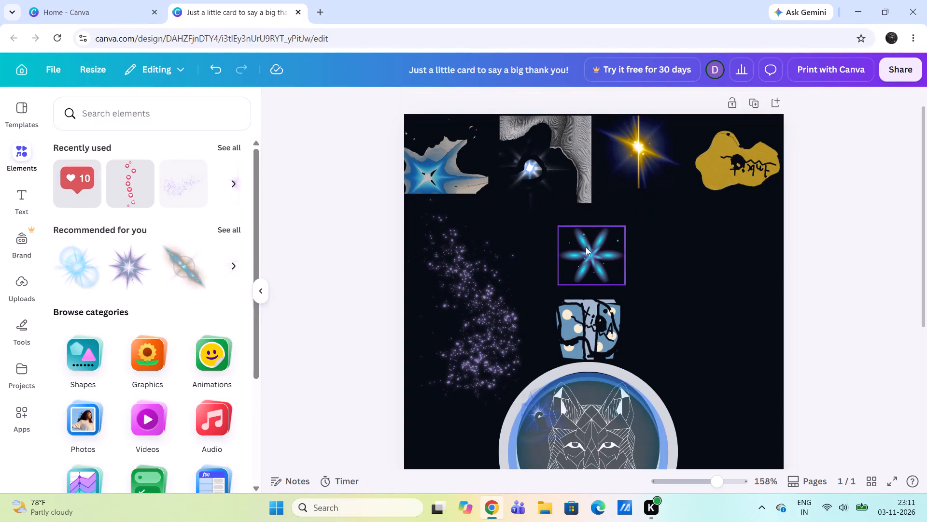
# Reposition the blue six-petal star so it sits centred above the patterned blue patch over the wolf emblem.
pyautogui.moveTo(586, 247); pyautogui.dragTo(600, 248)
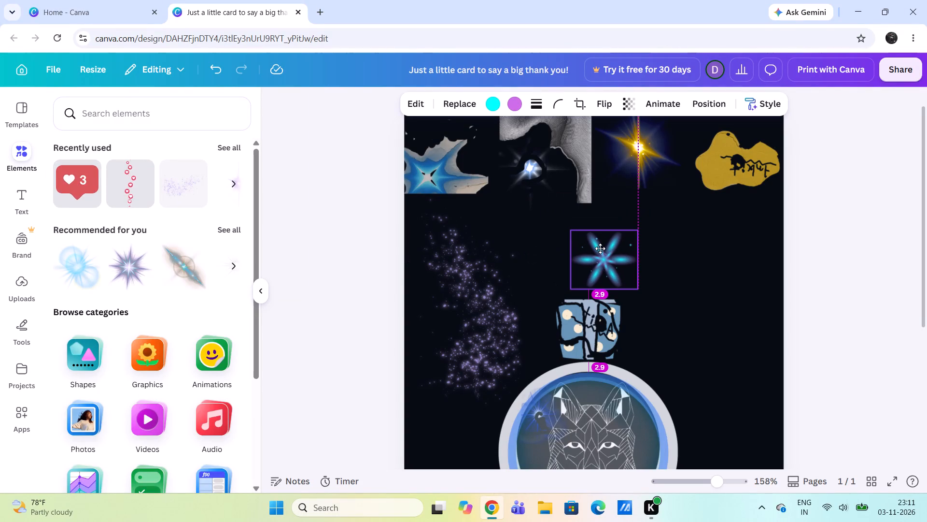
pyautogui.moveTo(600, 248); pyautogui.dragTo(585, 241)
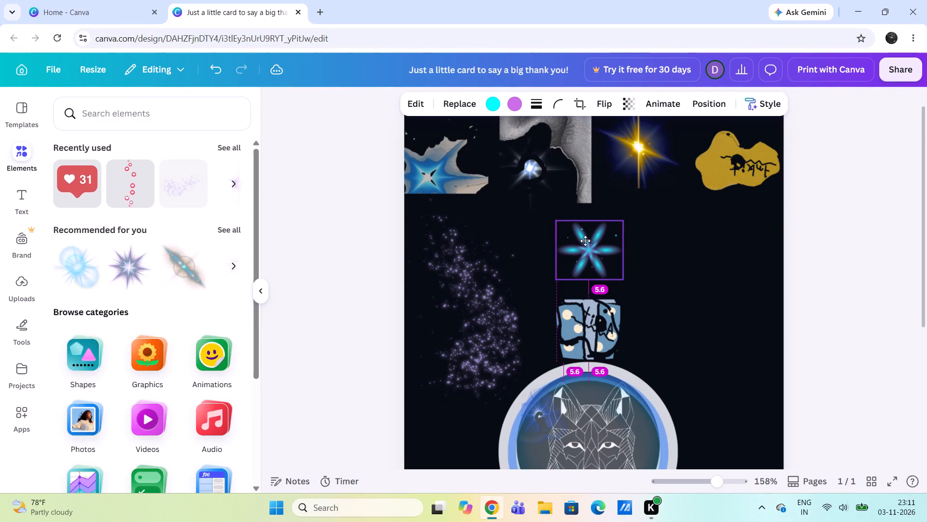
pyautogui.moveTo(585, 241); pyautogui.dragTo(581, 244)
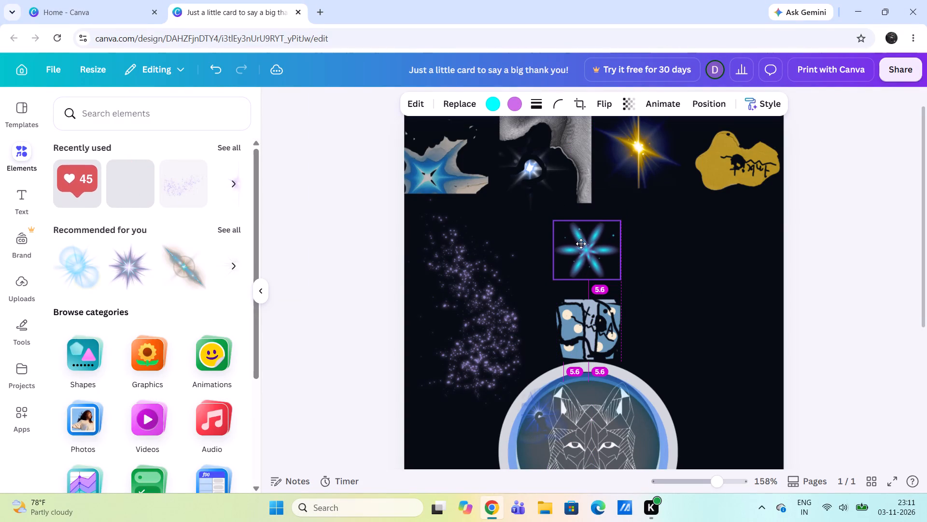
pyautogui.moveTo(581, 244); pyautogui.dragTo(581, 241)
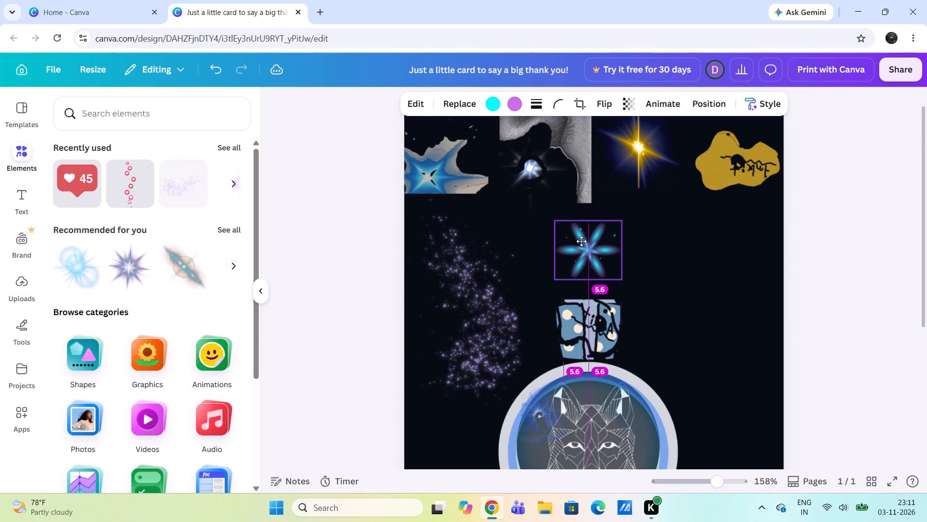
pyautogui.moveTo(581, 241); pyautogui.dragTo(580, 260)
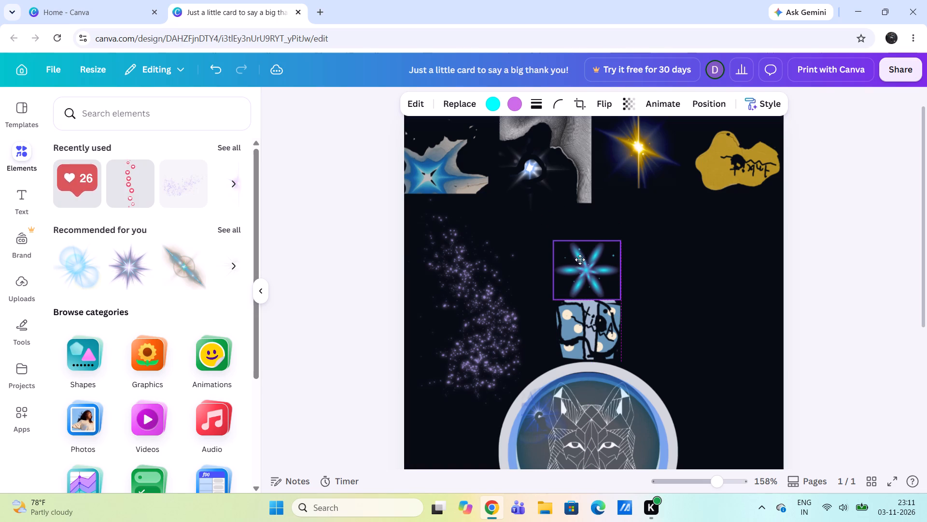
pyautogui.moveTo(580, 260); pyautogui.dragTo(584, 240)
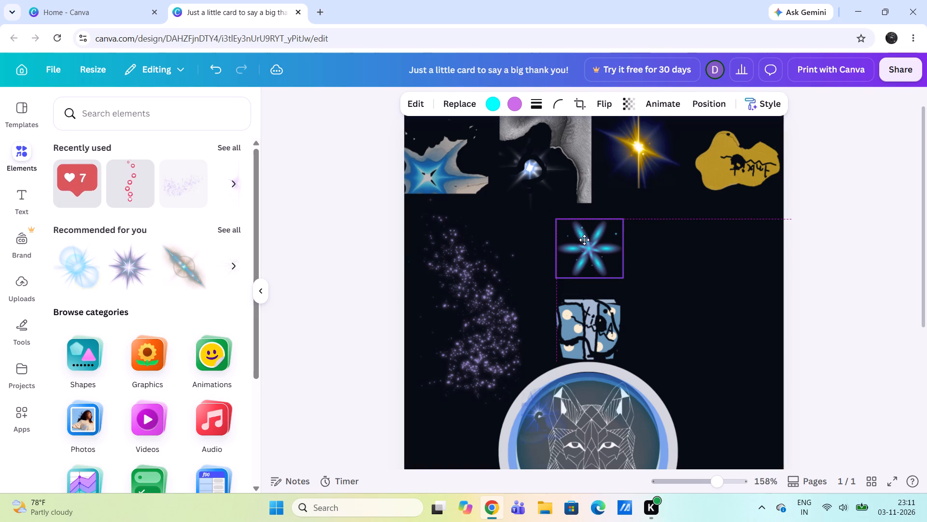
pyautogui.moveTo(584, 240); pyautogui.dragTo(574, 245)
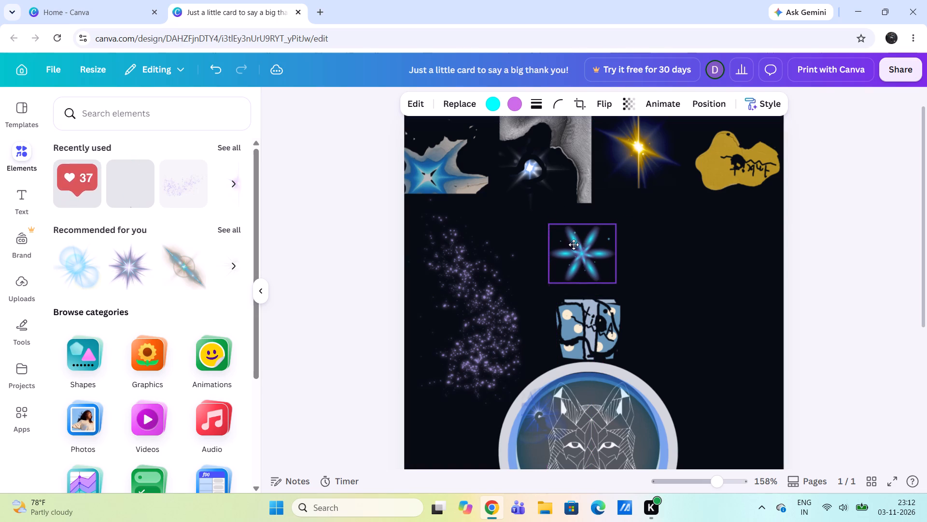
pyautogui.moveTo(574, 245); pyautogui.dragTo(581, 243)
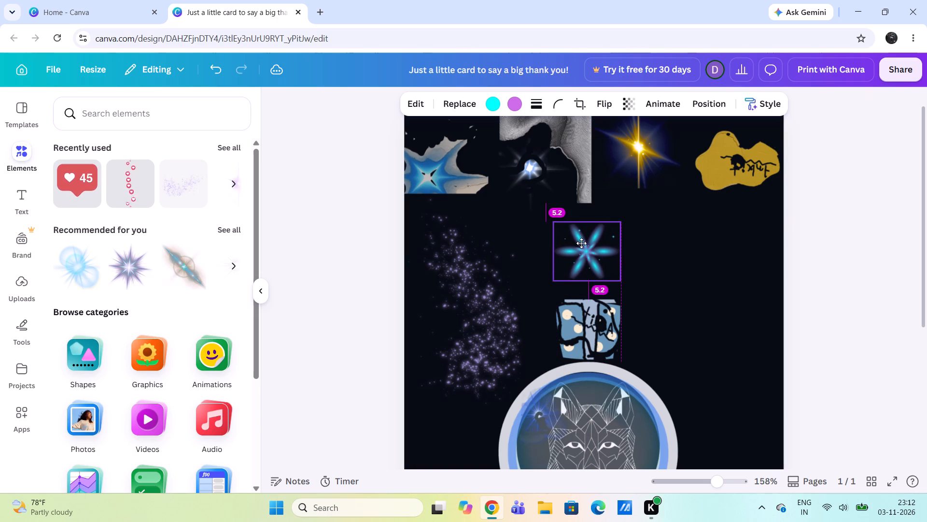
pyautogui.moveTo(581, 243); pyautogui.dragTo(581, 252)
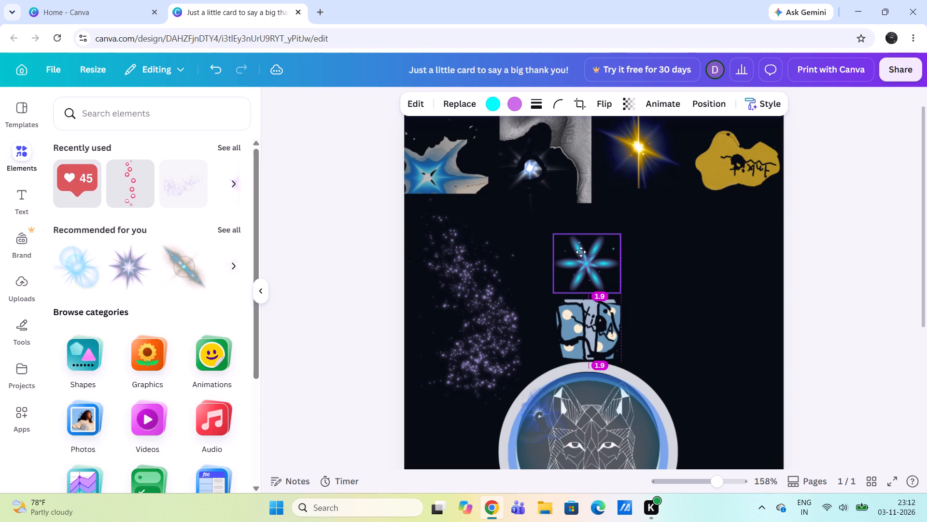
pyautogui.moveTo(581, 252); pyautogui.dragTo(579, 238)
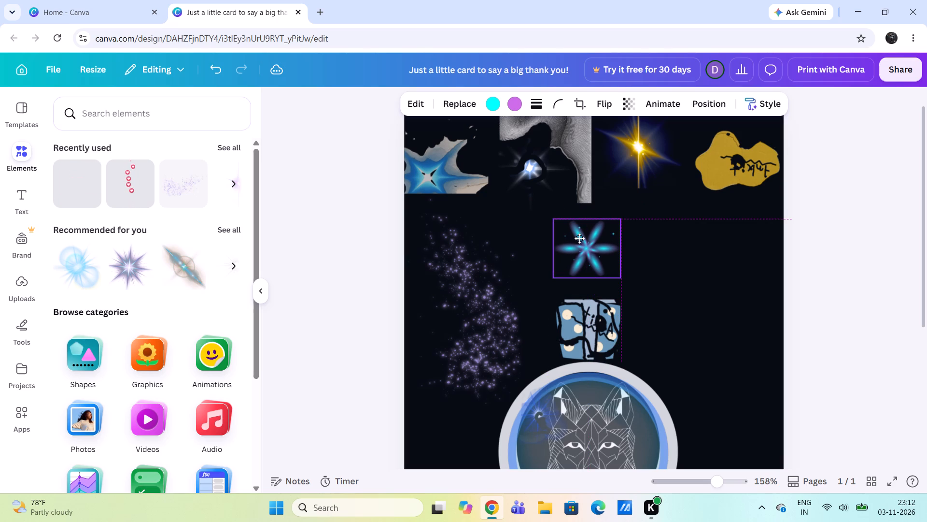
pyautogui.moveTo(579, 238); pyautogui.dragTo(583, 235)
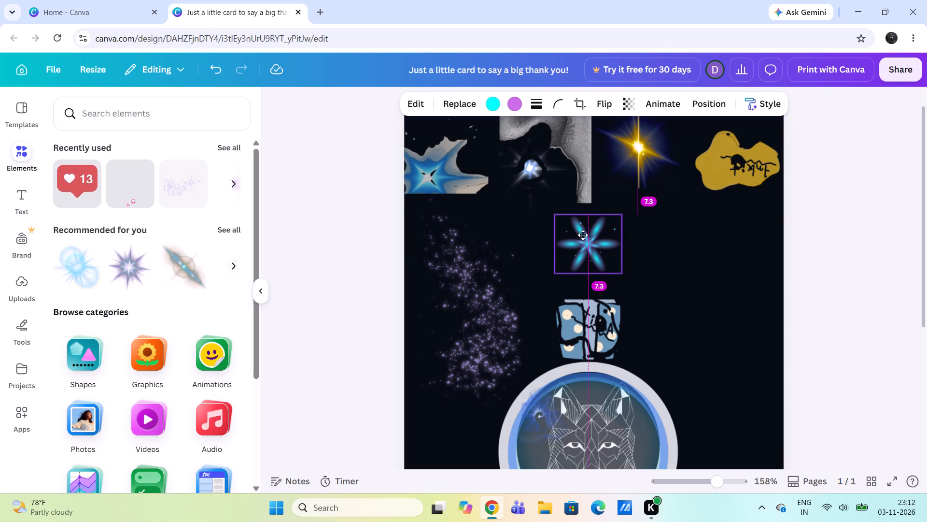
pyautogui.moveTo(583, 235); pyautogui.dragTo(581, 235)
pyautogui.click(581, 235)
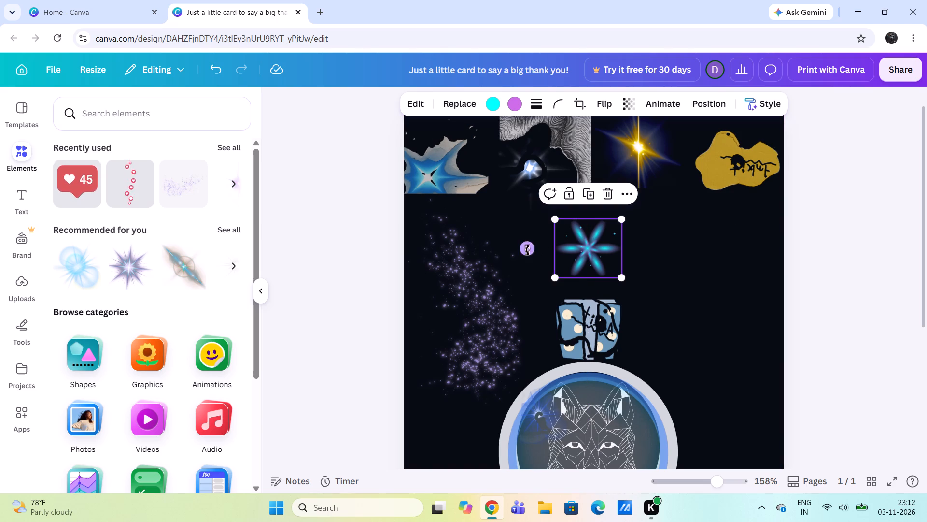
# Rotate the blue six-petal star a quarter turn so two of its petals point straight up and down.
pyautogui.moveTo(528, 250); pyautogui.dragTo(596, 277)
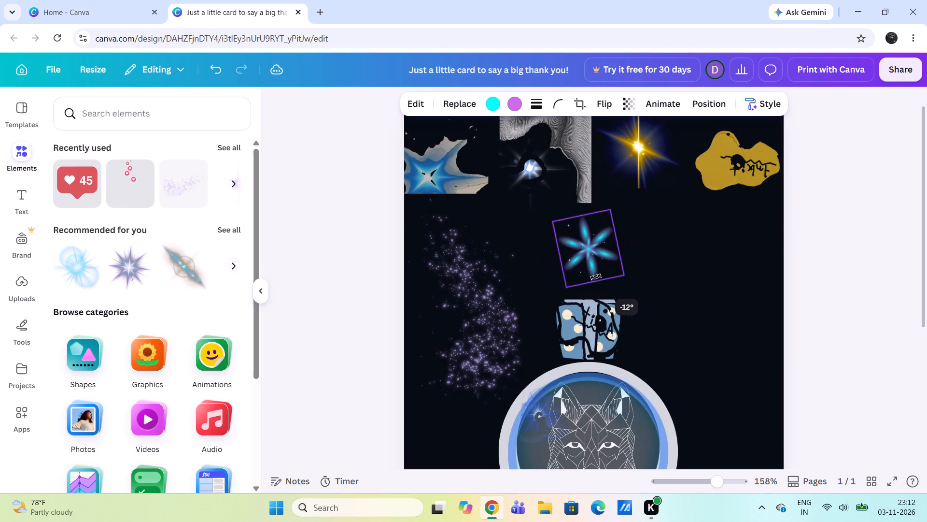
pyautogui.moveTo(596, 277); pyautogui.dragTo(590, 286)
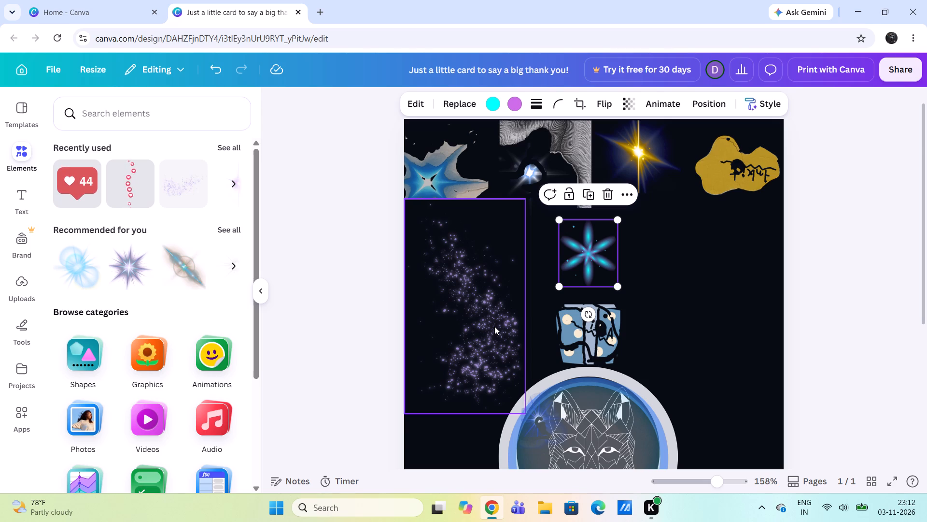
# Place the rotated blue star in the gap between the top row of graphics and the patterned blue patch.
pyautogui.click(588, 253)
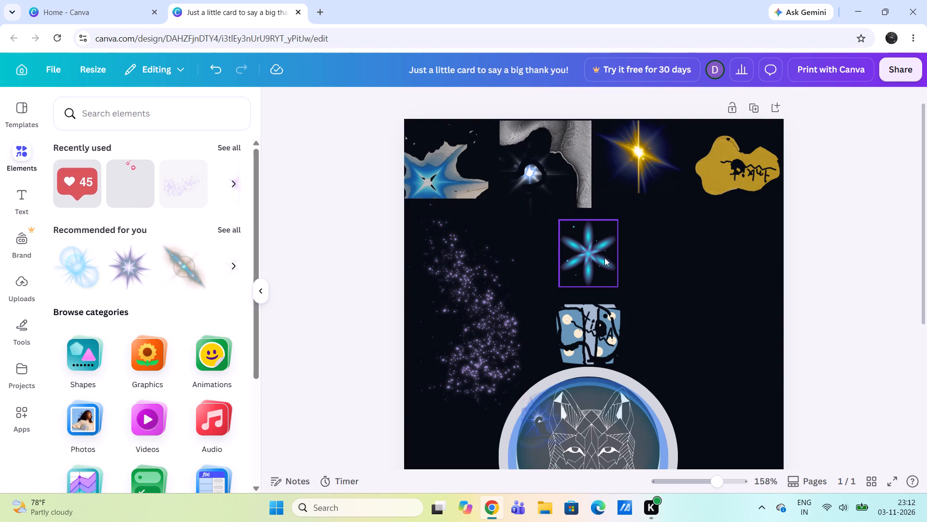
pyautogui.moveTo(585, 256); pyautogui.dragTo(594, 253)
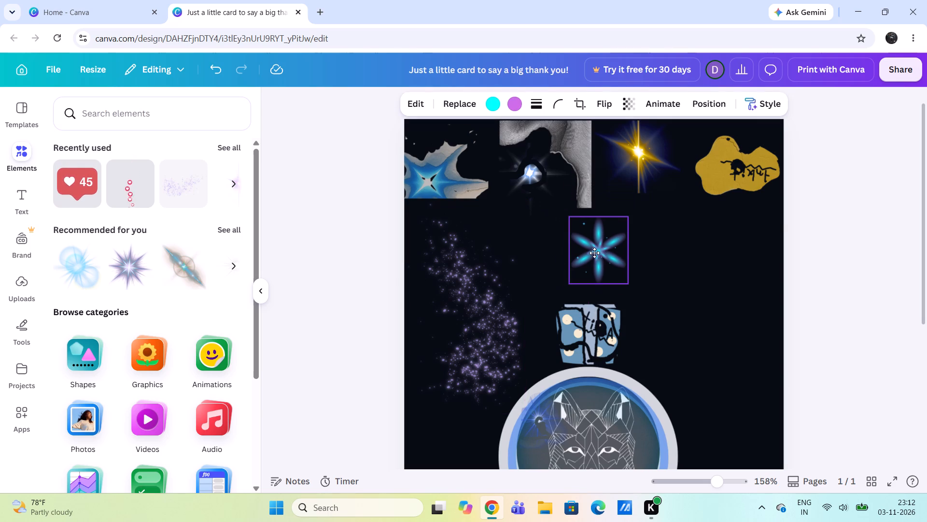
pyautogui.moveTo(594, 253); pyautogui.dragTo(583, 261)
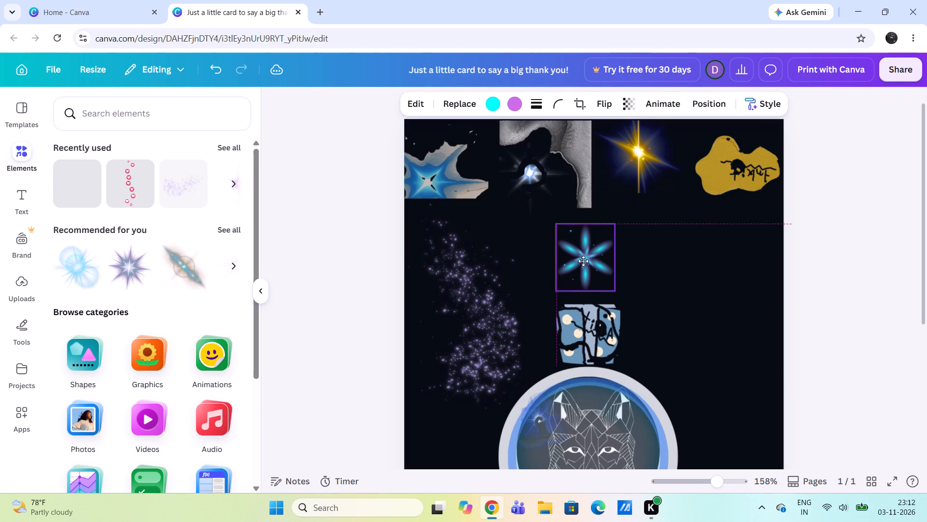
pyautogui.moveTo(583, 261); pyautogui.dragTo(588, 270)
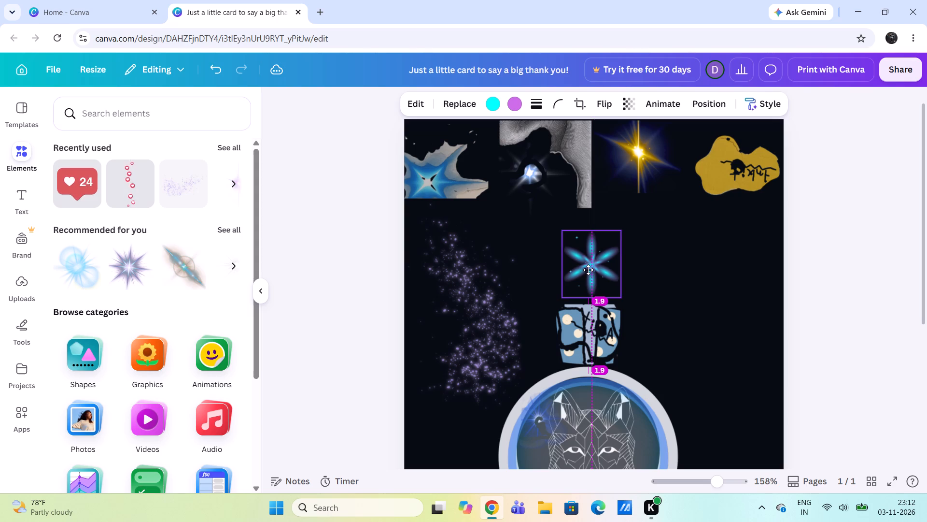
pyautogui.moveTo(588, 270); pyautogui.dragTo(584, 266)
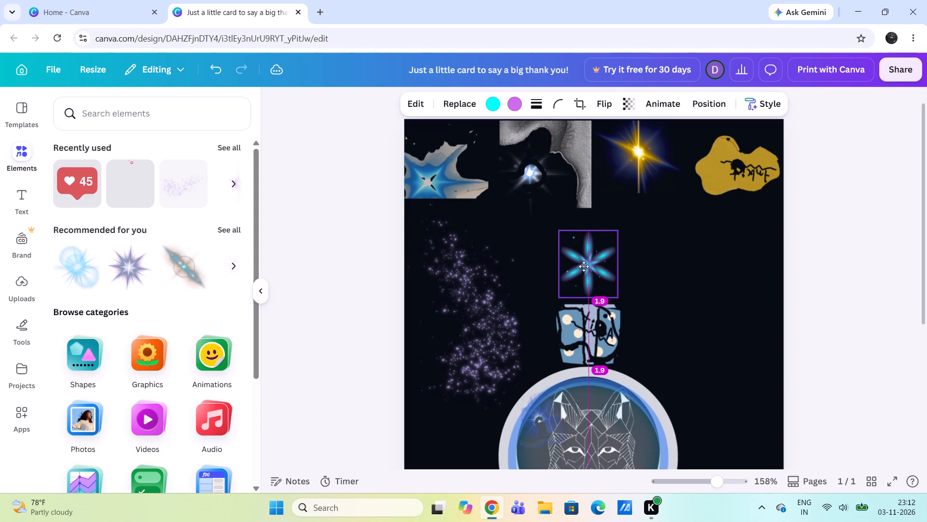
pyautogui.moveTo(584, 266); pyautogui.dragTo(588, 243)
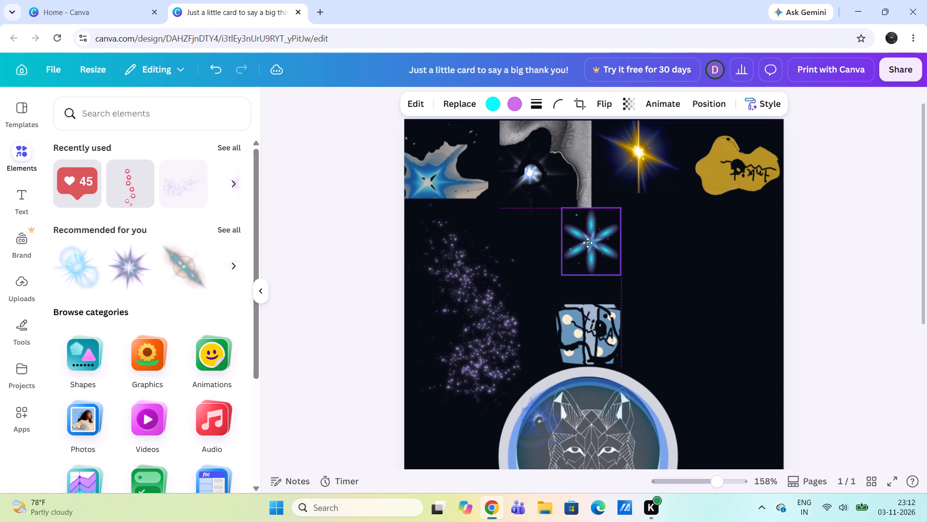
pyautogui.moveTo(588, 243); pyautogui.dragTo(595, 261)
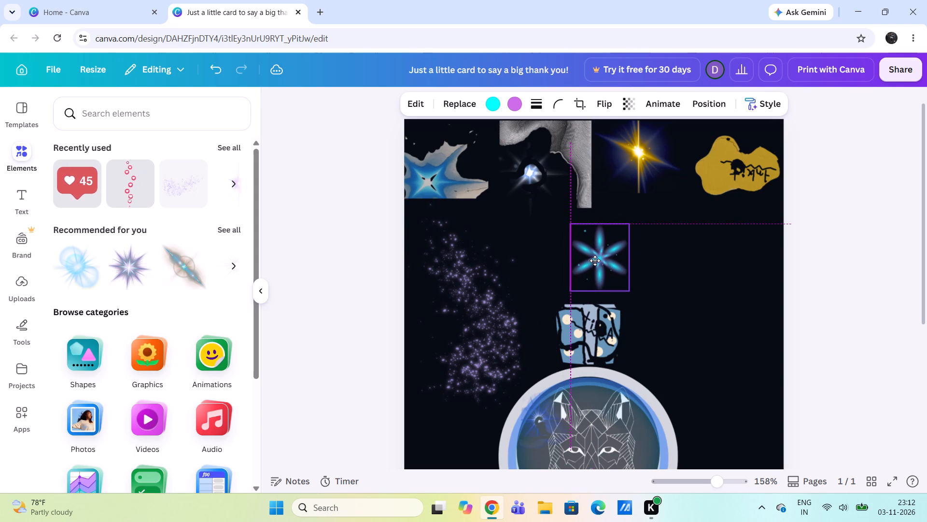
pyautogui.moveTo(595, 261); pyautogui.dragTo(579, 254)
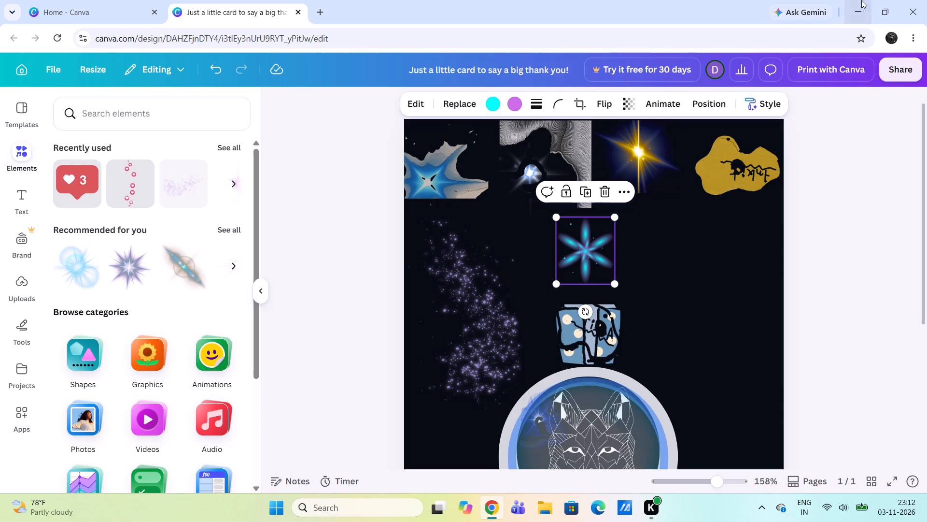
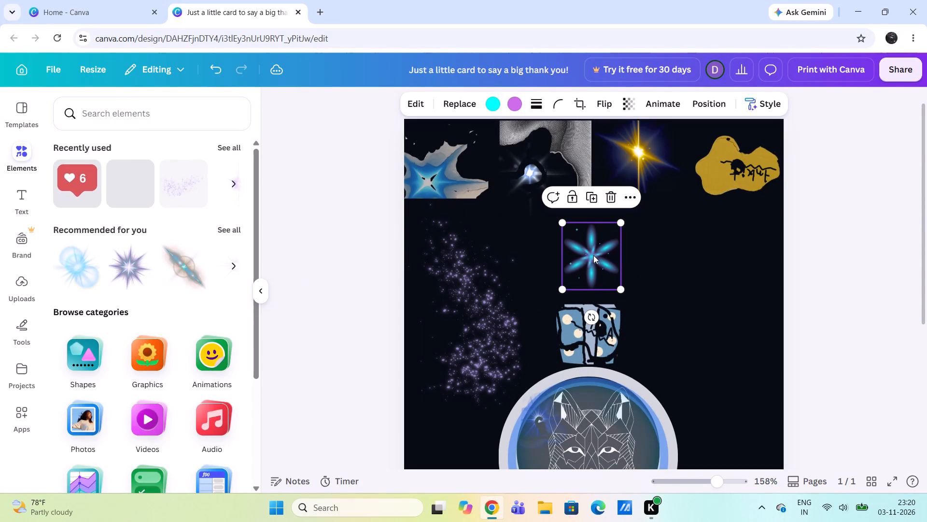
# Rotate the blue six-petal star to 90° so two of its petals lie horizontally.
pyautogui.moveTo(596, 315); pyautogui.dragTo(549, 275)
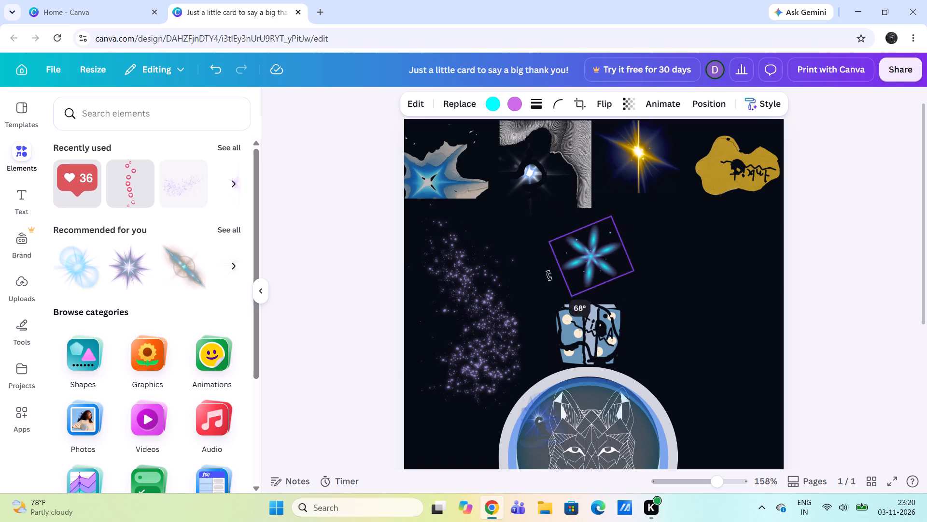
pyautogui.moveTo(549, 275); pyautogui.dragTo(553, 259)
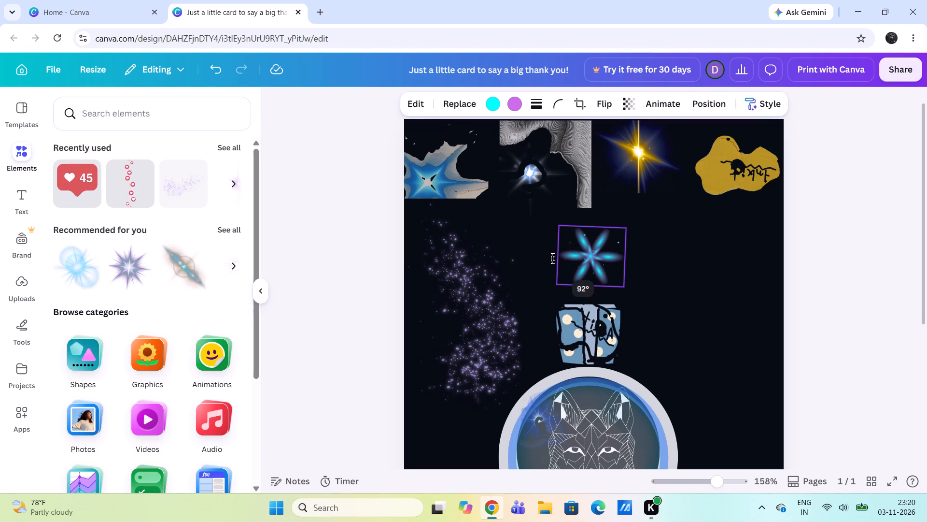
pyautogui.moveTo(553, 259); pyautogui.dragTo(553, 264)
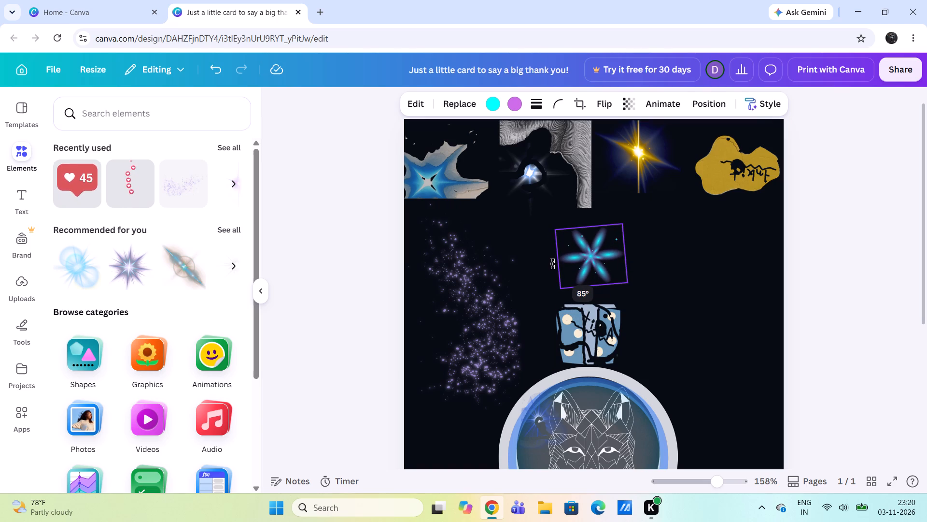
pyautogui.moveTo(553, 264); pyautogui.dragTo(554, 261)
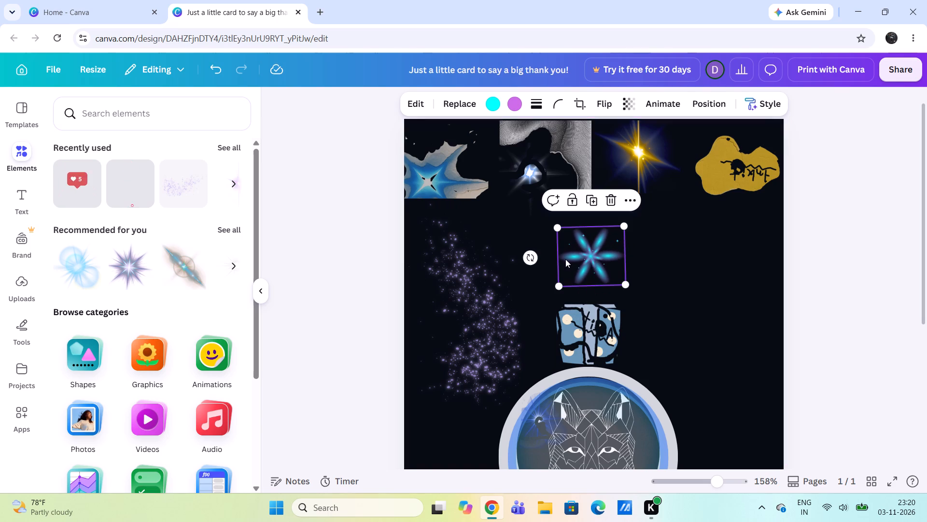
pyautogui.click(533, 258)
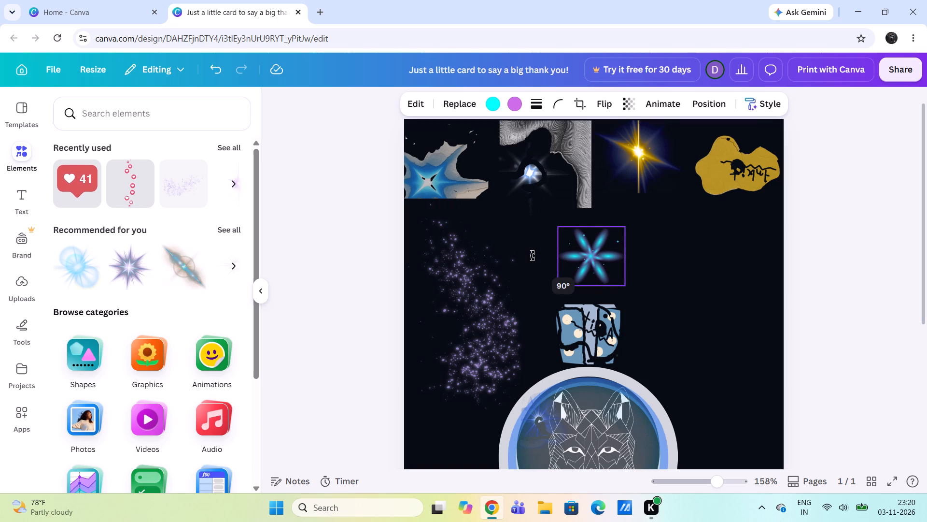
# Move the blue six-petal star slightly higher, keeping it above the patterned blue patch.
pyautogui.moveTo(581, 256); pyautogui.dragTo(593, 248)
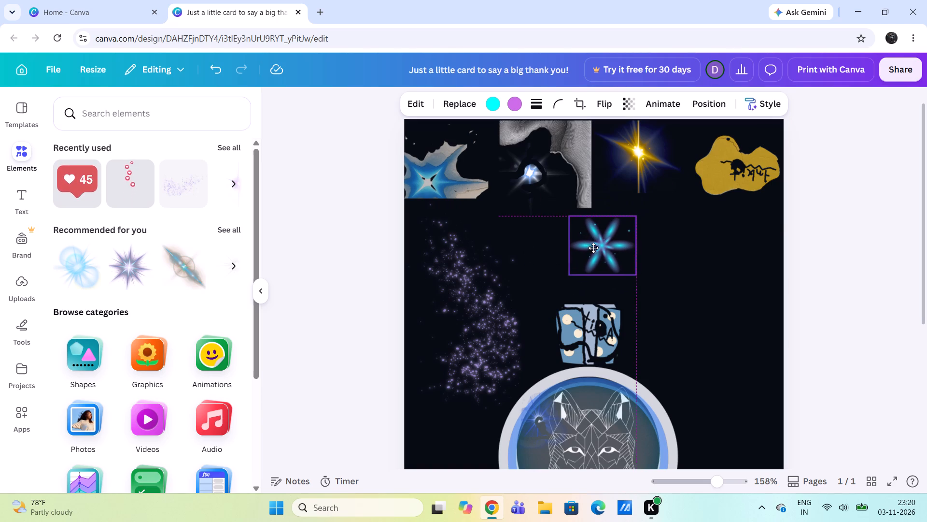
pyautogui.moveTo(593, 248); pyautogui.dragTo(587, 254)
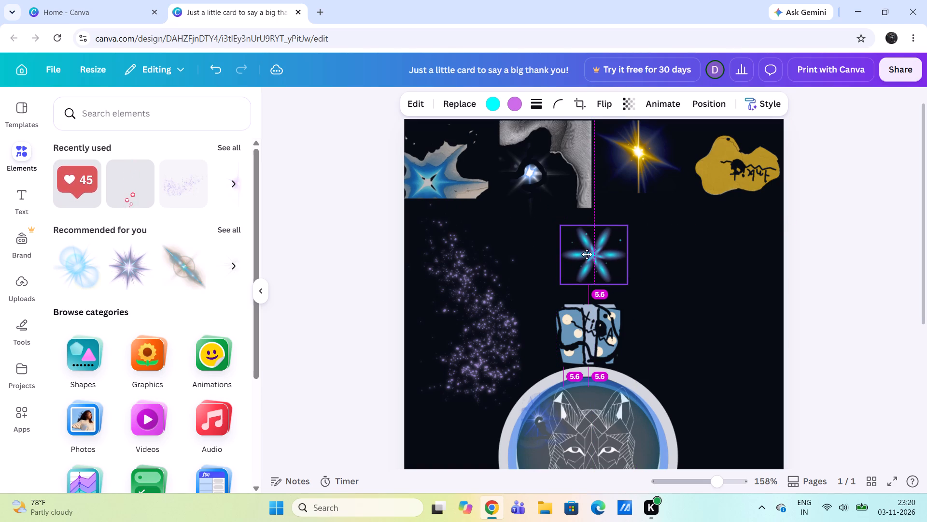
pyautogui.moveTo(587, 254); pyautogui.dragTo(580, 254)
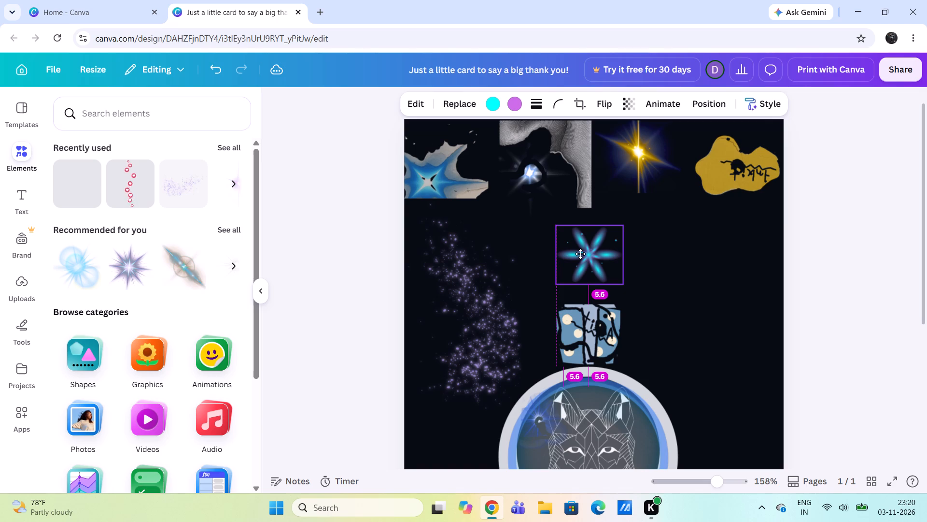
pyautogui.moveTo(580, 254); pyautogui.dragTo(581, 249)
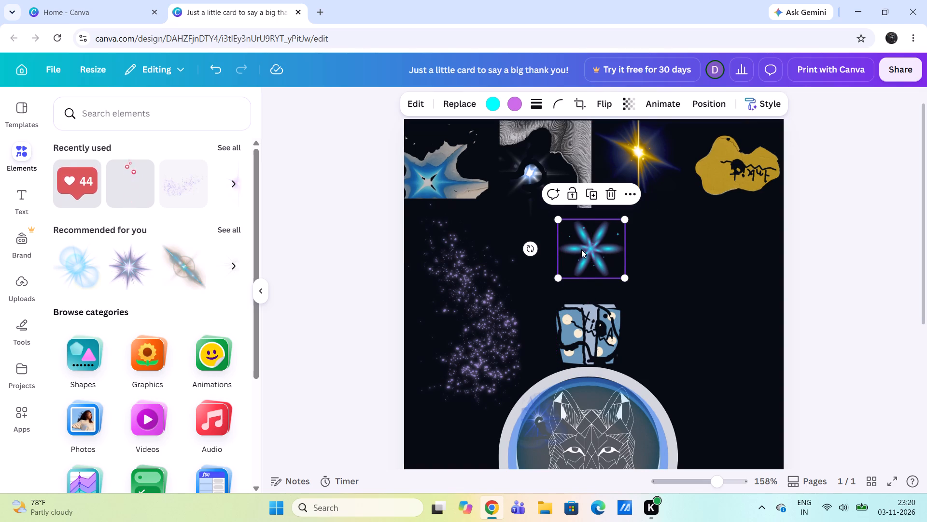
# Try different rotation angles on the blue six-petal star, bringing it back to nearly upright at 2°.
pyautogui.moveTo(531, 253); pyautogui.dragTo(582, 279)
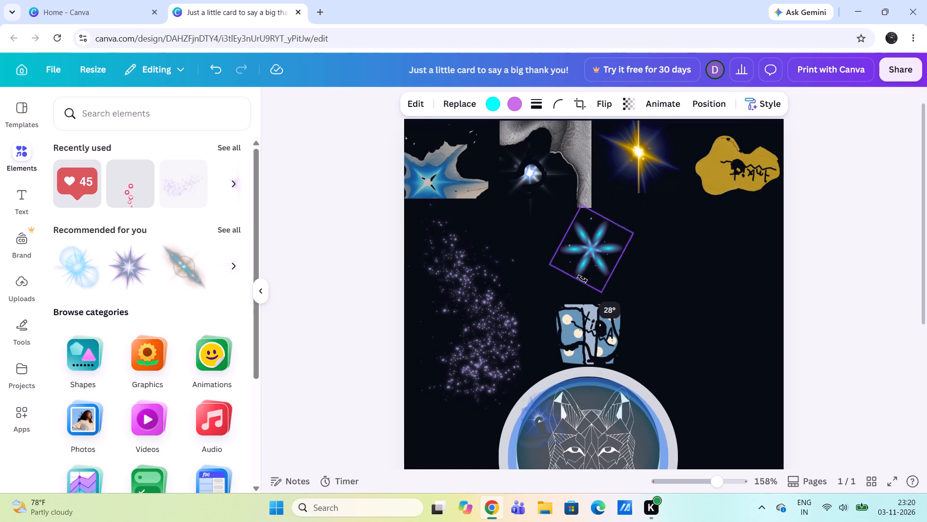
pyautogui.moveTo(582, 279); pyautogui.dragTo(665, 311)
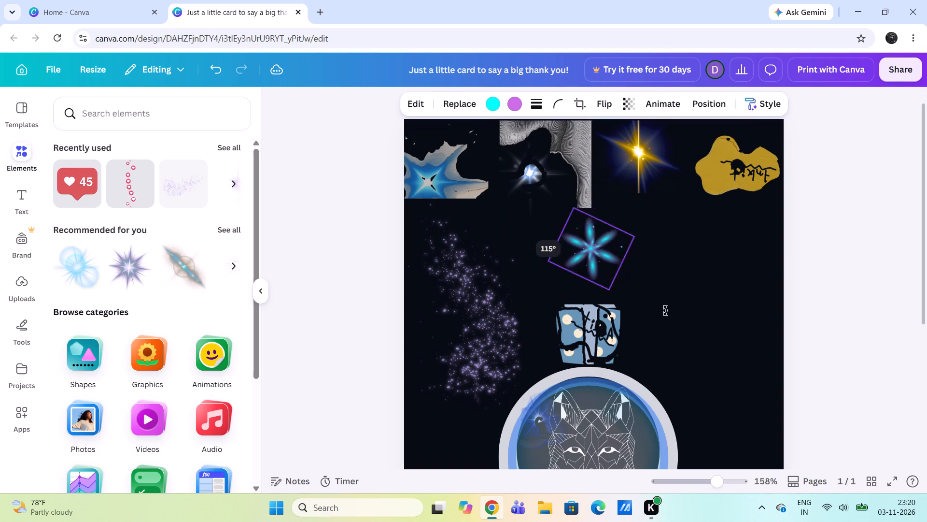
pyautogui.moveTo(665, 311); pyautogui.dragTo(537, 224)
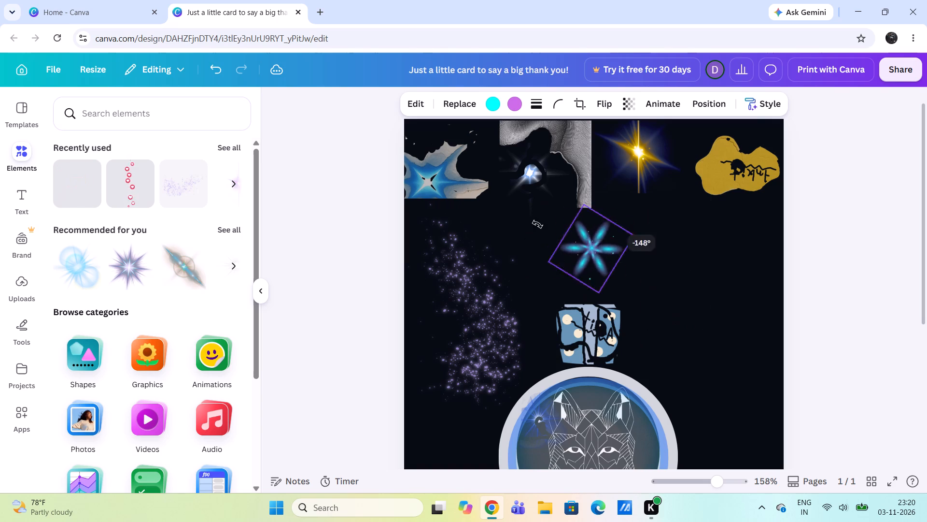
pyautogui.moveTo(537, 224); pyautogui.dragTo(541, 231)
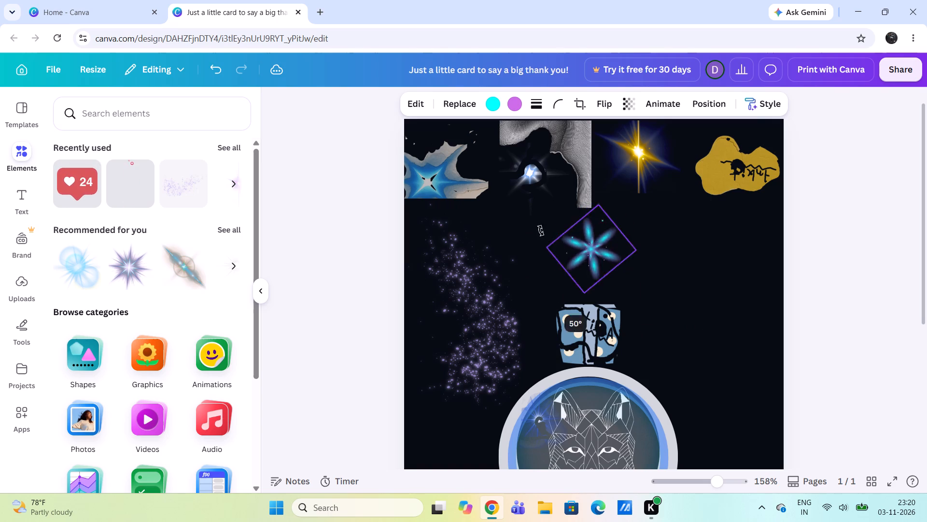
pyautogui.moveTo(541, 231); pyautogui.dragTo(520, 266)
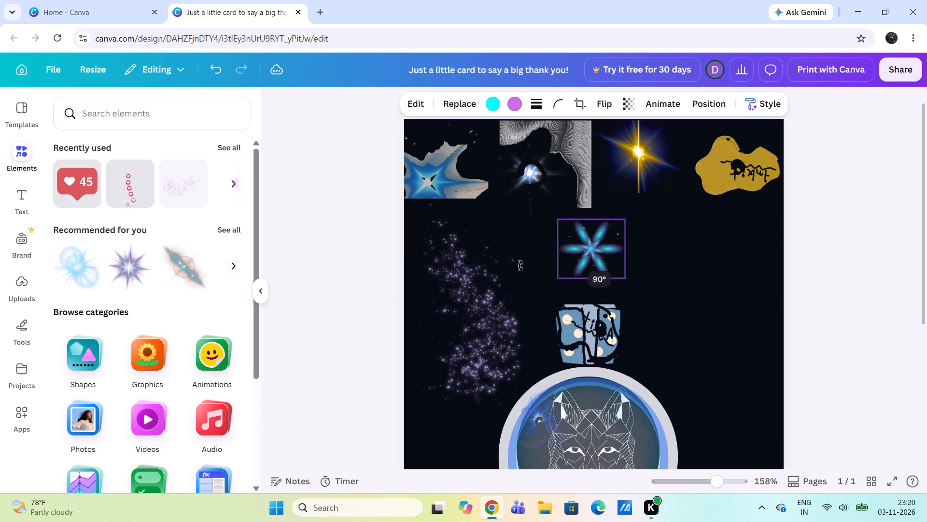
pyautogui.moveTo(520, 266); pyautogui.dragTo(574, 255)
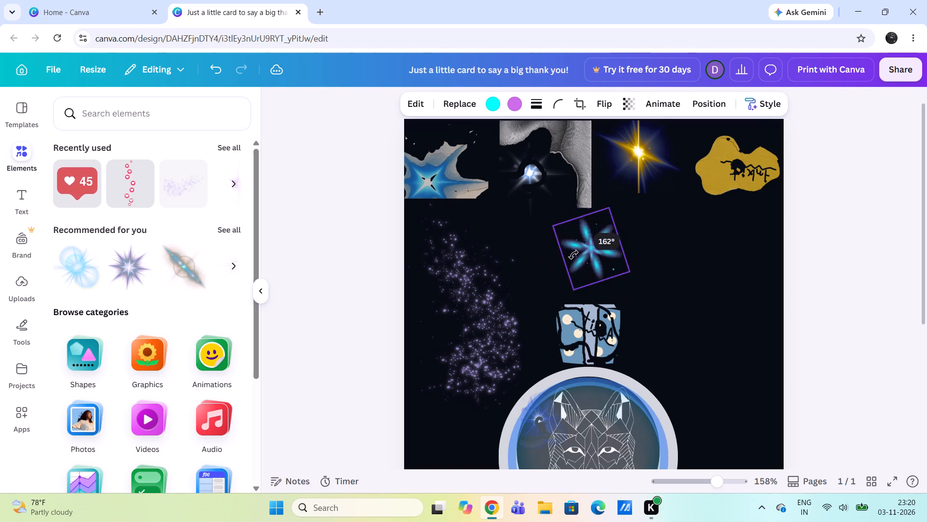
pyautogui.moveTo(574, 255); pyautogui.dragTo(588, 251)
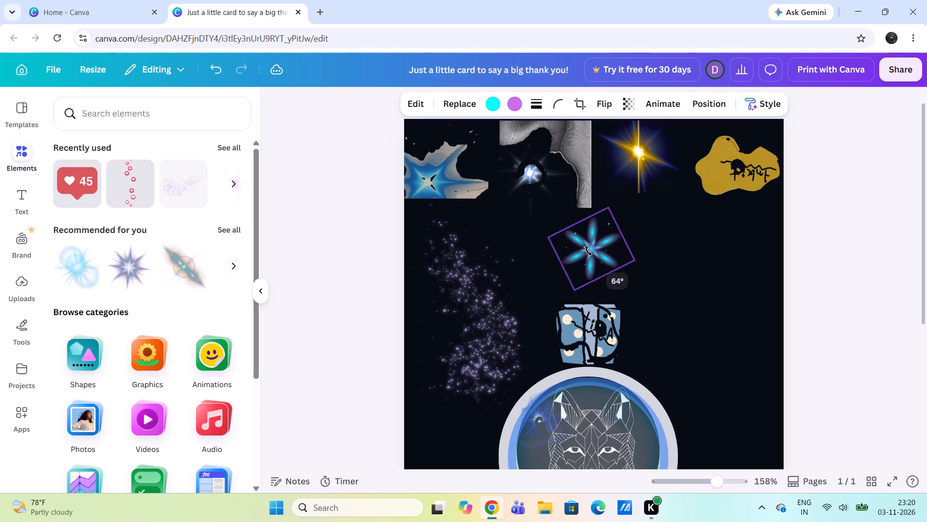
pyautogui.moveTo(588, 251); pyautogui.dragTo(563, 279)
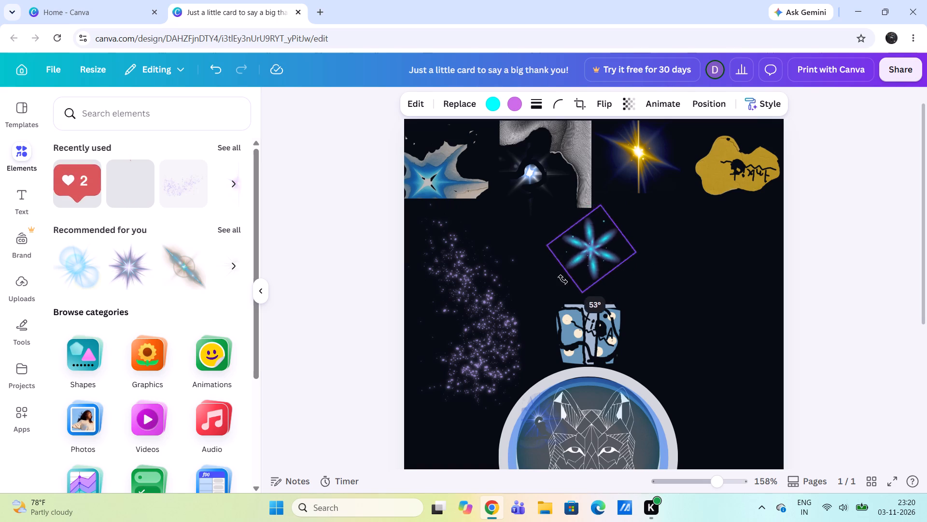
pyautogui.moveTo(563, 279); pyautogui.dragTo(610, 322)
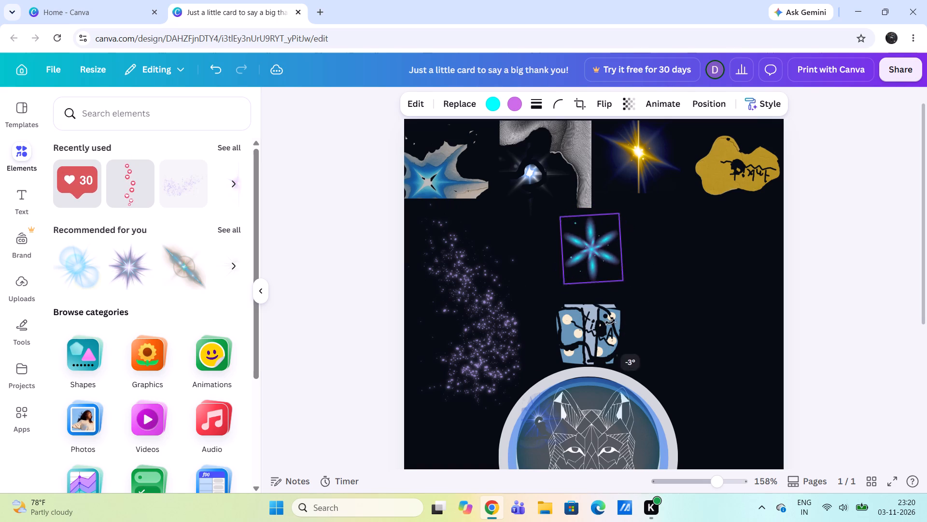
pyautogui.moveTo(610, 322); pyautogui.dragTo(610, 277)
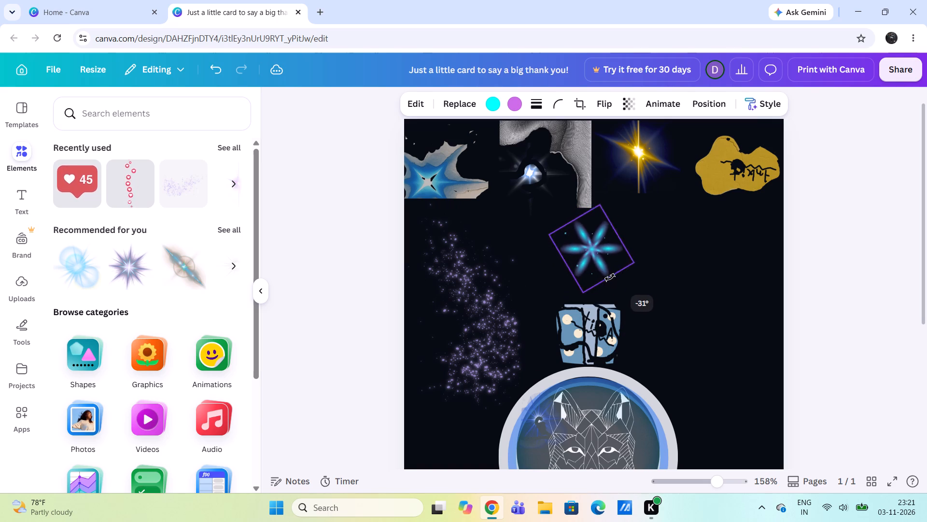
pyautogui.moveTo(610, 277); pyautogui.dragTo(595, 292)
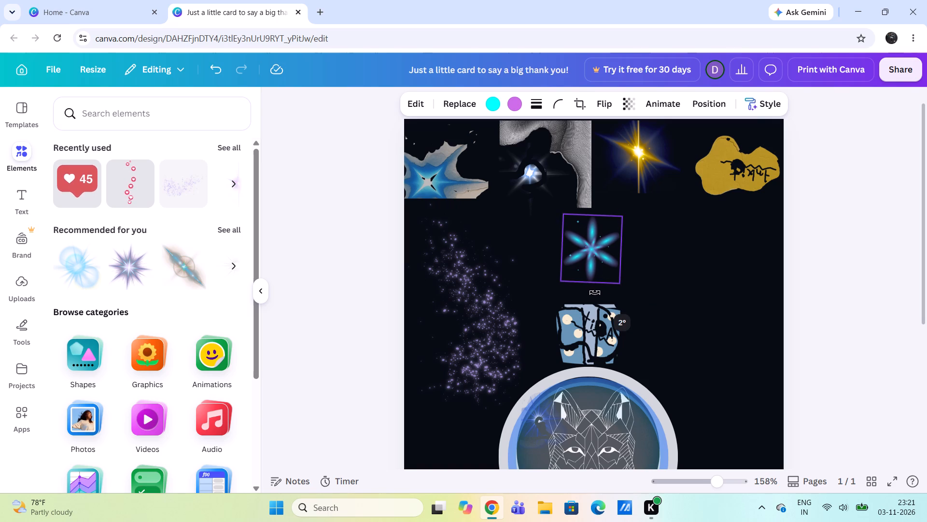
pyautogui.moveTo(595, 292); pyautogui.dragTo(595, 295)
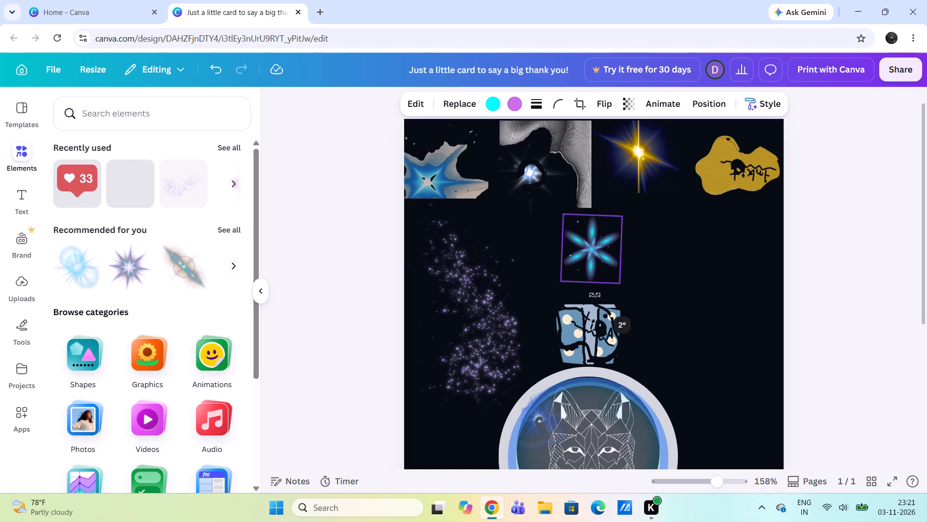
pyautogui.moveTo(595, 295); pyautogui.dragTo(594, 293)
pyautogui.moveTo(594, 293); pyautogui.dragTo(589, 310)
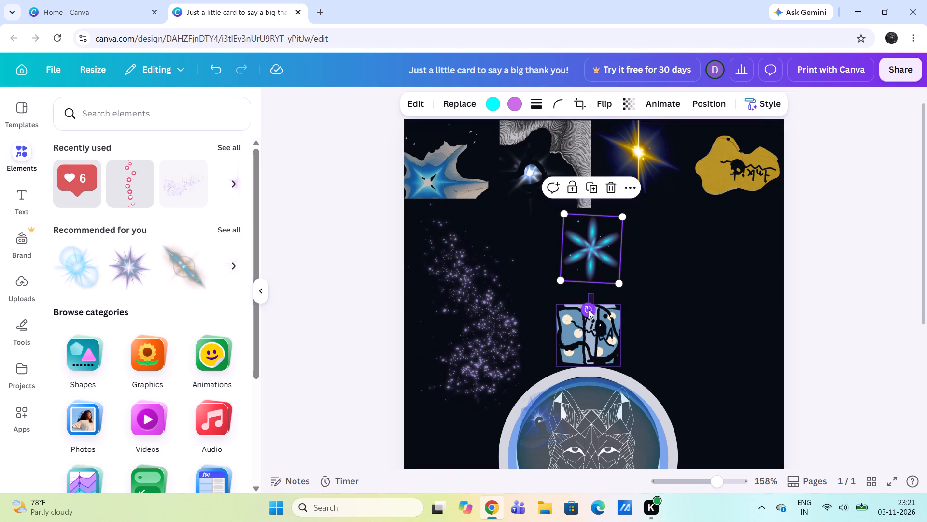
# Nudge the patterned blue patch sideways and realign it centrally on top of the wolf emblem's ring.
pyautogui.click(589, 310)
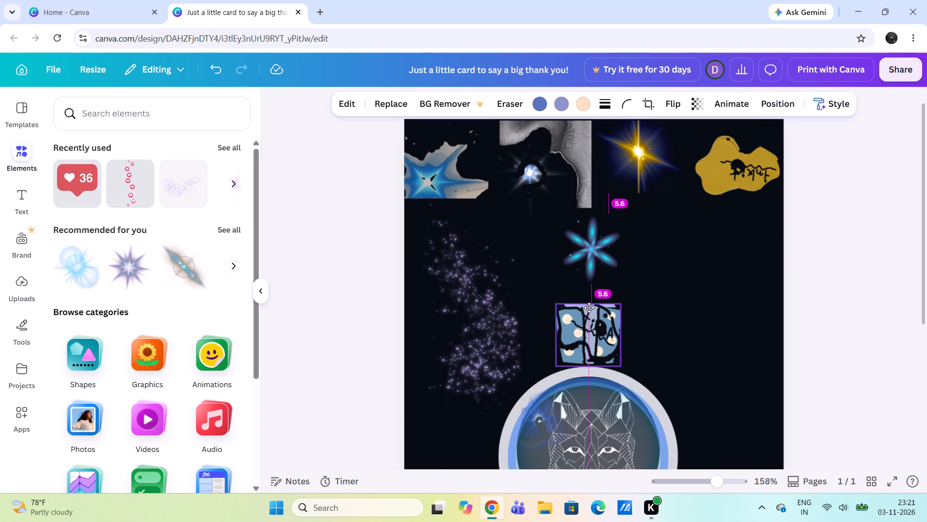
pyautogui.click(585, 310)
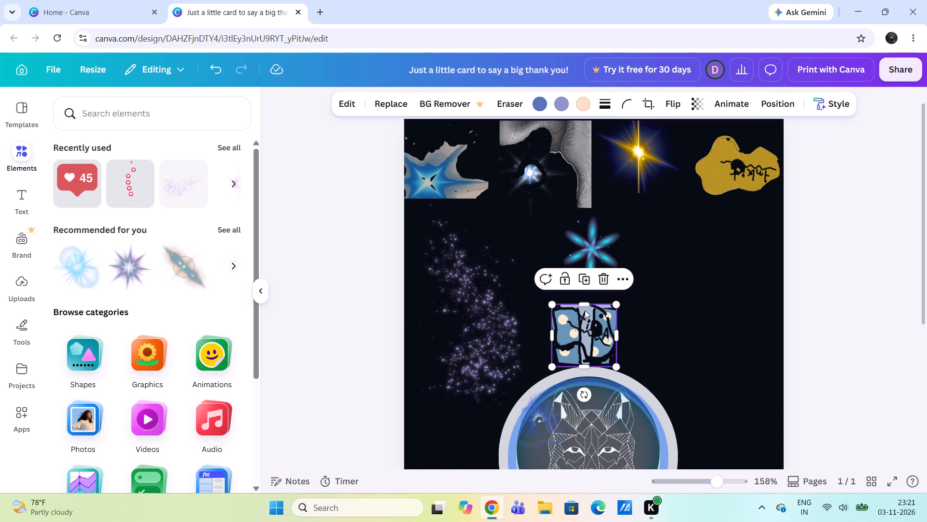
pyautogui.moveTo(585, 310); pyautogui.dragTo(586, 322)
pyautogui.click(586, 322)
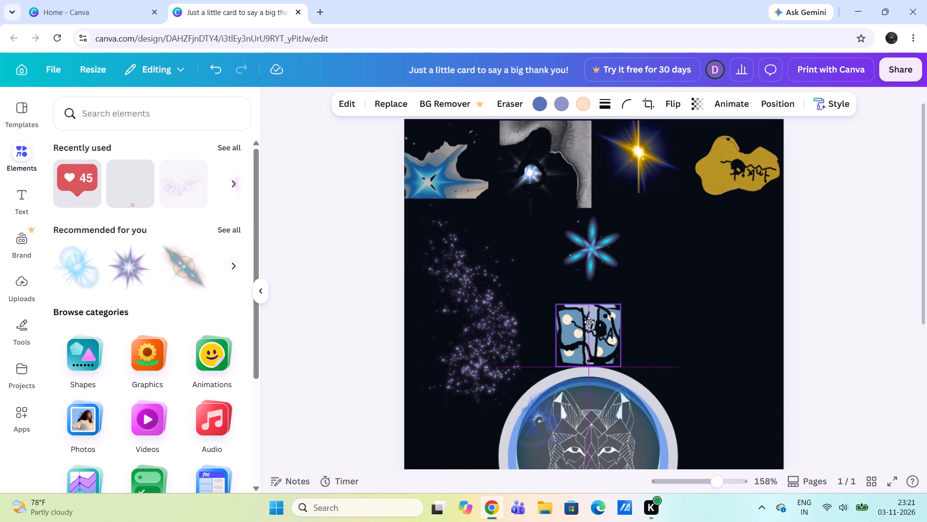
# Straighten the blue six-petal star to 0° and centre it above the patterned blue patch.
pyautogui.click(601, 227)
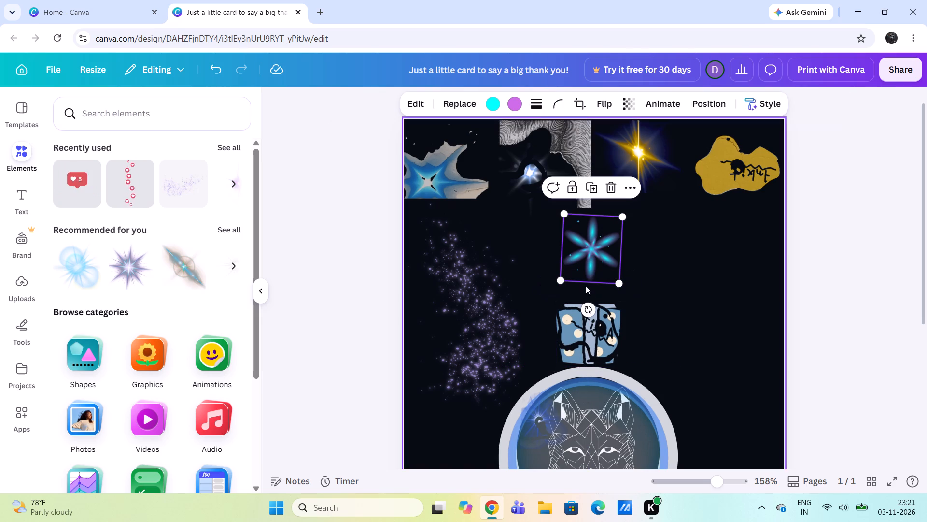
pyautogui.click(588, 313)
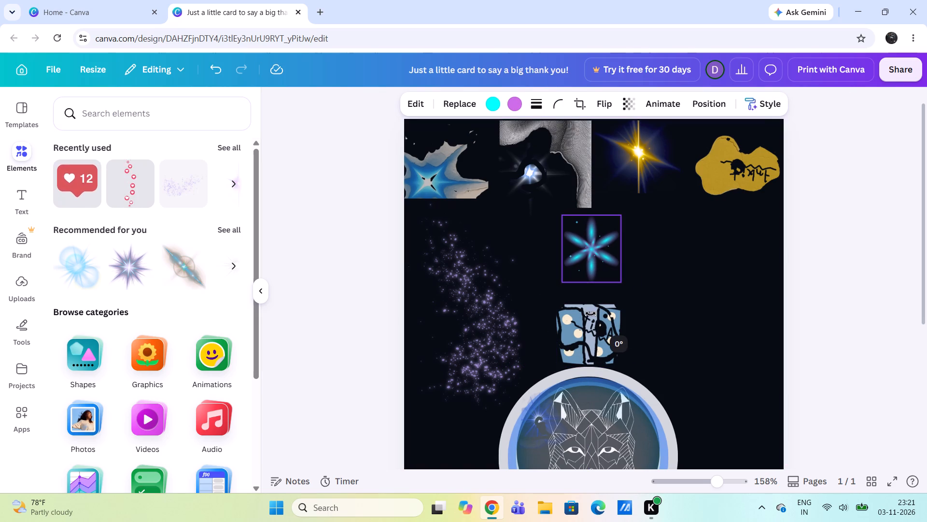
pyautogui.click(590, 249)
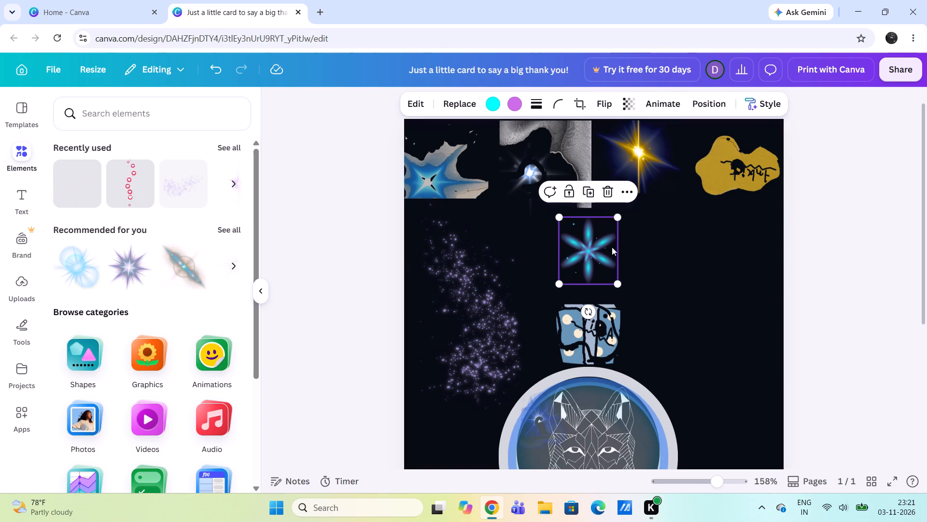
# Reposition the golden starburst slightly lower in the top row, between the grey textured image and the gold patch.
pyautogui.scroll(1, 612, 247)
pyautogui.click(633, 177)
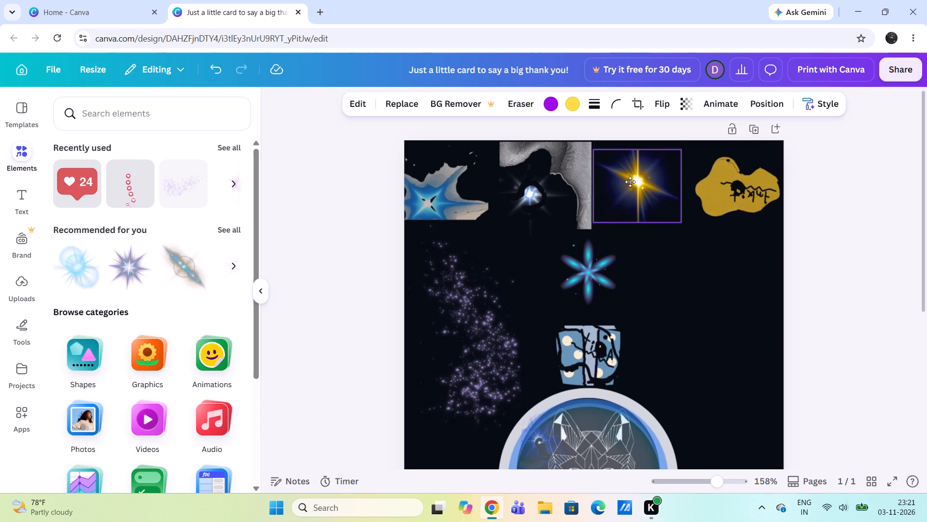
pyautogui.scroll(1, 630, 175)
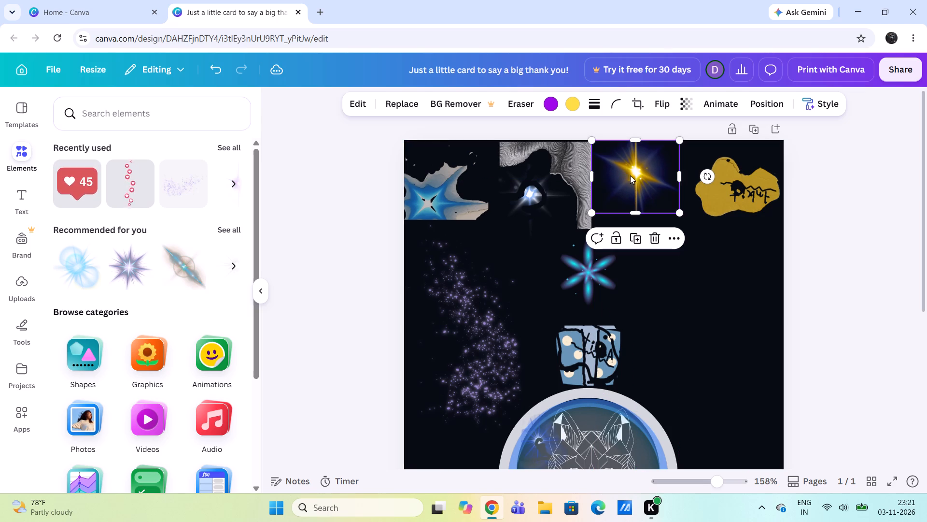
pyautogui.scroll(1, 630, 175)
pyautogui.moveTo(638, 188); pyautogui.dragTo(643, 196)
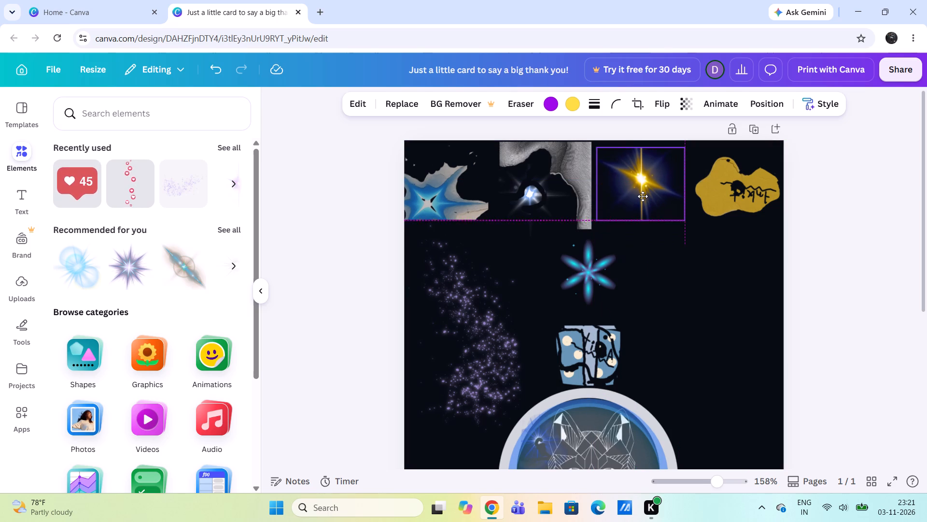
pyautogui.moveTo(643, 196); pyautogui.dragTo(647, 200)
pyautogui.click(647, 200)
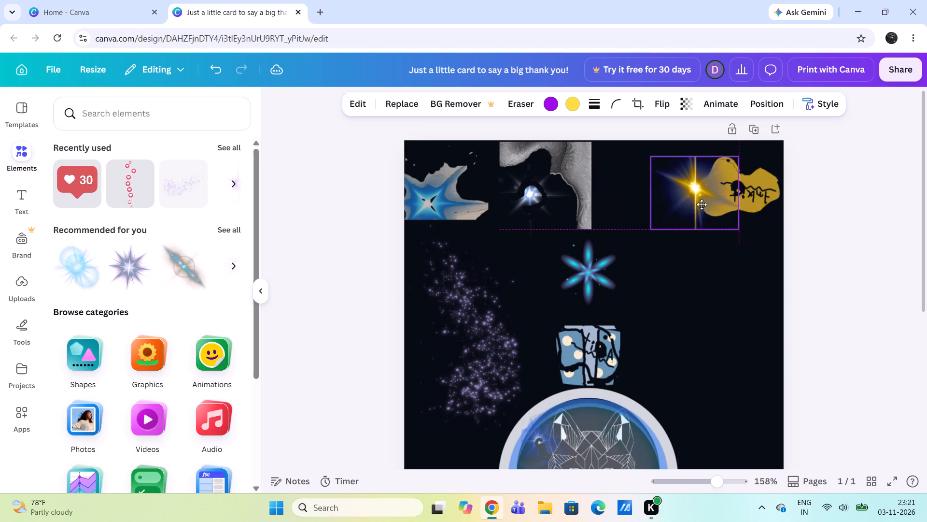
pyautogui.moveTo(647, 202); pyautogui.dragTo(653, 201)
pyautogui.moveTo(653, 201); pyautogui.dragTo(660, 201)
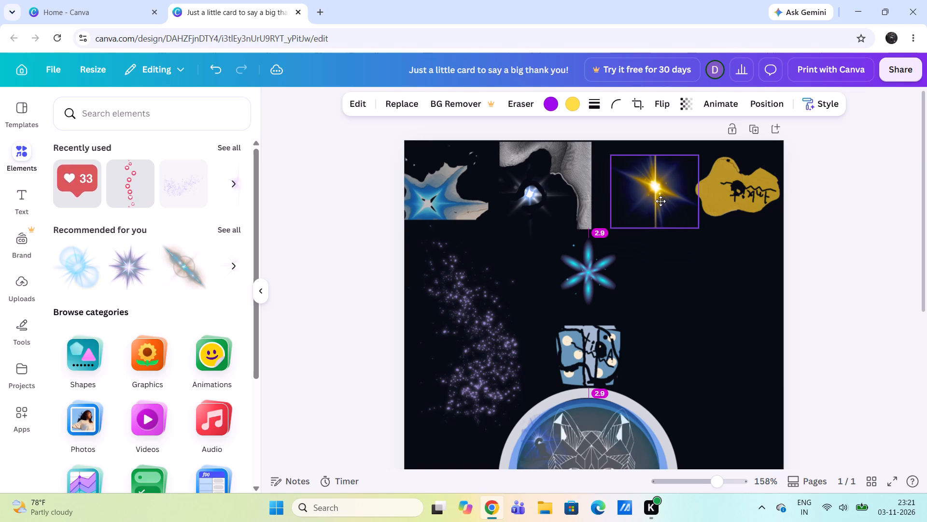
pyautogui.moveTo(660, 201); pyautogui.dragTo(642, 202)
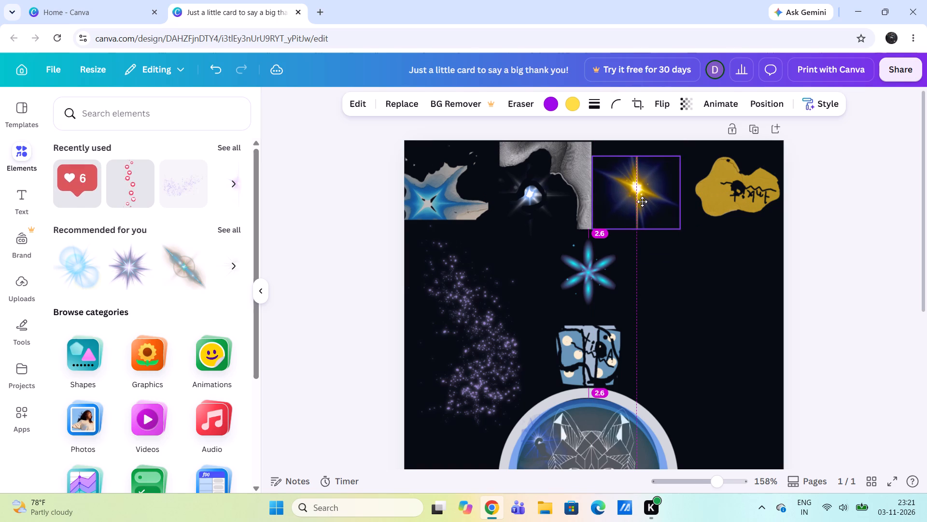
pyautogui.moveTo(642, 202); pyautogui.dragTo(643, 198)
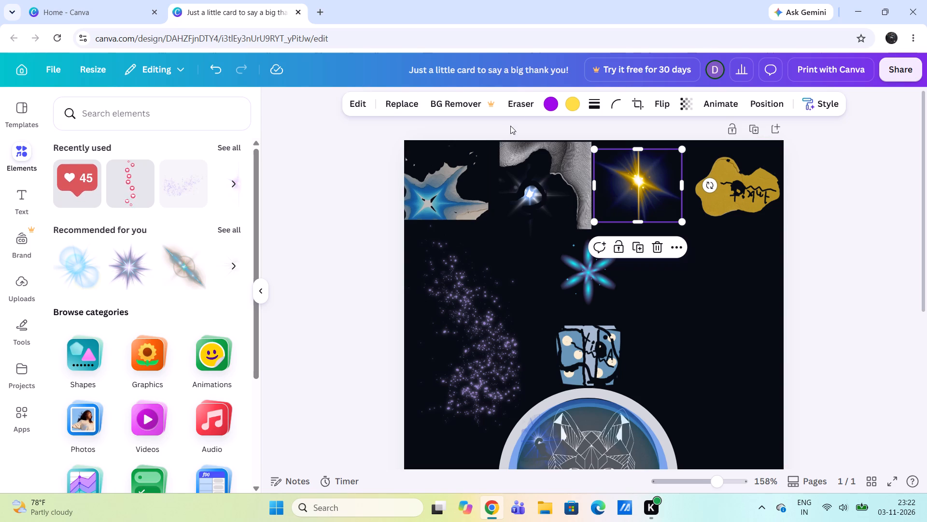
# Use the Pixel Eraser on the golden starburst to erase the outer ends of its long upper and lower rays and left ray tip.
pyautogui.click(521, 101)
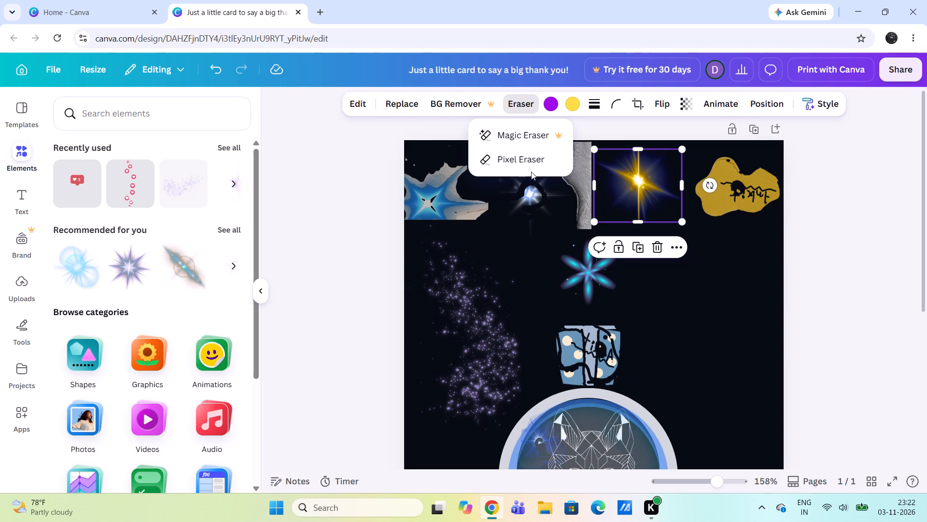
pyautogui.moveTo(531, 172); pyautogui.dragTo(531, 167)
pyautogui.click(531, 167)
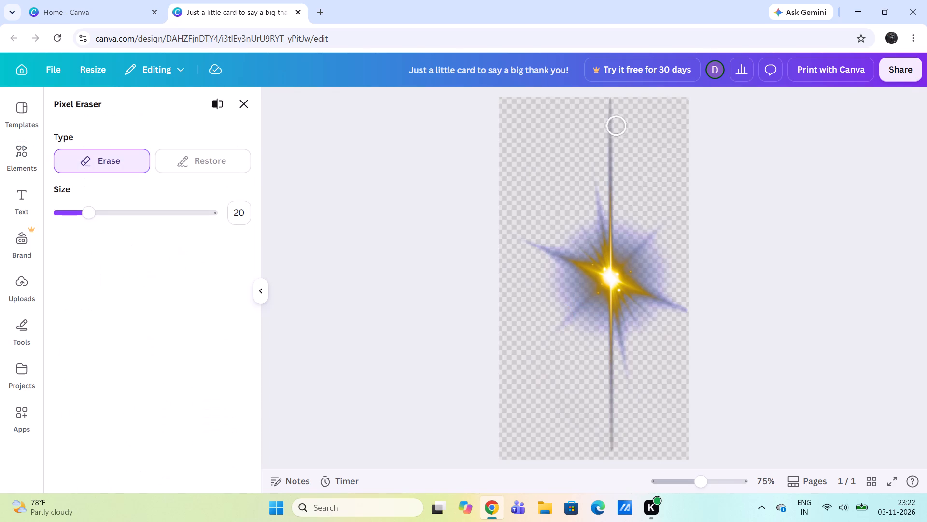
pyautogui.moveTo(612, 108); pyautogui.dragTo(616, 167)
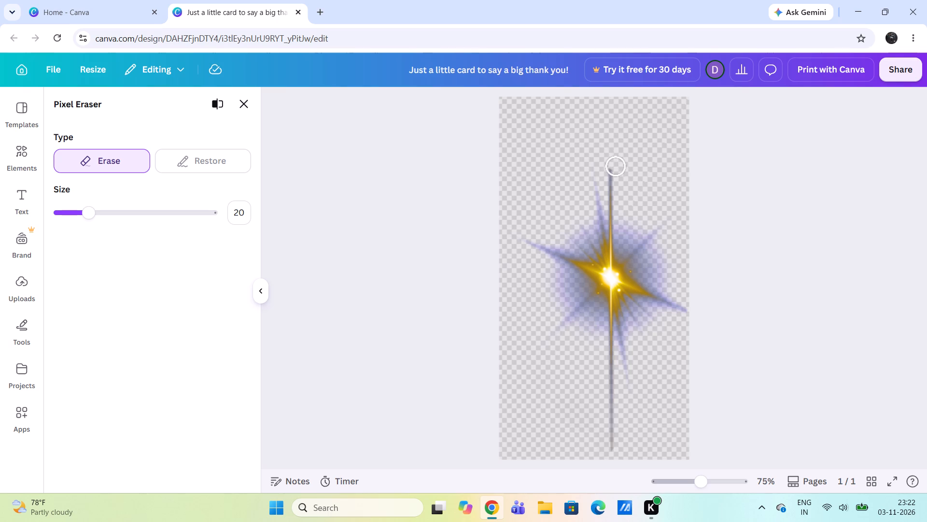
pyautogui.moveTo(616, 167); pyautogui.dragTo(613, 183)
pyautogui.moveTo(613, 183); pyautogui.dragTo(538, 232)
pyautogui.moveTo(538, 232); pyautogui.dragTo(548, 391)
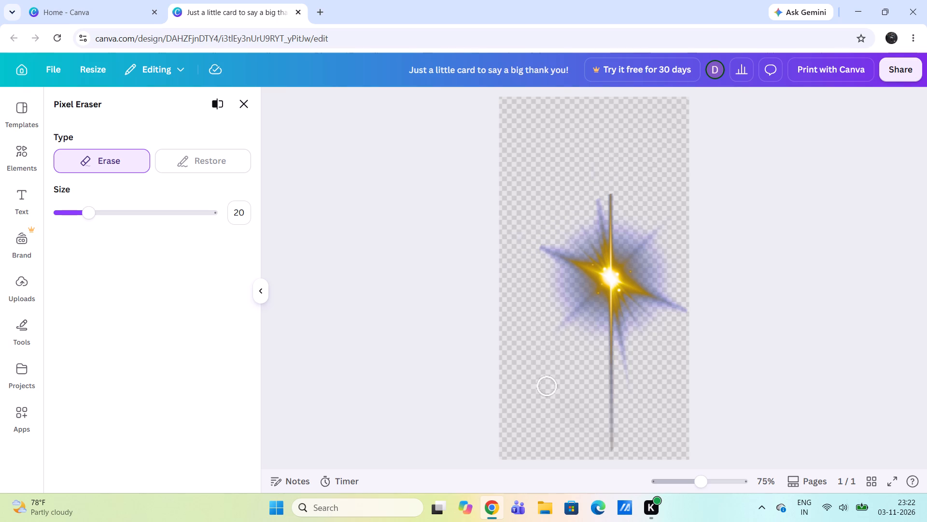
pyautogui.moveTo(548, 391); pyautogui.dragTo(609, 448)
pyautogui.moveTo(609, 448); pyautogui.dragTo(605, 402)
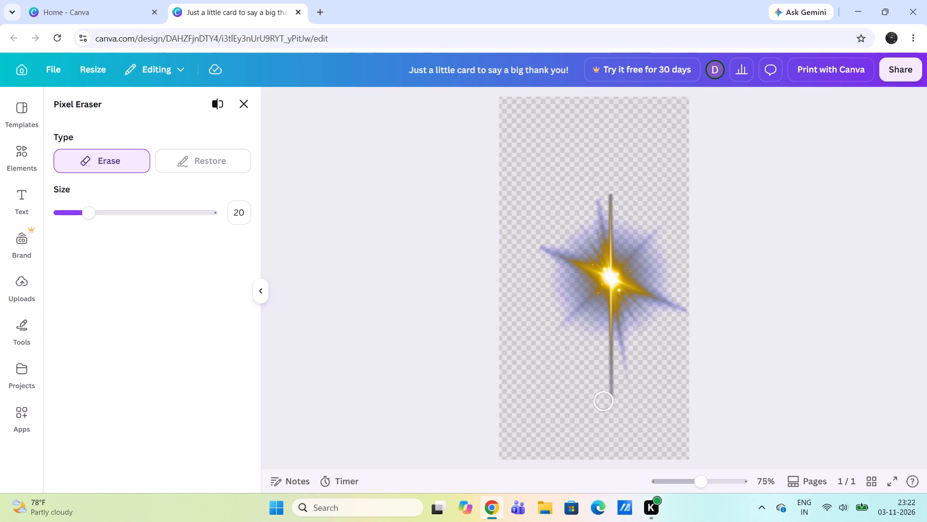
pyautogui.moveTo(605, 402); pyautogui.dragTo(595, 365)
pyautogui.moveTo(595, 365); pyautogui.dragTo(540, 273)
# Erase the remaining ray tips protruding around the starburst so they end close to its blue glow.
pyautogui.moveTo(540, 273); pyautogui.dragTo(619, 192)
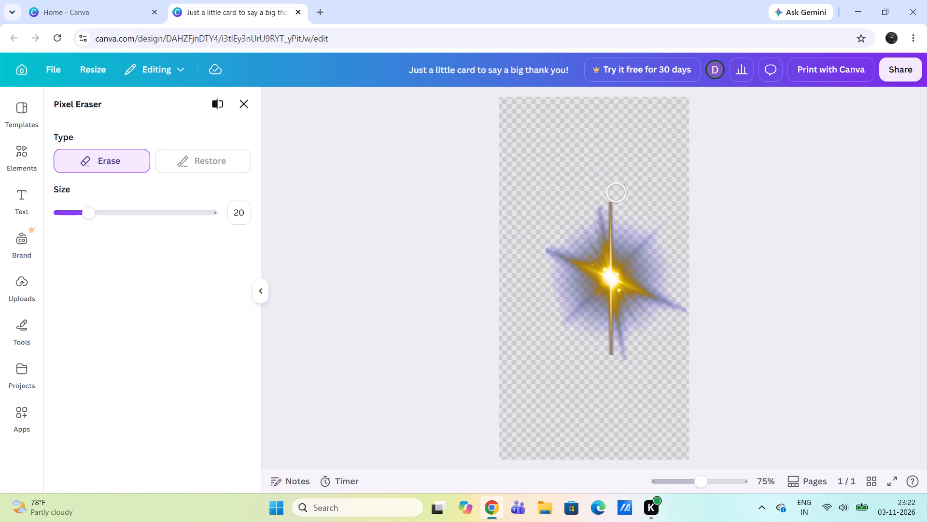
pyautogui.moveTo(619, 192); pyautogui.dragTo(683, 310)
pyautogui.moveTo(683, 310); pyautogui.dragTo(614, 356)
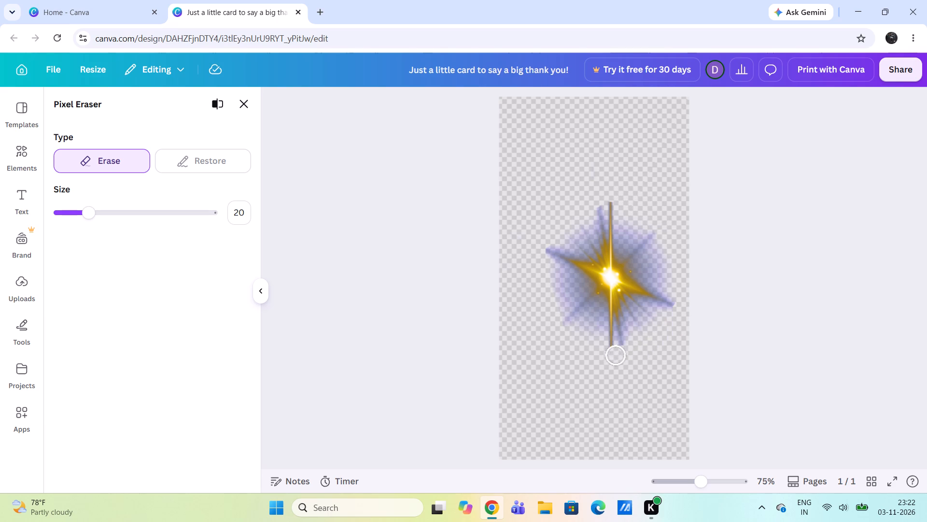
pyautogui.moveTo(614, 356); pyautogui.dragTo(562, 321)
pyautogui.moveTo(562, 321); pyautogui.dragTo(556, 250)
pyautogui.moveTo(556, 250); pyautogui.dragTo(638, 210)
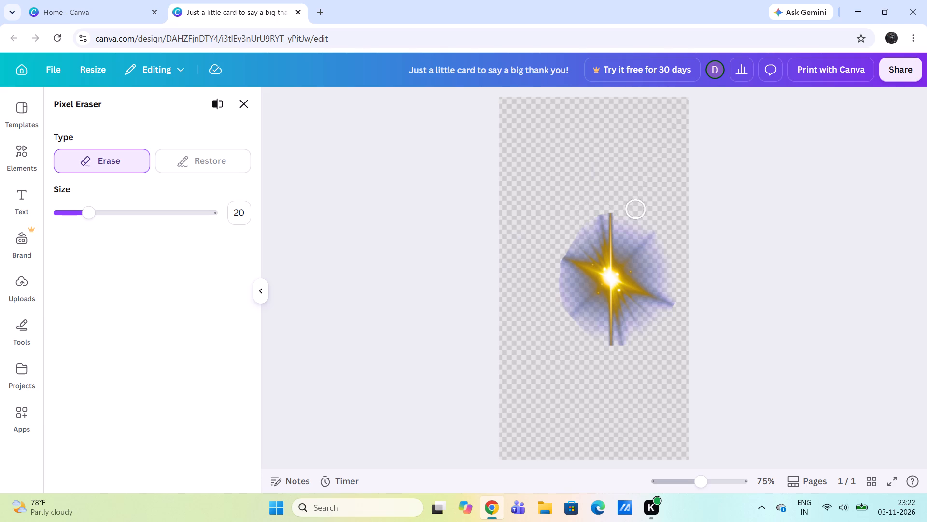
pyautogui.moveTo(638, 210); pyautogui.dragTo(668, 316)
pyautogui.moveTo(668, 316); pyautogui.dragTo(601, 346)
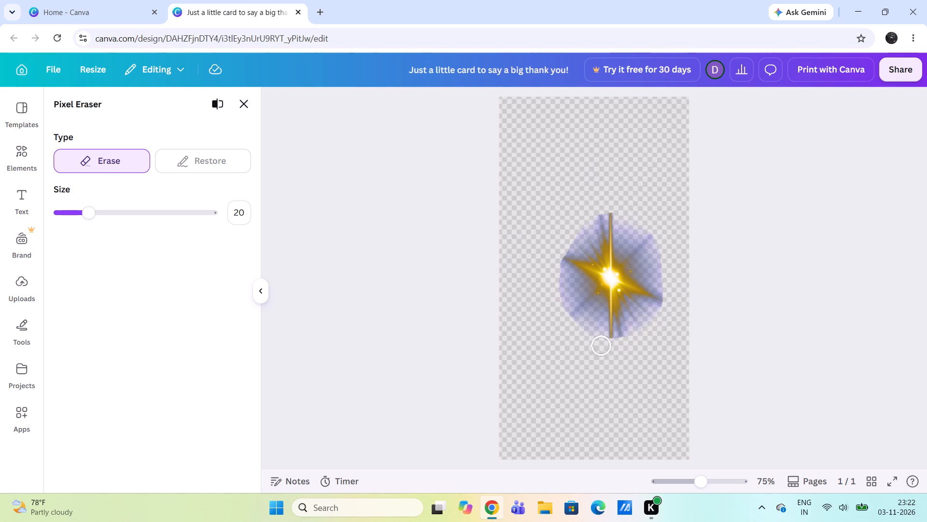
# Trim the outer edge of the starburst's blue glow all the way round into a compact, rounded outline.
pyautogui.moveTo(601, 346); pyautogui.dragTo(569, 323)
pyautogui.moveTo(569, 323); pyautogui.dragTo(558, 244)
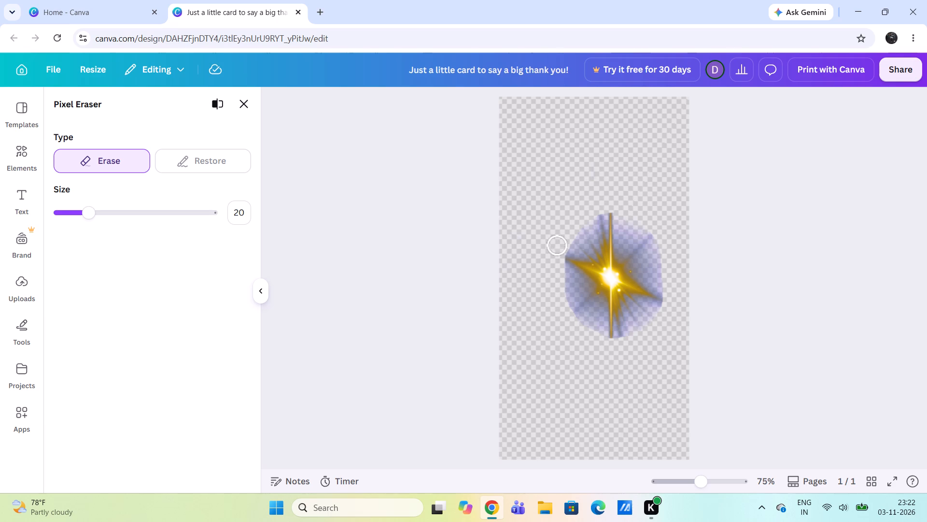
pyautogui.moveTo(558, 244); pyautogui.dragTo(623, 206)
pyautogui.moveTo(623, 206); pyautogui.dragTo(670, 284)
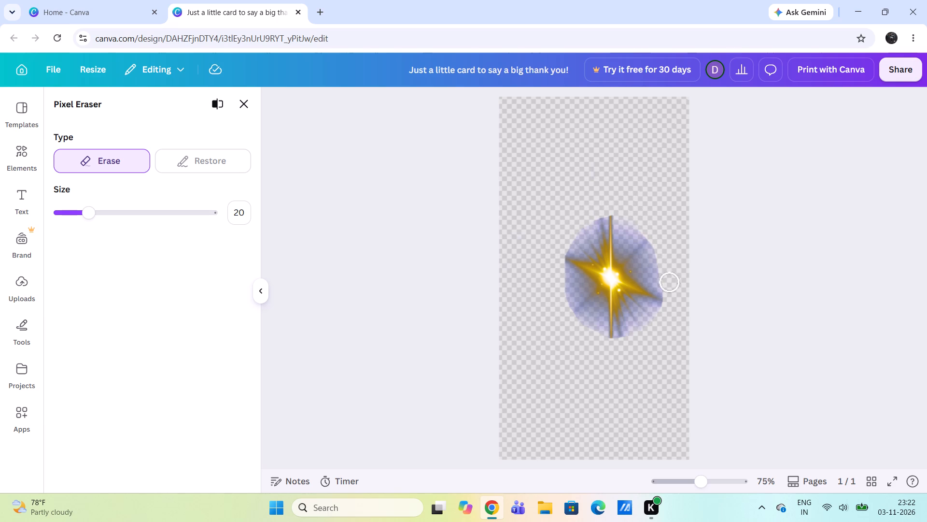
pyautogui.moveTo(670, 284); pyautogui.dragTo(625, 341)
pyautogui.moveTo(625, 341); pyautogui.dragTo(567, 314)
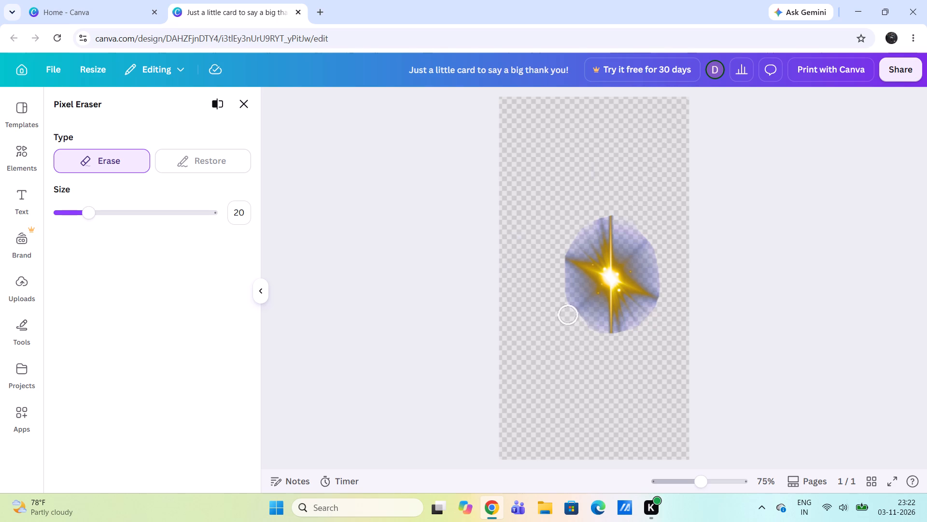
pyautogui.moveTo(567, 314); pyautogui.dragTo(603, 202)
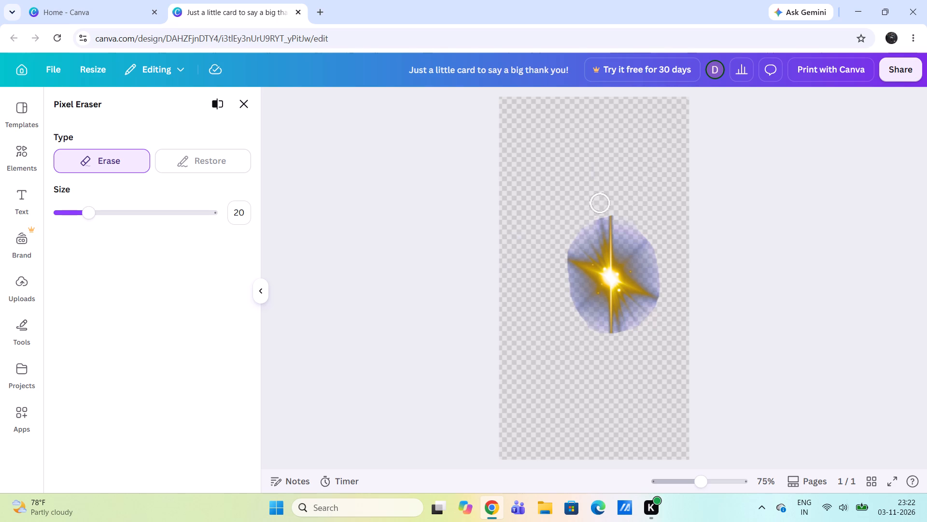
pyautogui.moveTo(603, 202); pyautogui.dragTo(633, 206)
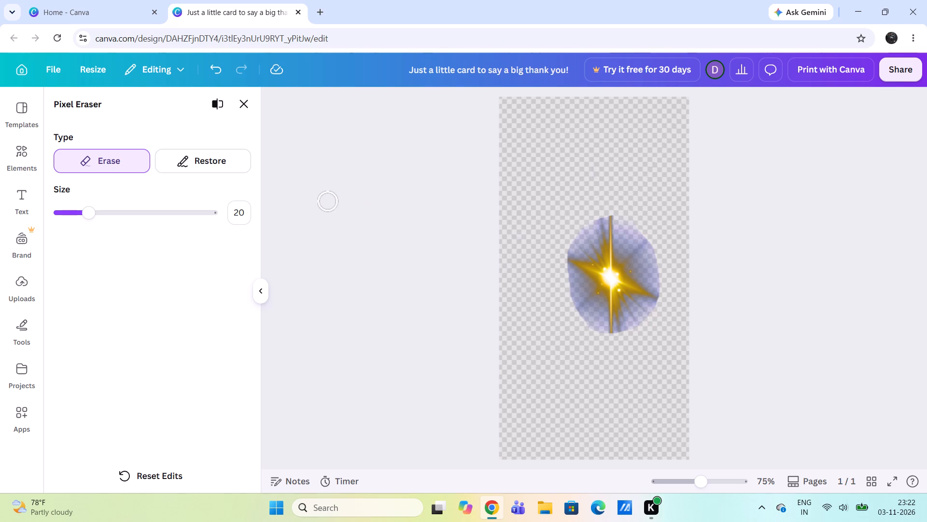
# Reduce the eraser size to 11 and erase the bright core at the starburst's centre.
pyautogui.moveTo(88, 217); pyautogui.dragTo(87, 217)
pyautogui.moveTo(87, 217); pyautogui.dragTo(74, 218)
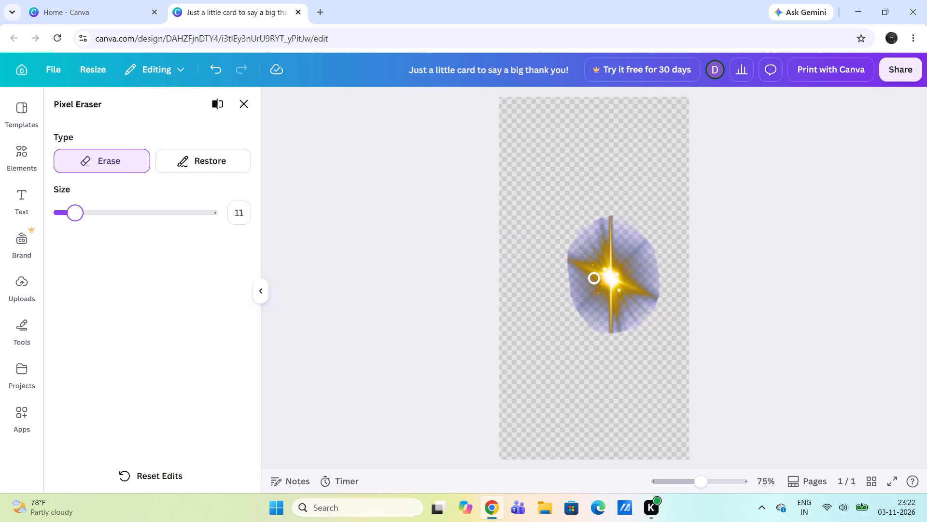
pyautogui.moveTo(74, 218); pyautogui.dragTo(74, 218)
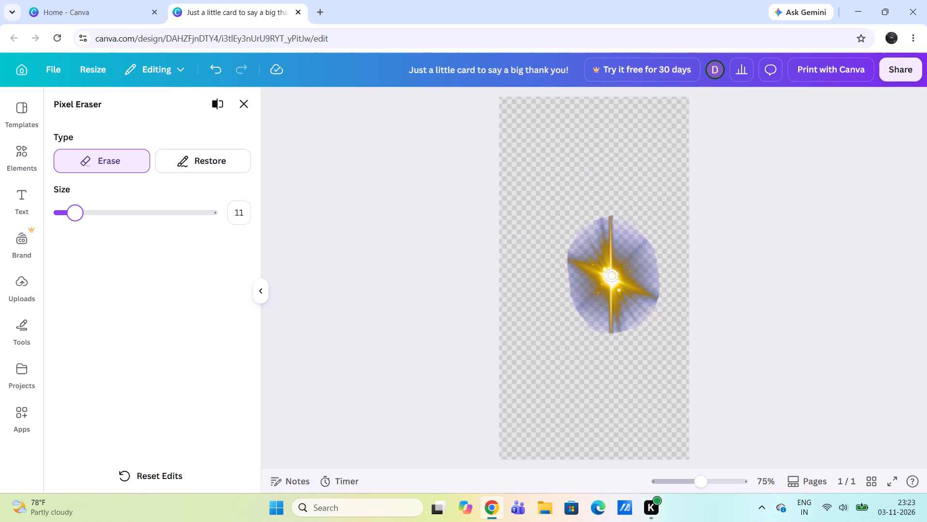
pyautogui.click(611, 277)
pyautogui.tripleClick(611, 277)
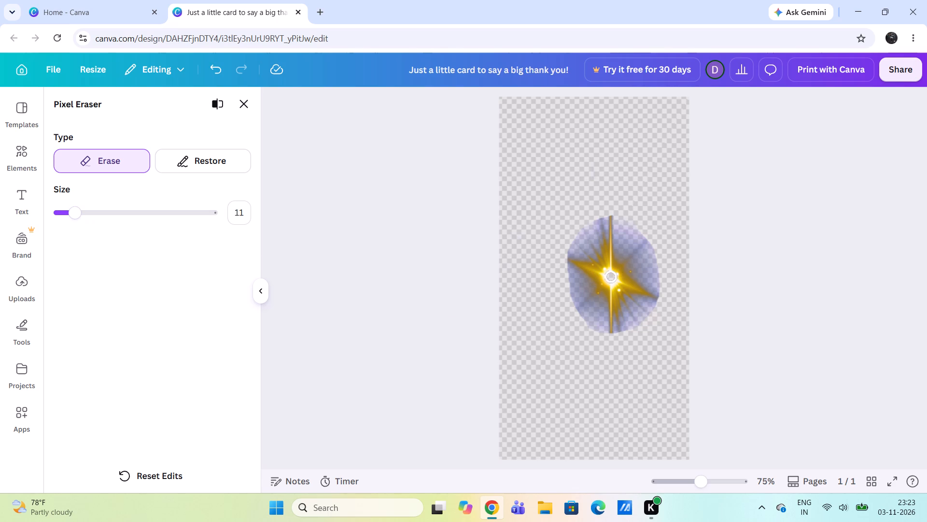
pyautogui.click(611, 278)
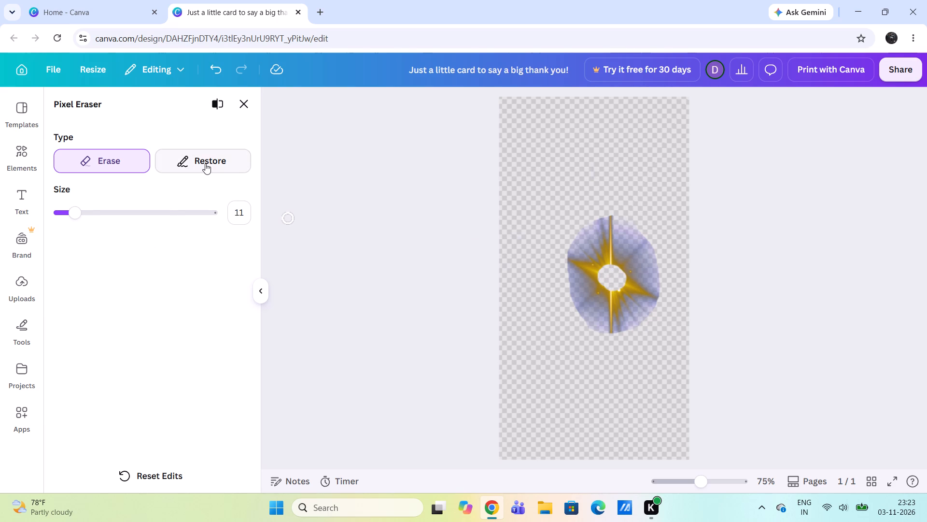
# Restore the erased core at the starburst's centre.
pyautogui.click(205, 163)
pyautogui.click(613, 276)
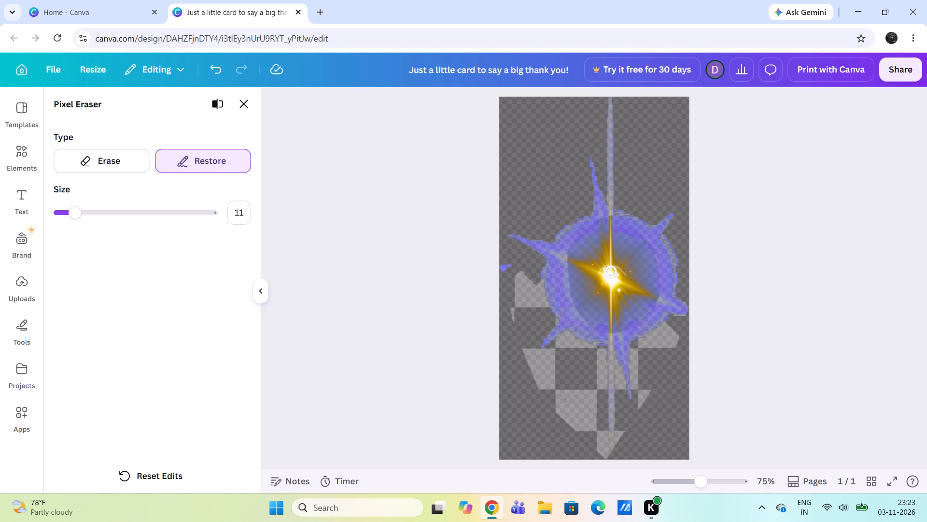
# Erase the bright white core at the starburst's centre, including the base of its upper ray.
pyautogui.click(112, 162)
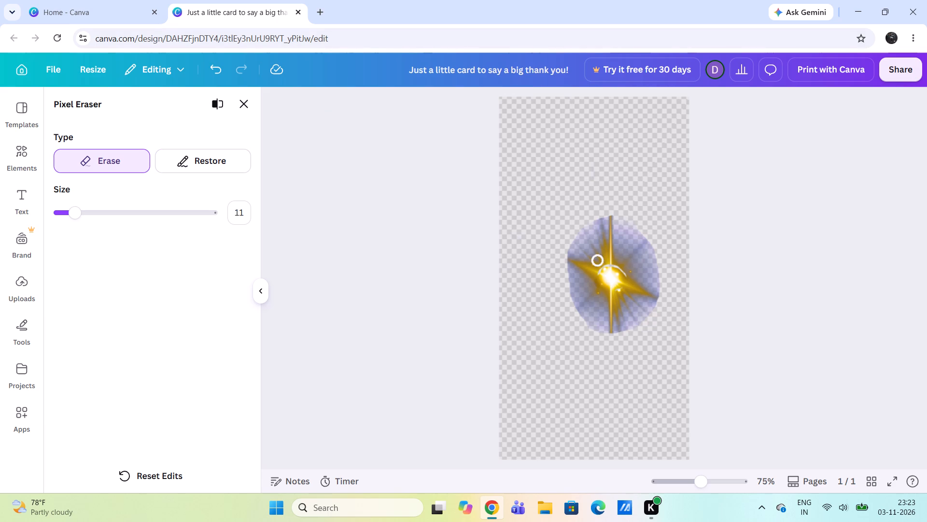
pyautogui.click(608, 275)
pyautogui.moveTo(605, 274); pyautogui.dragTo(618, 283)
pyautogui.moveTo(618, 283); pyautogui.dragTo(613, 251)
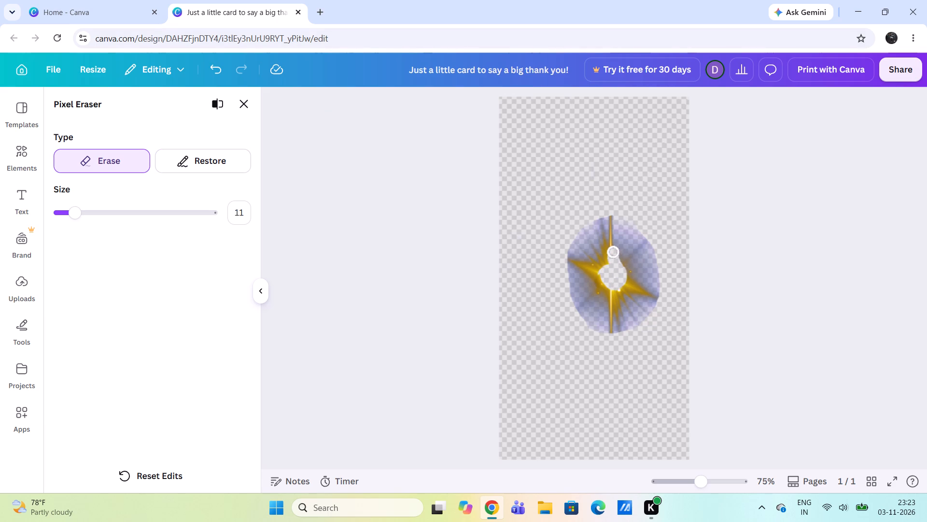
# Erase the starburst's upper vertical ray and the blue glow across its upper half, including the stray gold fleck.
pyautogui.moveTo(613, 251); pyautogui.dragTo(632, 251)
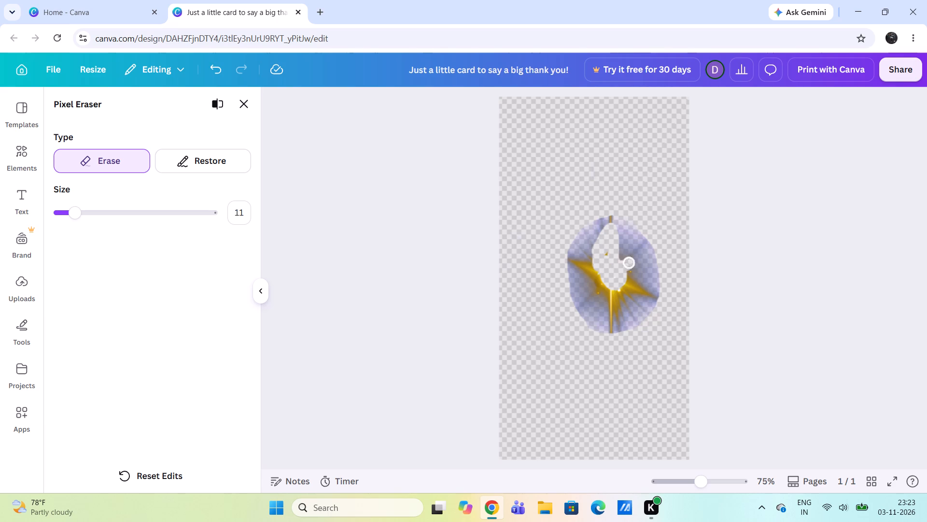
pyautogui.moveTo(632, 251); pyautogui.dragTo(586, 237)
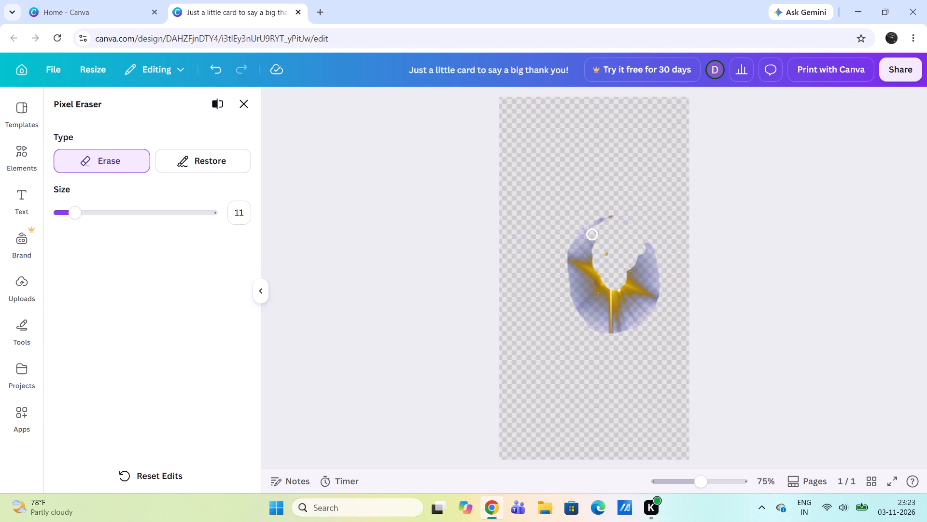
pyautogui.moveTo(586, 237); pyautogui.dragTo(575, 245)
pyautogui.moveTo(575, 245); pyautogui.dragTo(579, 254)
pyautogui.moveTo(579, 254); pyautogui.dragTo(600, 262)
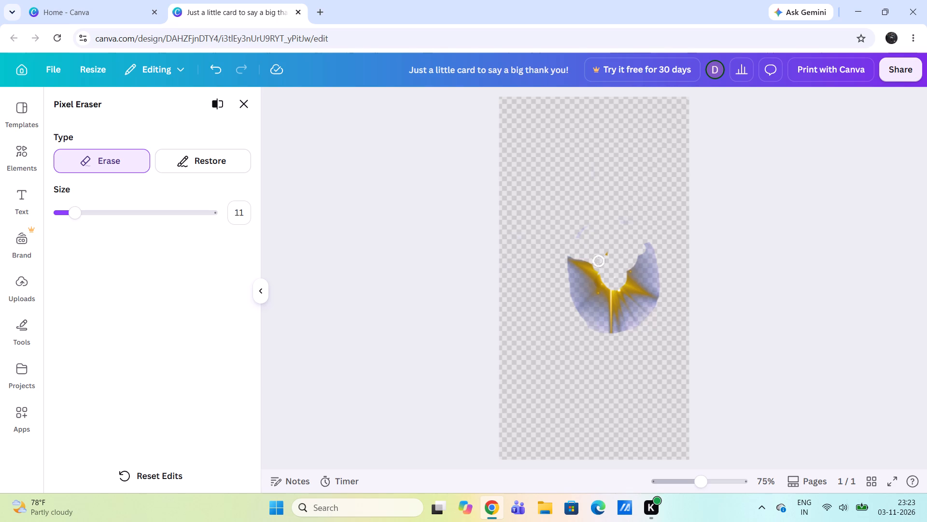
pyautogui.moveTo(600, 262); pyautogui.dragTo(612, 249)
pyautogui.moveTo(612, 249); pyautogui.dragTo(651, 246)
# Erase the blue glow above and below the starburst's right ray, trimming close to its gold and the lower ray.
pyautogui.moveTo(651, 246); pyautogui.dragTo(633, 256)
pyautogui.moveTo(633, 256); pyautogui.dragTo(646, 272)
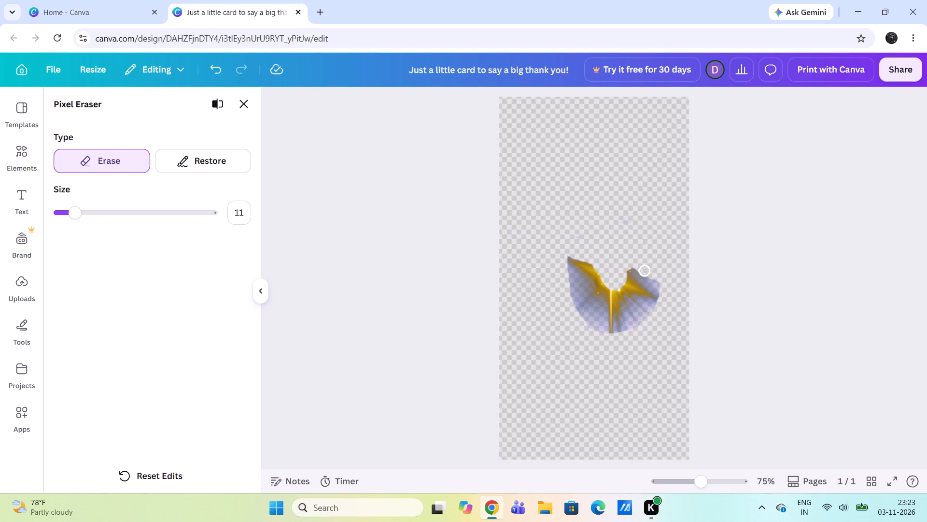
pyautogui.moveTo(646, 272); pyautogui.dragTo(622, 324)
pyautogui.moveTo(622, 324); pyautogui.dragTo(621, 330)
pyautogui.moveTo(621, 330); pyautogui.dragTo(622, 313)
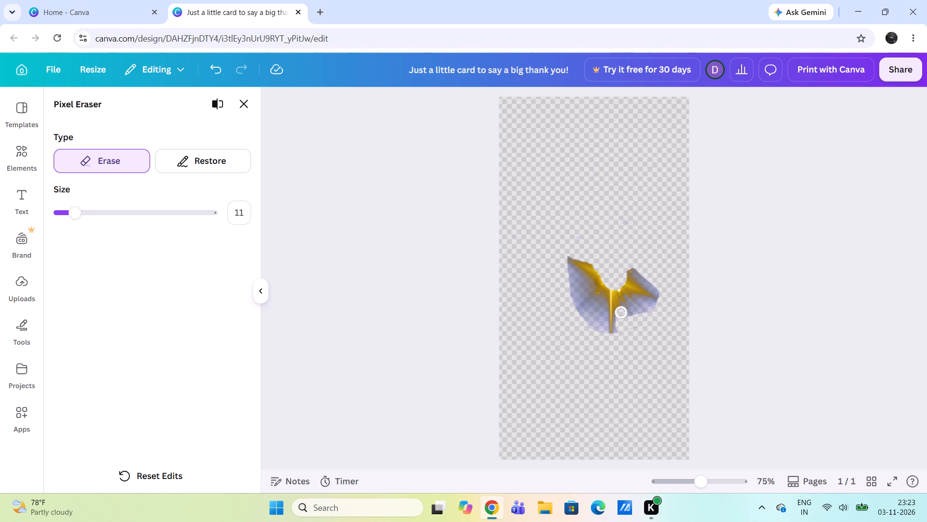
pyautogui.moveTo(622, 313); pyautogui.dragTo(633, 307)
pyautogui.moveTo(633, 307); pyautogui.dragTo(637, 303)
pyautogui.moveTo(637, 303); pyautogui.dragTo(623, 310)
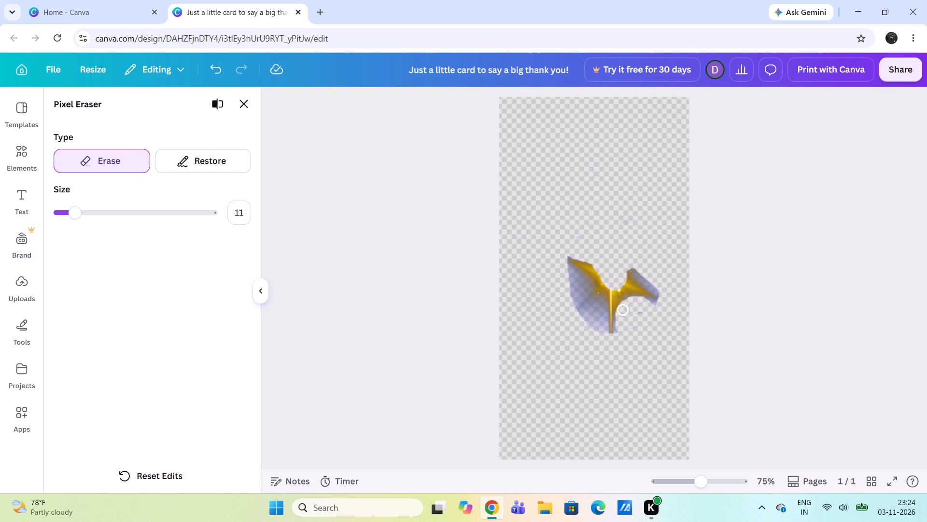
pyautogui.moveTo(623, 310); pyautogui.dragTo(620, 331)
pyautogui.moveTo(620, 331); pyautogui.dragTo(659, 308)
pyautogui.moveTo(659, 308); pyautogui.dragTo(660, 293)
pyautogui.moveTo(660, 293); pyautogui.dragTo(643, 275)
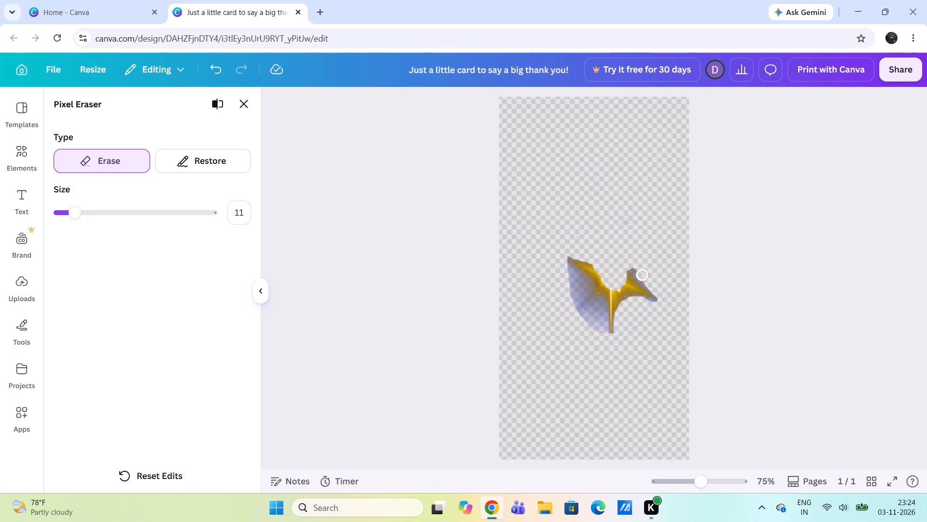
# Erase the blue glow between the starburst's left and lower rays and trim off the left ray's pointed tip.
pyautogui.moveTo(585, 325); pyautogui.dragTo(577, 319)
pyautogui.moveTo(577, 319); pyautogui.dragTo(567, 278)
pyautogui.moveTo(567, 278); pyautogui.dragTo(567, 274)
pyautogui.moveTo(567, 274); pyautogui.dragTo(571, 277)
pyautogui.moveTo(571, 277); pyautogui.dragTo(577, 288)
pyautogui.moveTo(577, 288); pyautogui.dragTo(602, 333)
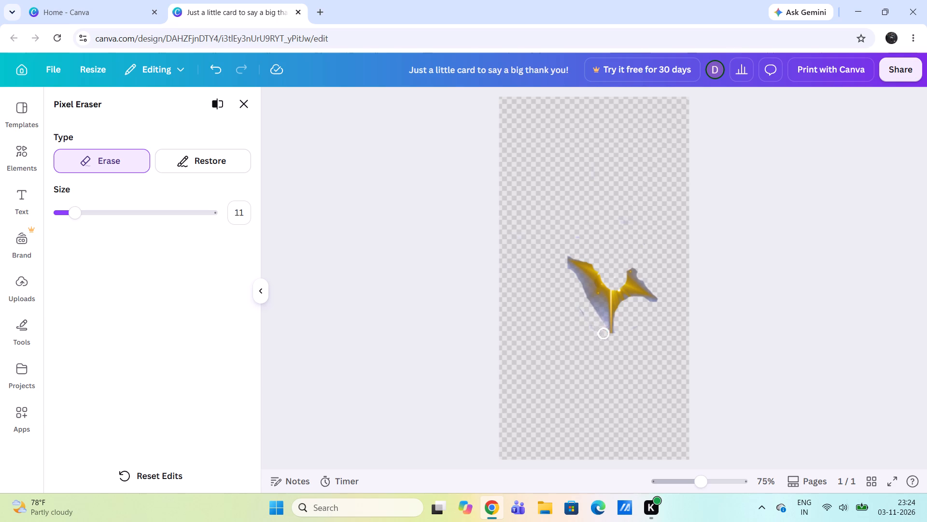
pyautogui.moveTo(602, 333); pyautogui.dragTo(604, 326)
pyautogui.moveTo(604, 326); pyautogui.dragTo(604, 325)
pyautogui.moveTo(604, 325); pyautogui.dragTo(592, 302)
pyautogui.moveTo(592, 302); pyautogui.dragTo(576, 275)
pyautogui.moveTo(576, 275); pyautogui.dragTo(574, 249)
pyautogui.moveTo(574, 249); pyautogui.dragTo(573, 271)
# Erase the grey fringe along the right ray's upper side and trim off its pointed outer tip.
pyautogui.moveTo(573, 271); pyautogui.dragTo(645, 260)
pyautogui.moveTo(645, 260); pyautogui.dragTo(637, 268)
pyautogui.moveTo(637, 268); pyautogui.dragTo(658, 288)
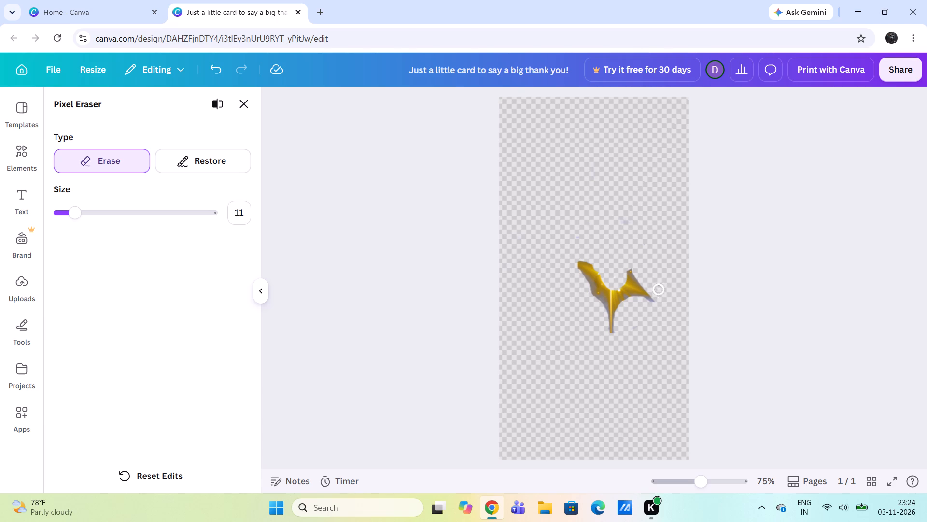
pyautogui.moveTo(658, 288); pyautogui.dragTo(641, 278)
pyautogui.moveTo(641, 278); pyautogui.dragTo(659, 300)
pyautogui.moveTo(659, 300); pyautogui.dragTo(638, 308)
# Erase the grey fringe around the lower ray and along the left ray's underside, trimming both rays' tips.
pyautogui.moveTo(638, 308); pyautogui.dragTo(605, 333)
pyautogui.moveTo(605, 333); pyautogui.dragTo(603, 313)
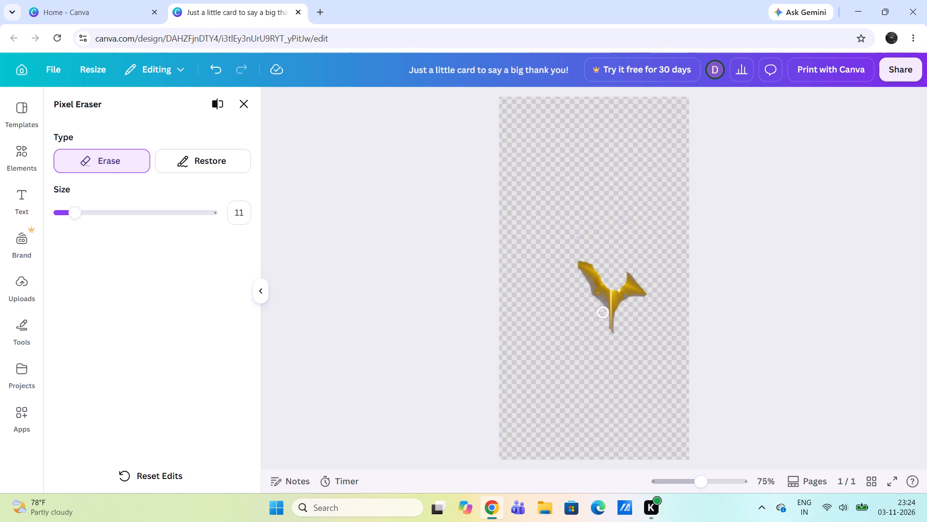
pyautogui.moveTo(603, 313); pyautogui.dragTo(597, 301)
pyautogui.moveTo(597, 301); pyautogui.dragTo(592, 296)
pyautogui.moveTo(592, 296); pyautogui.dragTo(584, 284)
pyautogui.moveTo(584, 284); pyautogui.dragTo(573, 266)
pyautogui.moveTo(573, 266); pyautogui.dragTo(590, 255)
pyautogui.moveTo(590, 255); pyautogui.dragTo(624, 317)
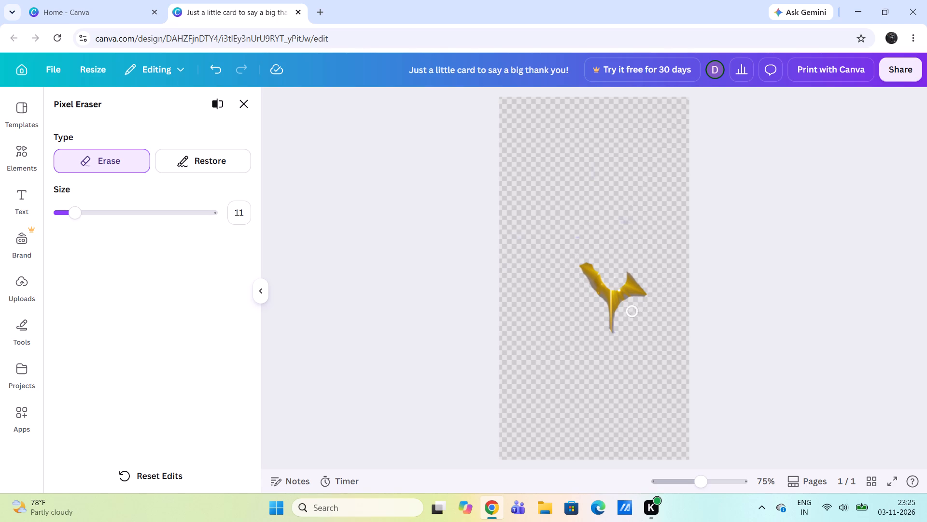
pyautogui.moveTo(624, 317); pyautogui.dragTo(613, 334)
# Trim the right ray's outer end further and erase the gold spike rising from its upper edge.
pyautogui.moveTo(649, 295); pyautogui.dragTo(648, 297)
pyautogui.moveTo(648, 297); pyautogui.dragTo(649, 290)
pyautogui.moveTo(649, 290); pyautogui.dragTo(613, 249)
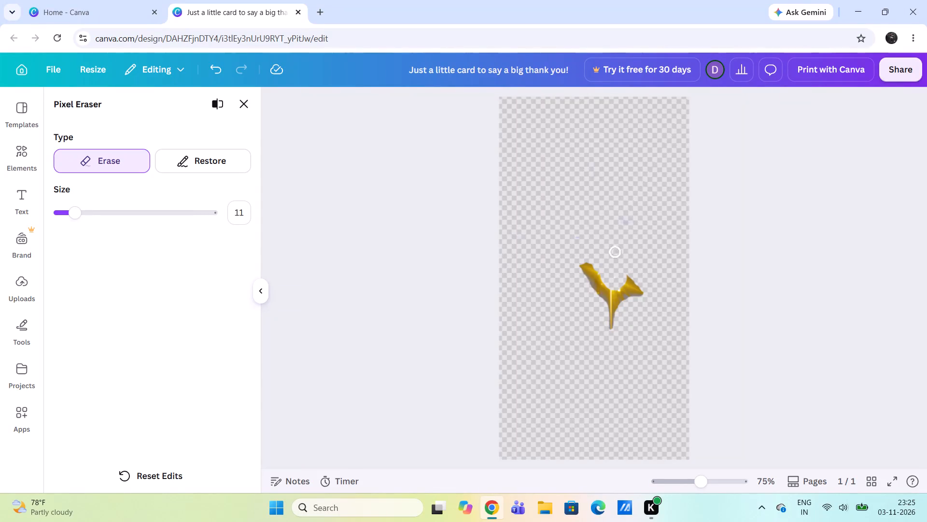
pyautogui.moveTo(613, 249); pyautogui.dragTo(587, 251)
pyautogui.moveTo(587, 251); pyautogui.dragTo(587, 251)
pyautogui.moveTo(587, 251); pyautogui.dragTo(660, 297)
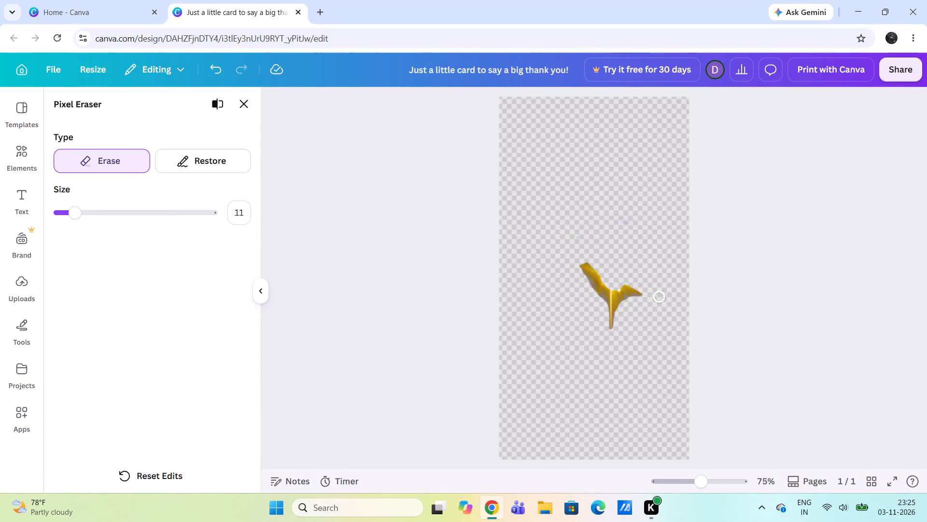
# Smooth the left ray's upper end to a narrower tip and shorten the bottom of the lower ray.
pyautogui.moveTo(660, 297); pyautogui.dragTo(585, 259)
pyautogui.moveTo(585, 259); pyautogui.dragTo(579, 255)
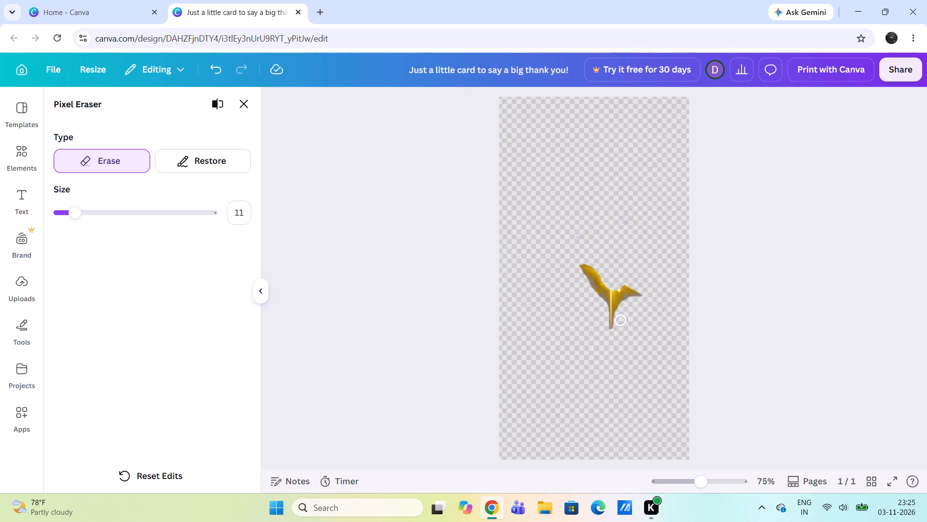
pyautogui.click(612, 329)
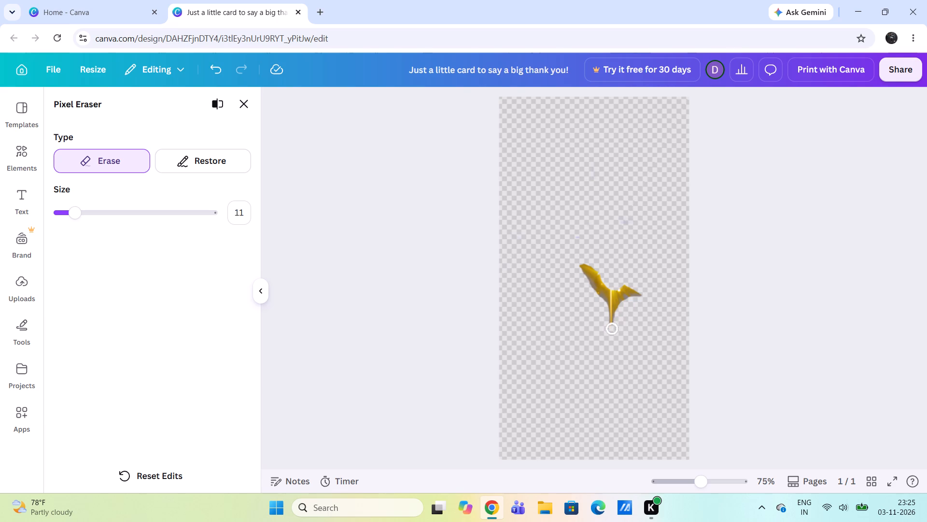
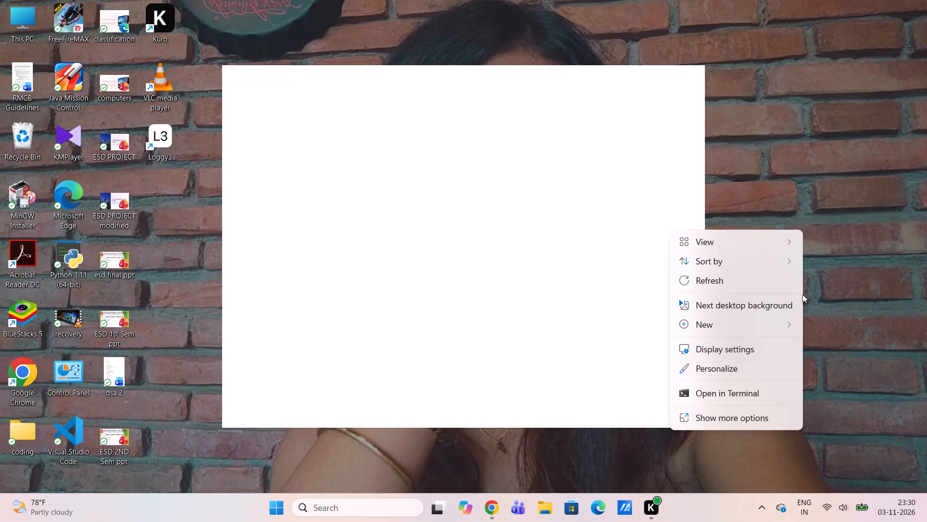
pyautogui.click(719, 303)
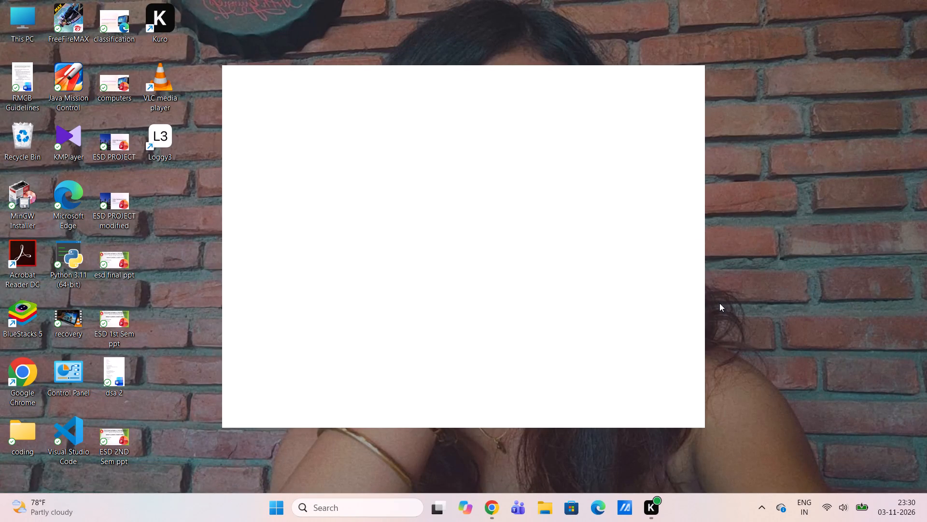
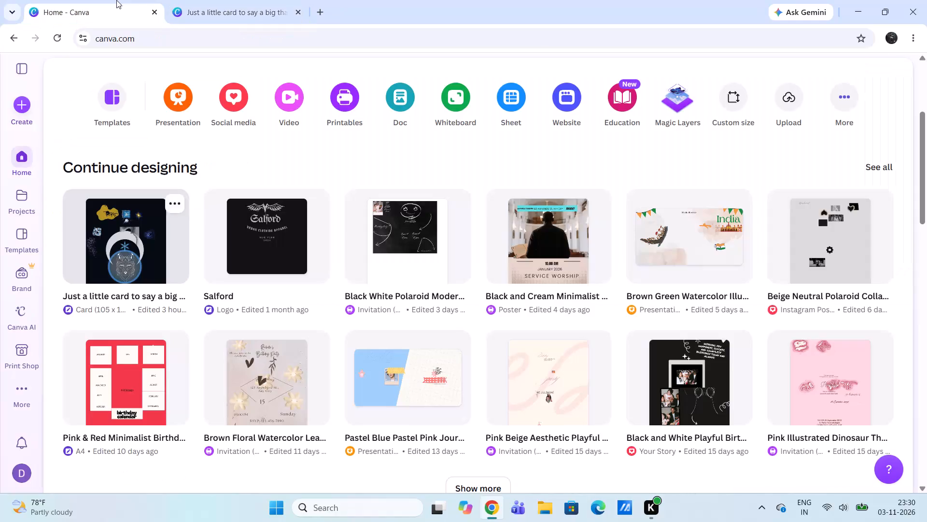
# Return to the thank-you card design and leave the Pixel Eraser for the elements library.
pyautogui.click(215, 0)
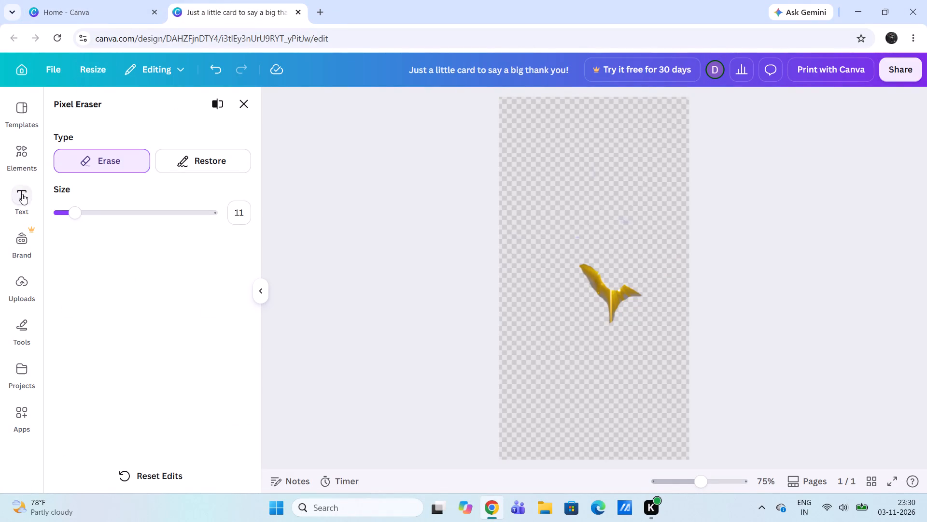
pyautogui.click(27, 147)
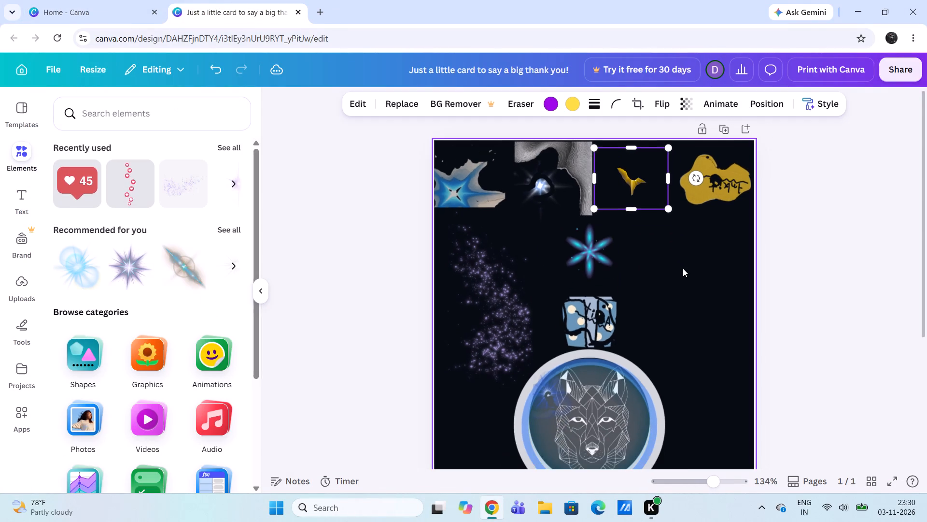
# Enlarge the lime wave shape in the card's lower-right corner to about 33 wide and 39 high.
pyautogui.scroll(-1, 618, 329)
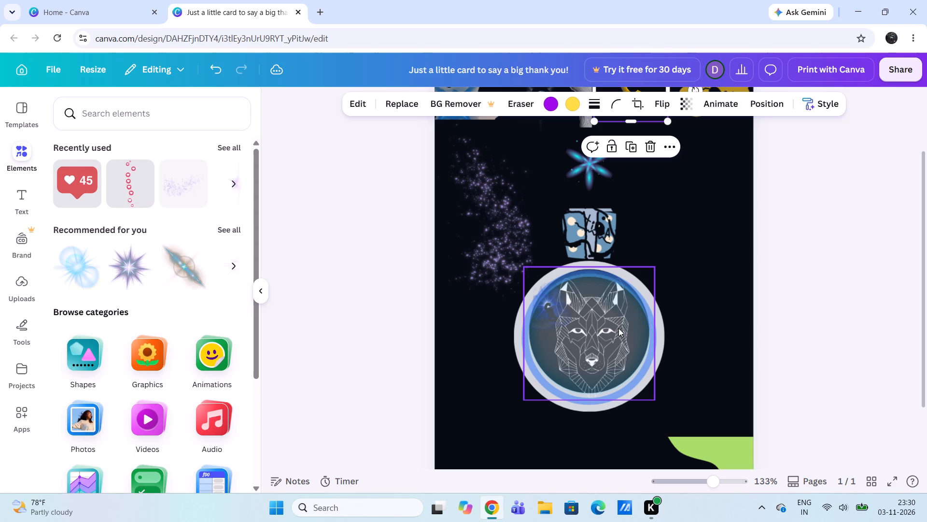
pyautogui.scroll(-1, 709, 375)
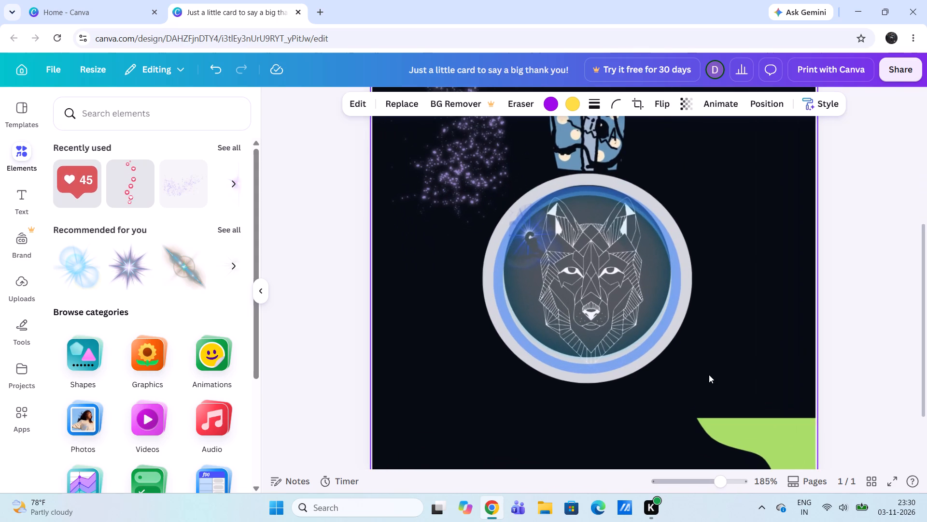
pyautogui.scroll(-1, 709, 375)
pyautogui.click(747, 390)
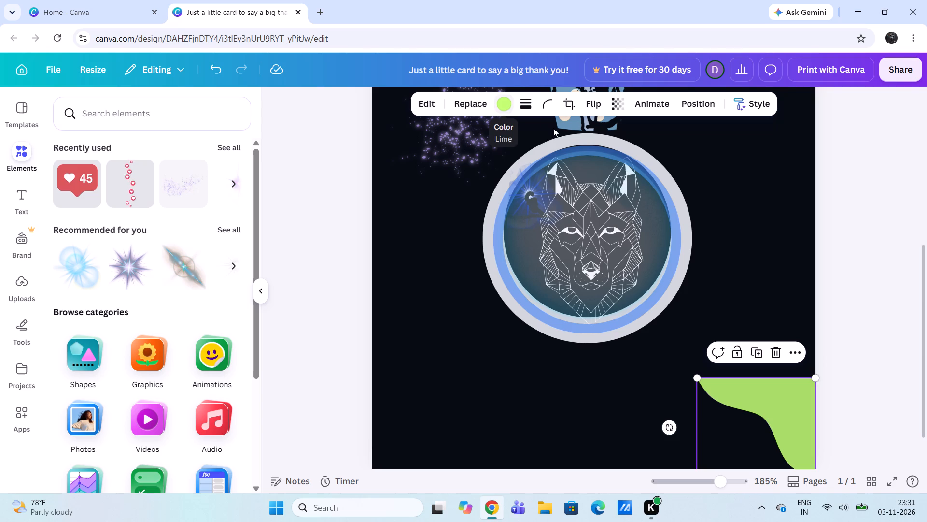
pyautogui.moveTo(761, 407); pyautogui.dragTo(752, 401)
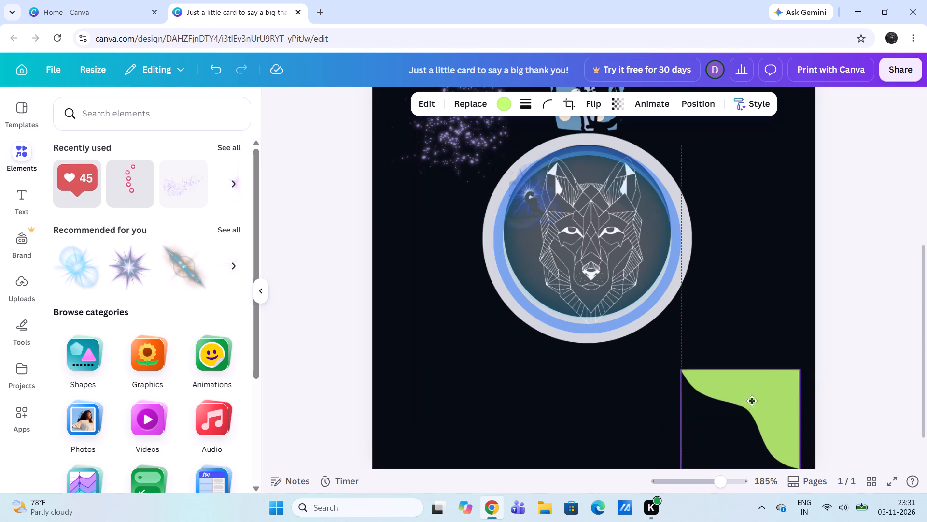
pyautogui.moveTo(752, 401); pyautogui.dragTo(760, 402)
pyautogui.moveTo(694, 369); pyautogui.dragTo(622, 373)
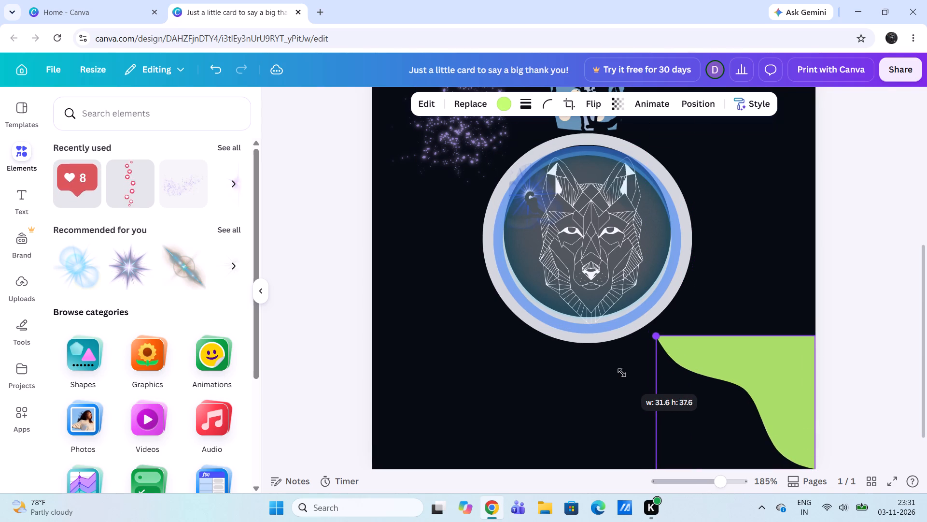
pyautogui.moveTo(622, 373); pyautogui.dragTo(611, 370)
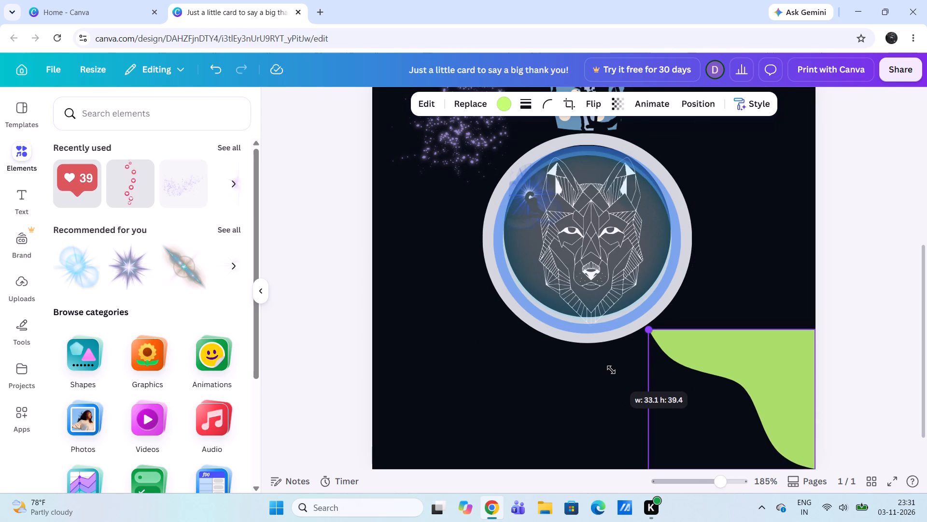
pyautogui.moveTo(611, 370); pyautogui.dragTo(609, 368)
# Move the lime wave shape onto the wolf emblem and rotate it a quarter turn clockwise, filled side toward the lower right.
pyautogui.moveTo(715, 378); pyautogui.dragTo(713, 378)
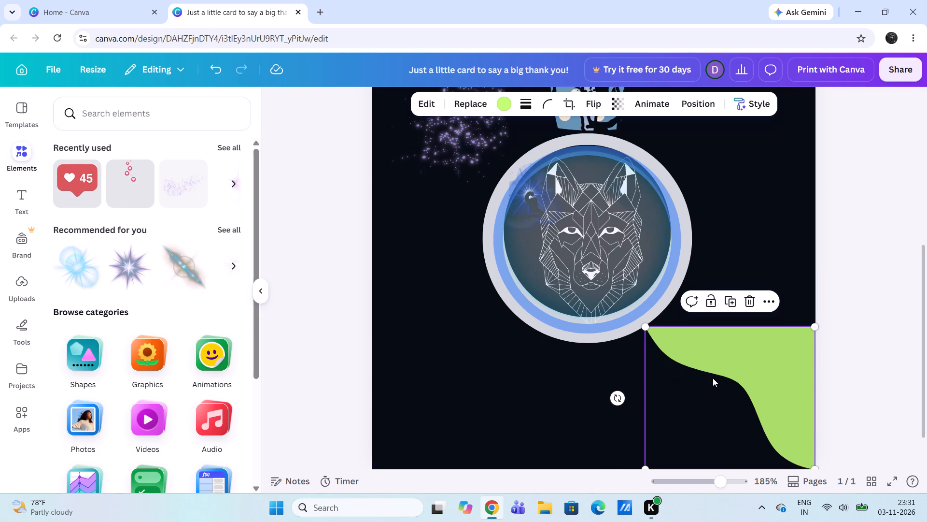
pyautogui.moveTo(713, 378); pyautogui.dragTo(578, 385)
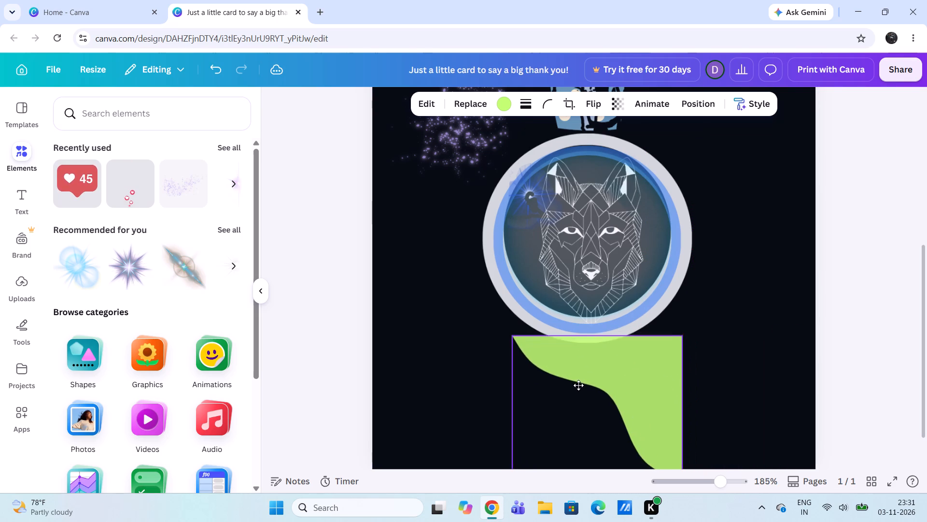
pyautogui.moveTo(578, 385); pyautogui.dragTo(566, 315)
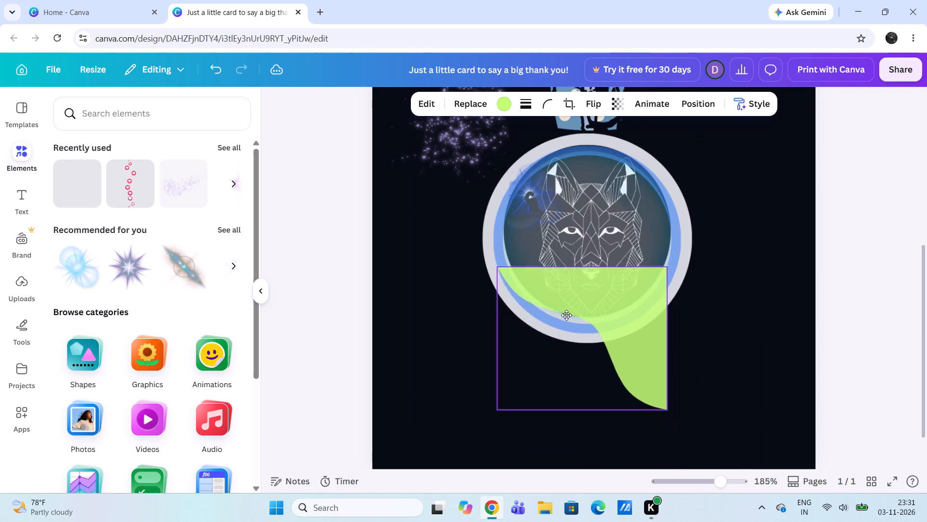
pyautogui.moveTo(566, 315); pyautogui.dragTo(548, 266)
pyautogui.scroll(2, 548, 266)
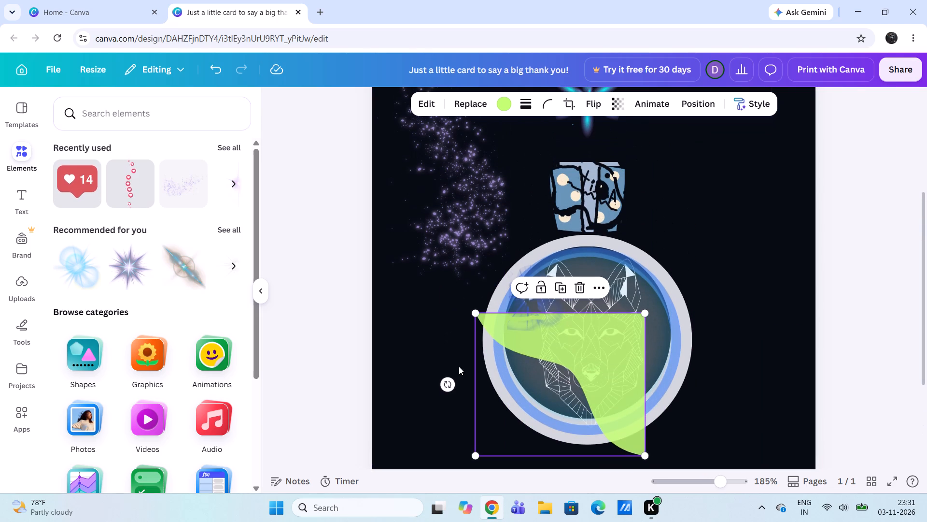
pyautogui.moveTo(443, 382); pyautogui.dragTo(572, 261)
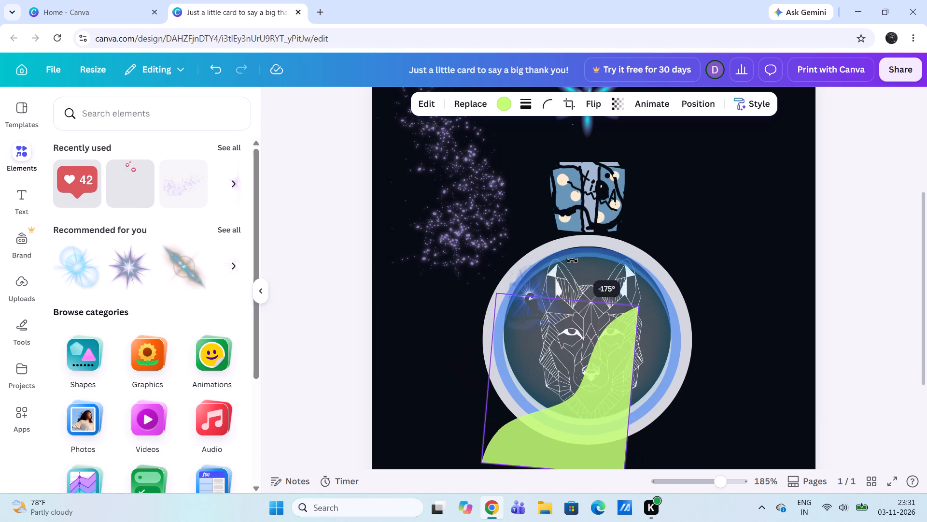
pyautogui.moveTo(572, 261); pyautogui.dragTo(563, 264)
pyautogui.moveTo(563, 264); pyautogui.dragTo(563, 271)
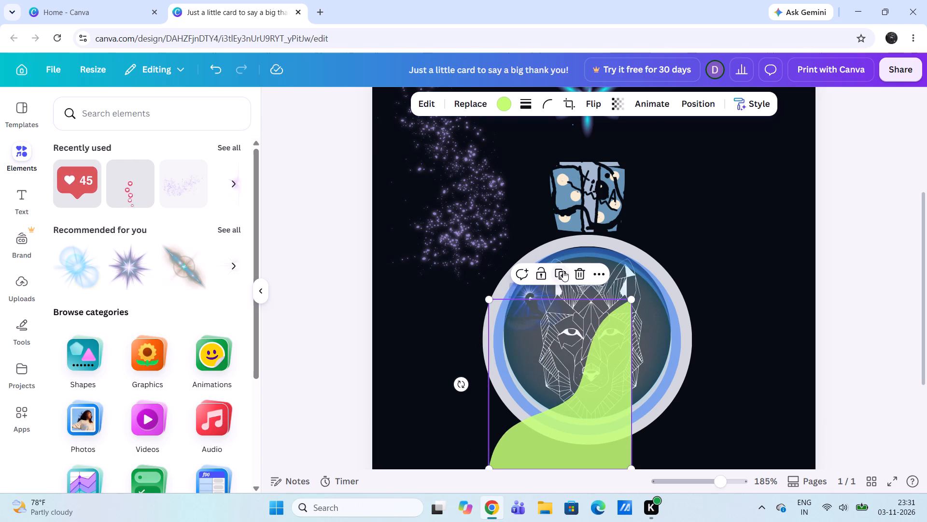
pyautogui.moveTo(563, 271); pyautogui.dragTo(563, 271)
# Place the lime wave shape over the wolf emblem's lower-right part and enlarge it to about 45 by 54.
pyautogui.moveTo(579, 362); pyautogui.dragTo(667, 334)
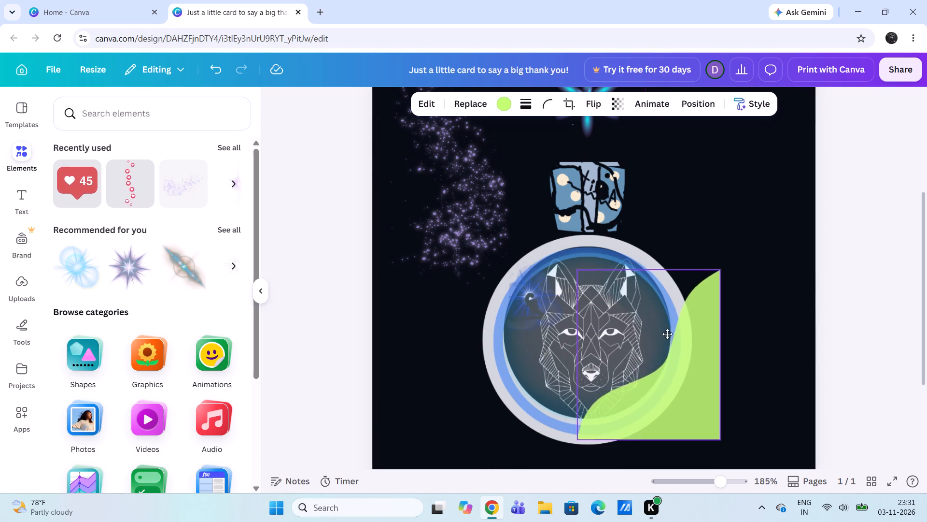
pyautogui.moveTo(667, 334); pyautogui.dragTo(644, 341)
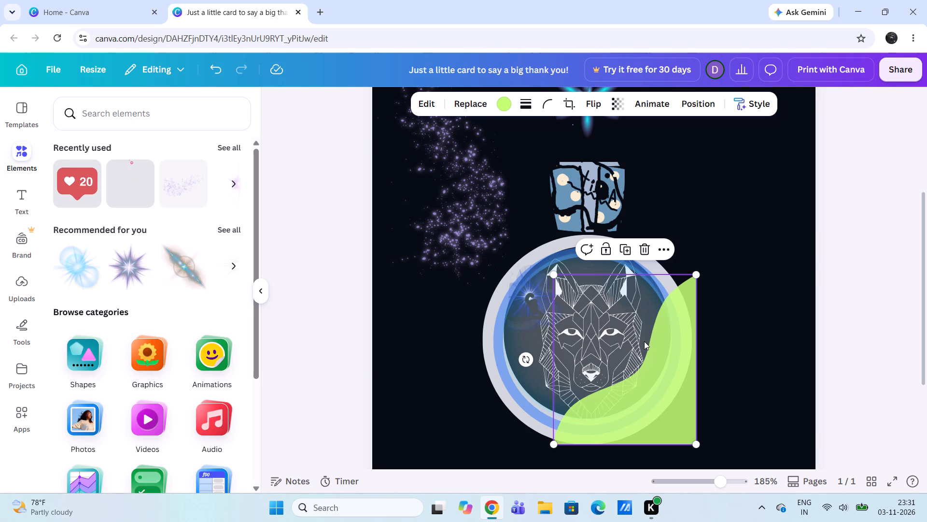
pyautogui.moveTo(556, 274); pyautogui.dragTo(523, 273)
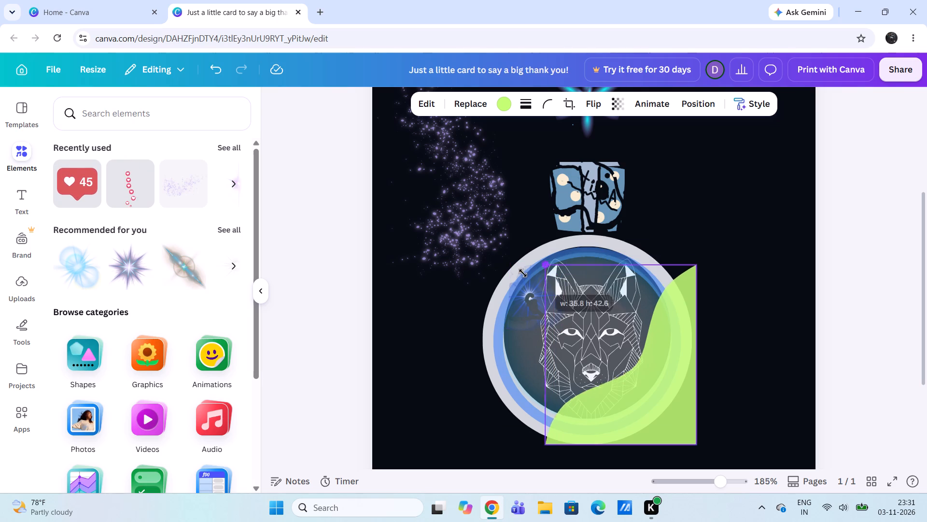
pyautogui.moveTo(523, 273); pyautogui.dragTo(407, 300)
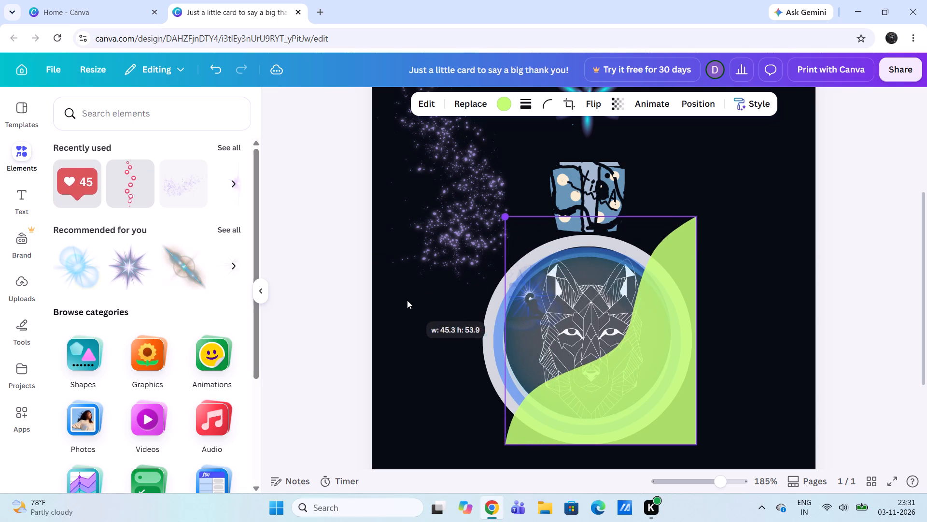
# Align the lime wave shape with the emblem circle's left edge and enlarge it further toward the upper right.
pyautogui.moveTo(634, 336); pyautogui.dragTo(640, 353)
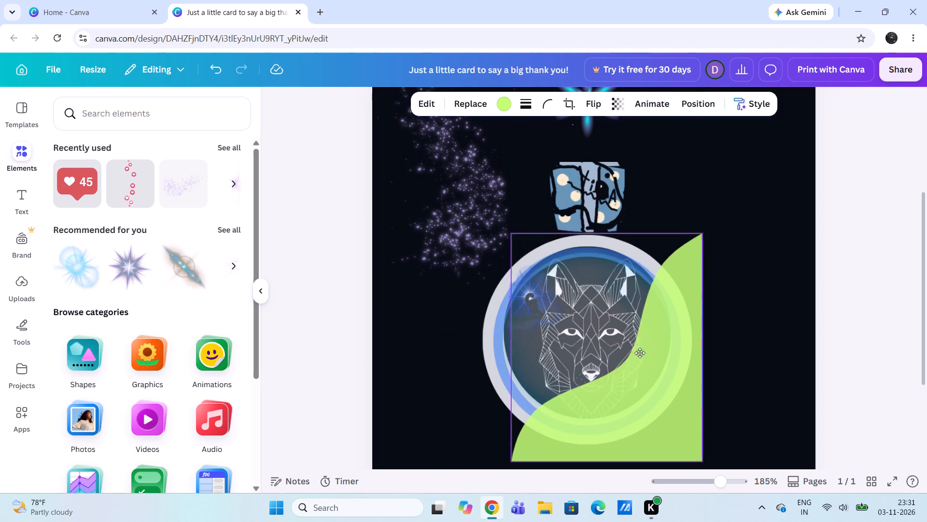
pyautogui.moveTo(640, 353); pyautogui.dragTo(614, 356)
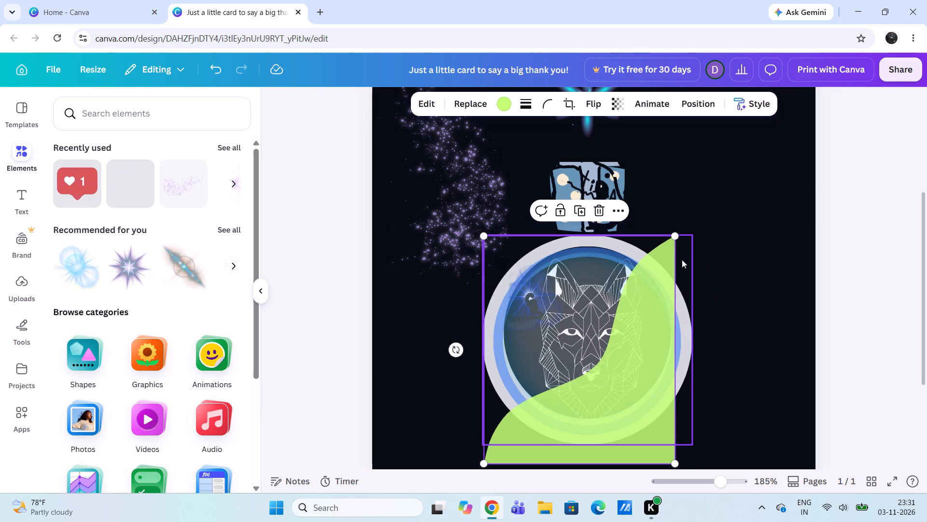
pyautogui.moveTo(676, 238); pyautogui.dragTo(729, 223)
# Reposition the enlarged lime wave shape so its curve follows the lower-right rim of the wolf emblem.
pyautogui.scroll(-1, 729, 223)
pyautogui.moveTo(674, 277); pyautogui.dragTo(709, 322)
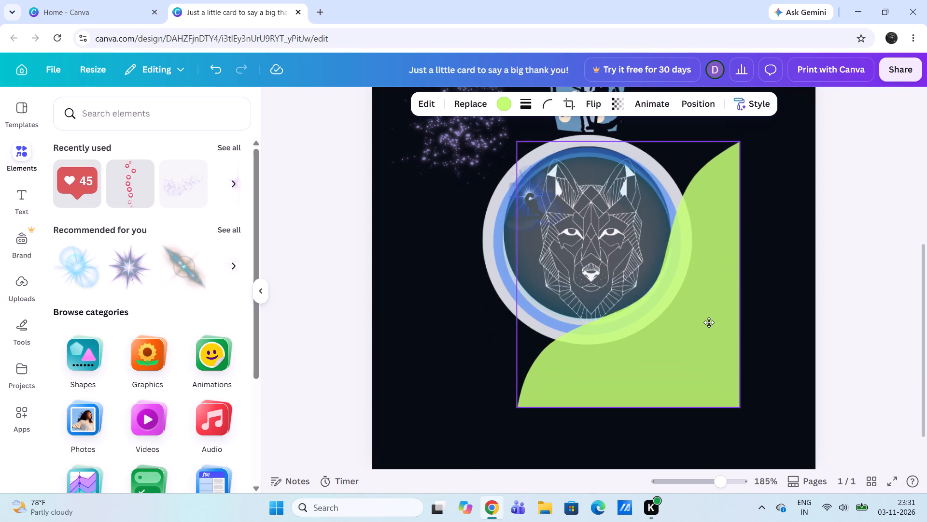
pyautogui.moveTo(709, 322); pyautogui.dragTo(717, 329)
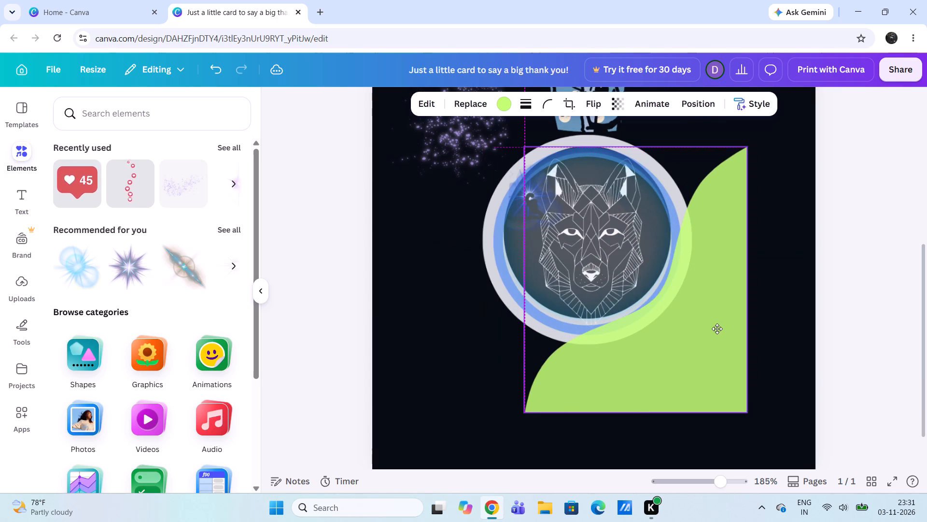
pyautogui.moveTo(717, 329); pyautogui.dragTo(709, 329)
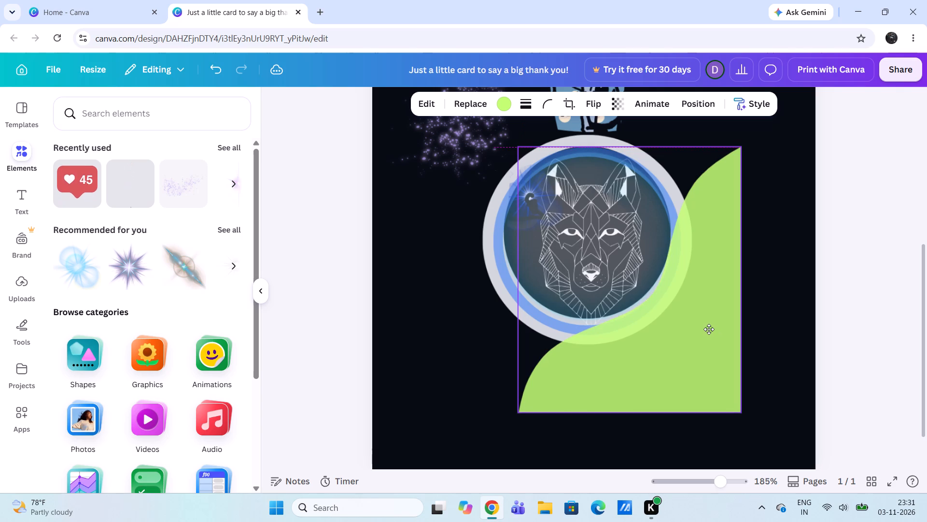
pyautogui.moveTo(709, 329); pyautogui.dragTo(713, 324)
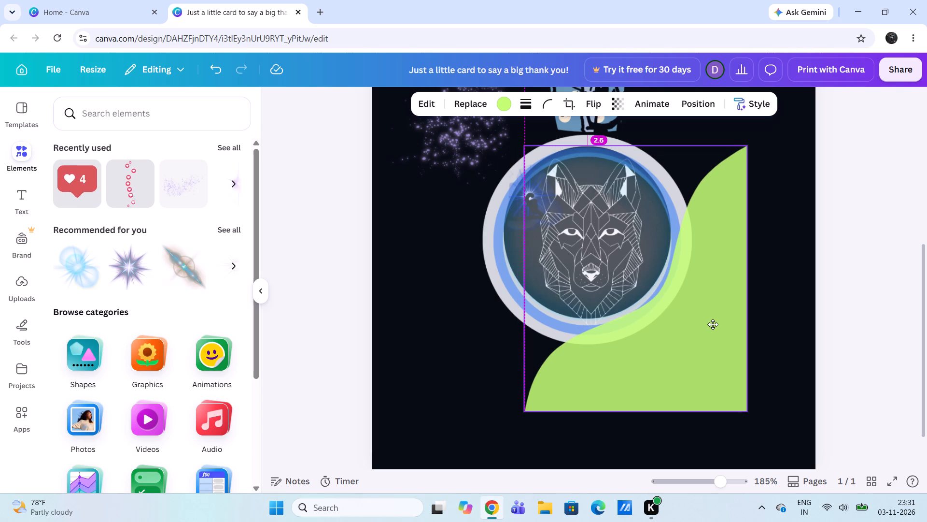
pyautogui.moveTo(713, 324); pyautogui.dragTo(718, 328)
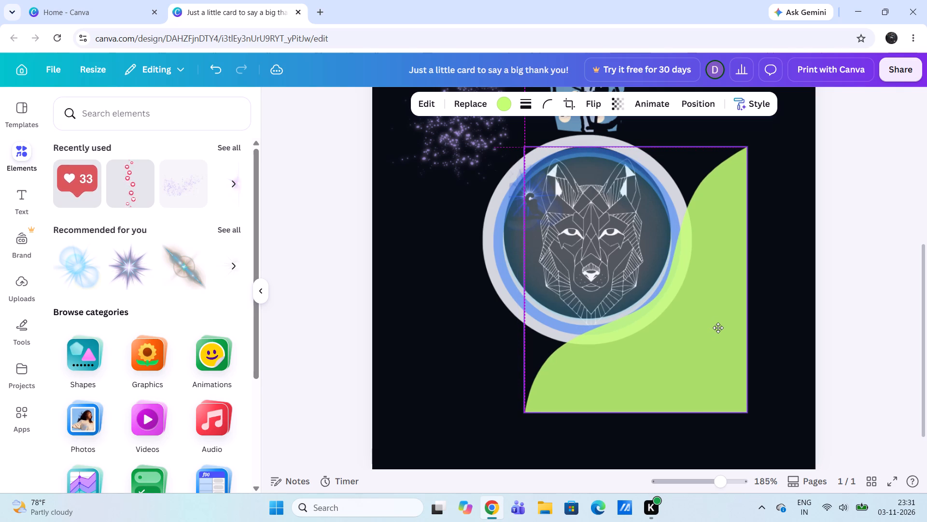
pyautogui.moveTo(718, 328); pyautogui.dragTo(716, 330)
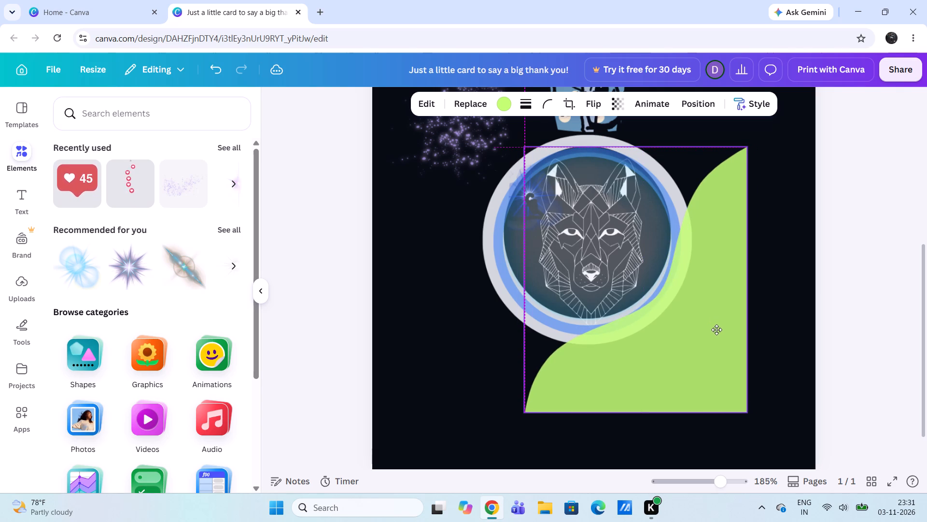
pyautogui.moveTo(716, 330); pyautogui.dragTo(709, 319)
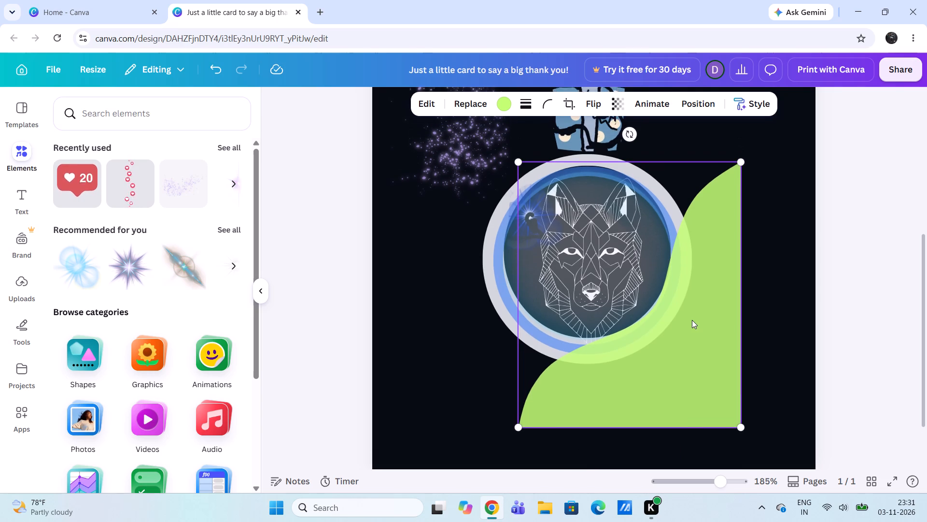
# Rotate the lime wave shape to -90° so its filled side covers the emblem's lower left.
pyautogui.click(690, 334)
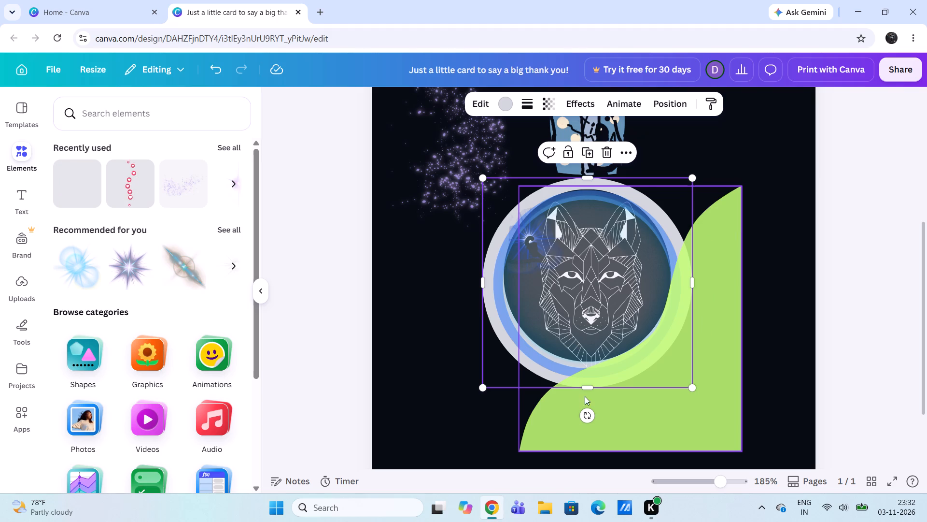
pyautogui.click(664, 433)
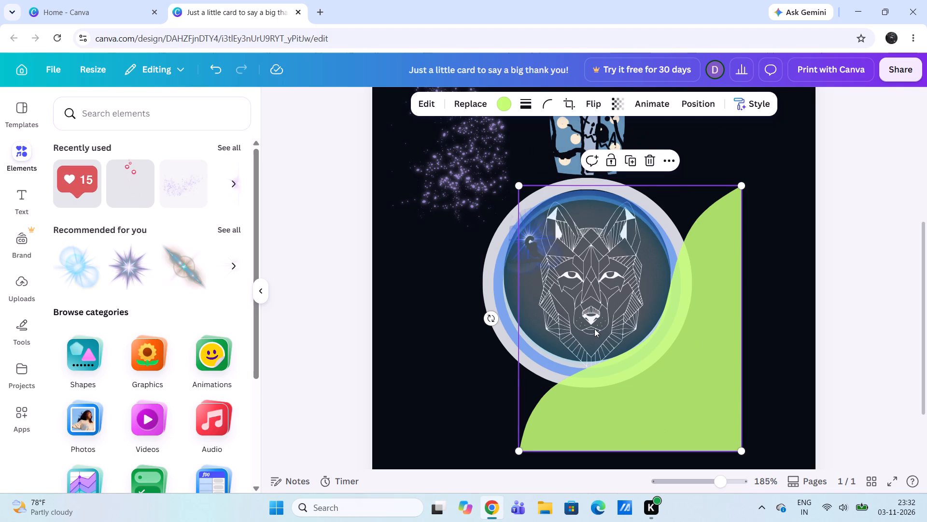
pyautogui.click(493, 325)
pyautogui.click(653, 427)
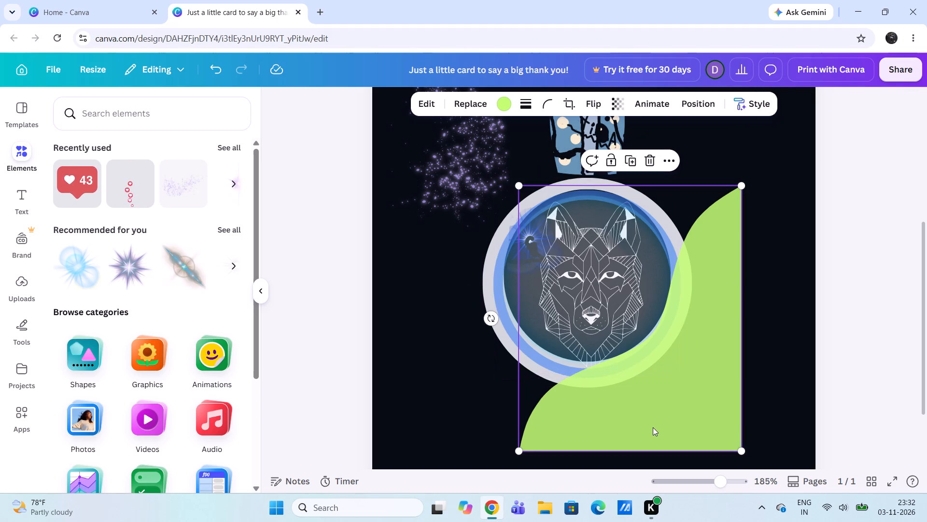
pyautogui.moveTo(490, 323); pyautogui.dragTo(505, 257)
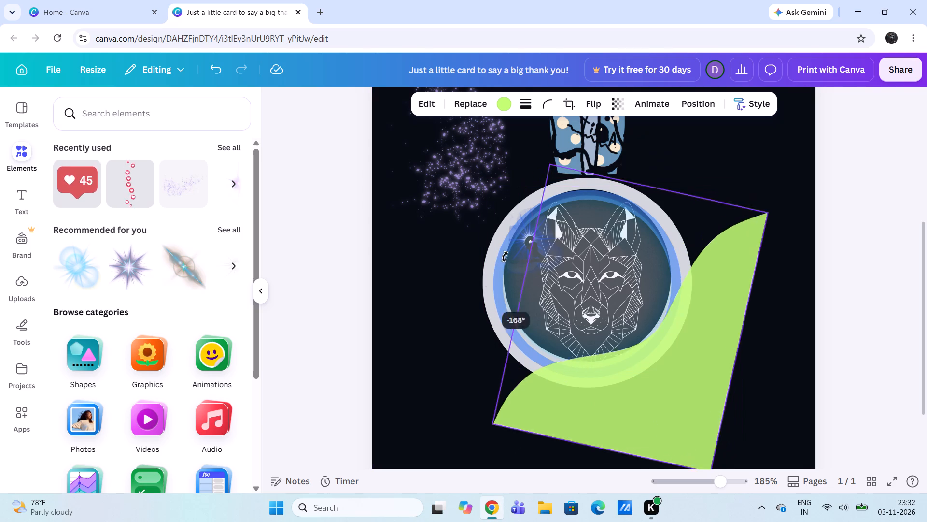
pyautogui.moveTo(505, 257); pyautogui.dragTo(627, 245)
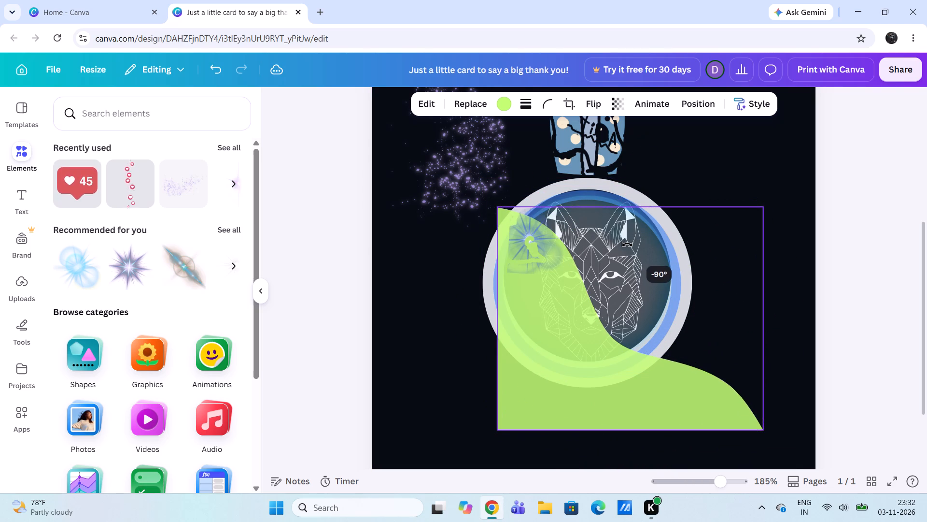
pyautogui.moveTo(627, 245); pyautogui.dragTo(629, 245)
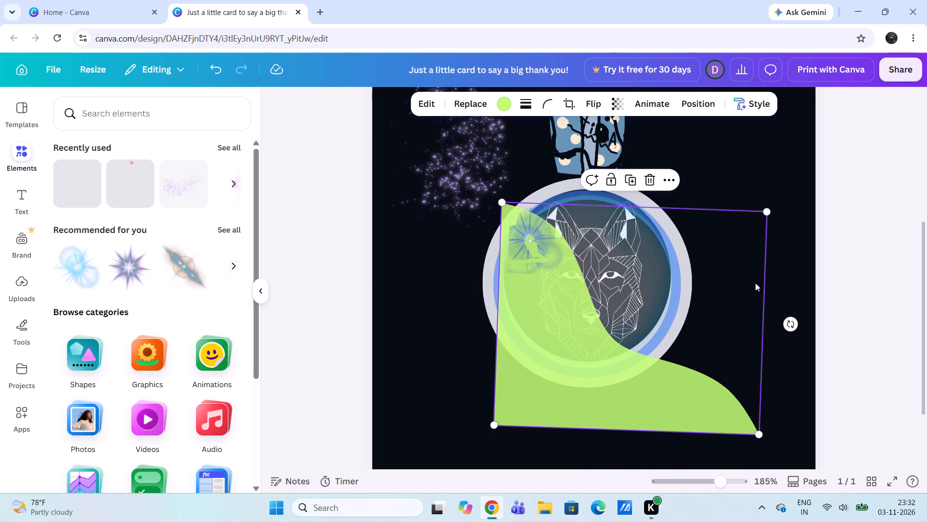
pyautogui.moveTo(794, 323); pyautogui.dragTo(797, 321)
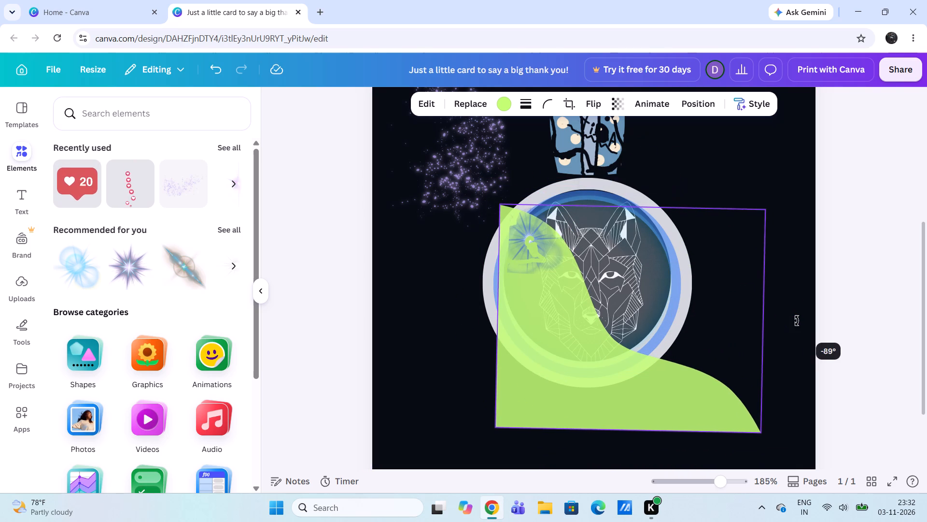
pyautogui.moveTo(797, 321); pyautogui.dragTo(799, 320)
pyautogui.moveTo(666, 345); pyautogui.dragTo(646, 345)
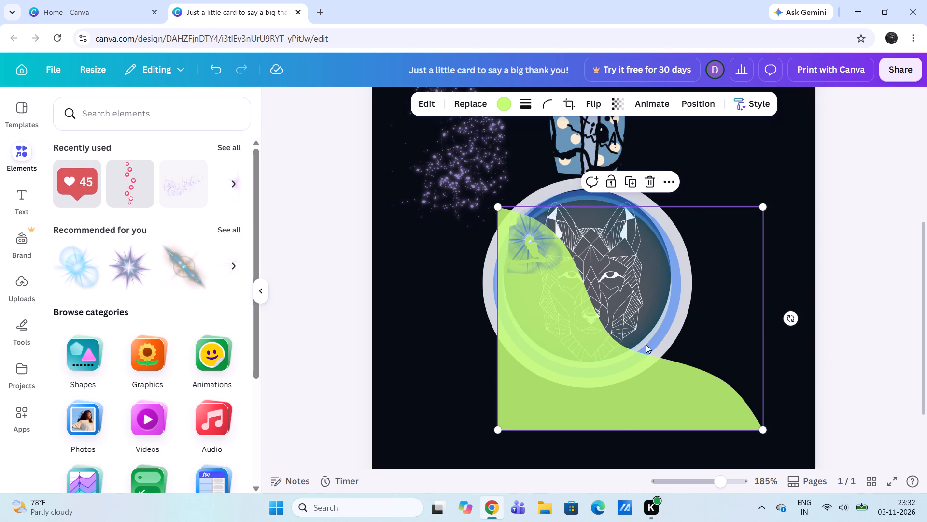
# Move the lime wave shape to the wolf emblem's lower left and shrink it slightly so its curve follows the rim.
pyautogui.moveTo(646, 345); pyautogui.dragTo(567, 368)
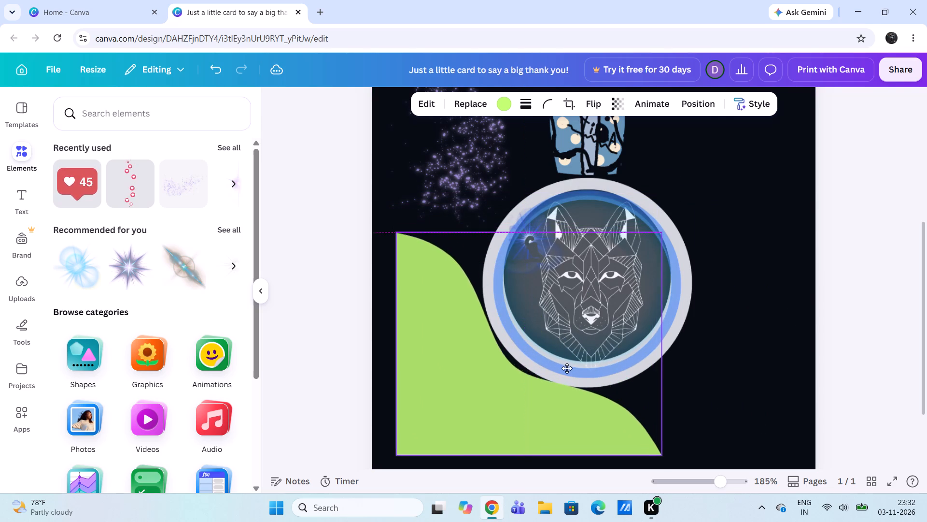
pyautogui.moveTo(567, 368); pyautogui.dragTo(580, 363)
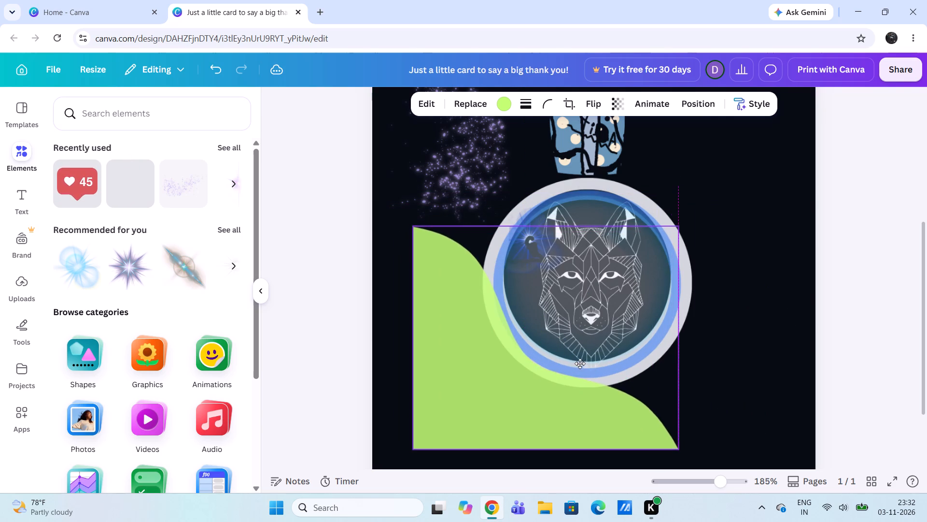
pyautogui.moveTo(580, 363); pyautogui.dragTo(574, 348)
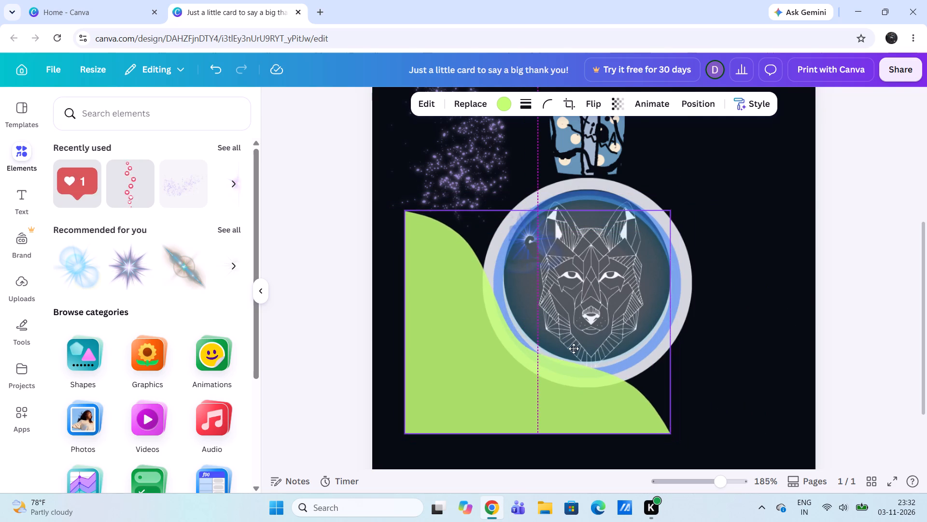
pyautogui.moveTo(574, 348); pyautogui.dragTo(581, 347)
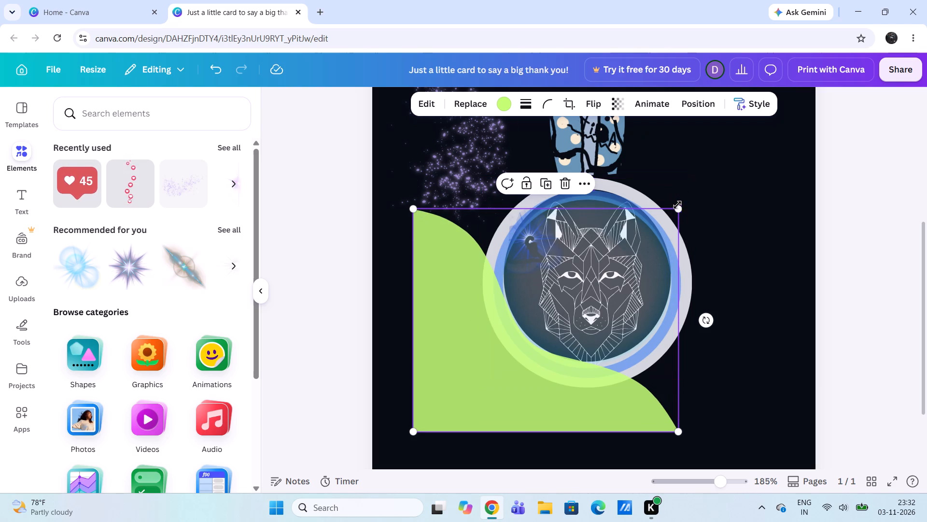
pyautogui.moveTo(677, 205); pyautogui.dragTo(664, 226)
pyautogui.moveTo(483, 338); pyautogui.dragTo(490, 333)
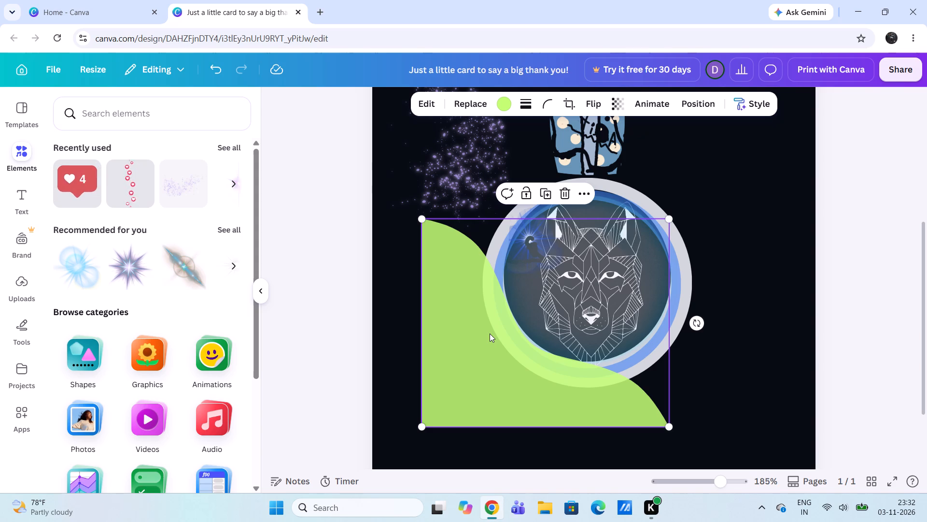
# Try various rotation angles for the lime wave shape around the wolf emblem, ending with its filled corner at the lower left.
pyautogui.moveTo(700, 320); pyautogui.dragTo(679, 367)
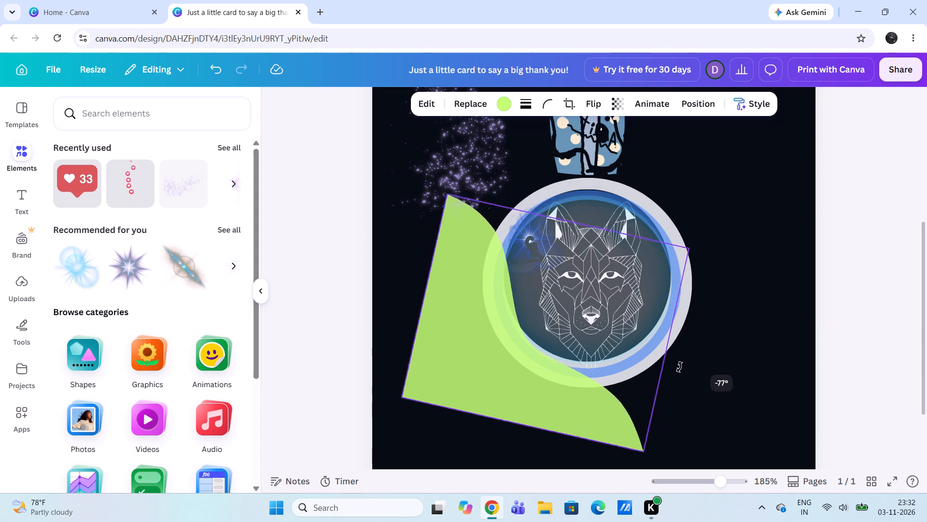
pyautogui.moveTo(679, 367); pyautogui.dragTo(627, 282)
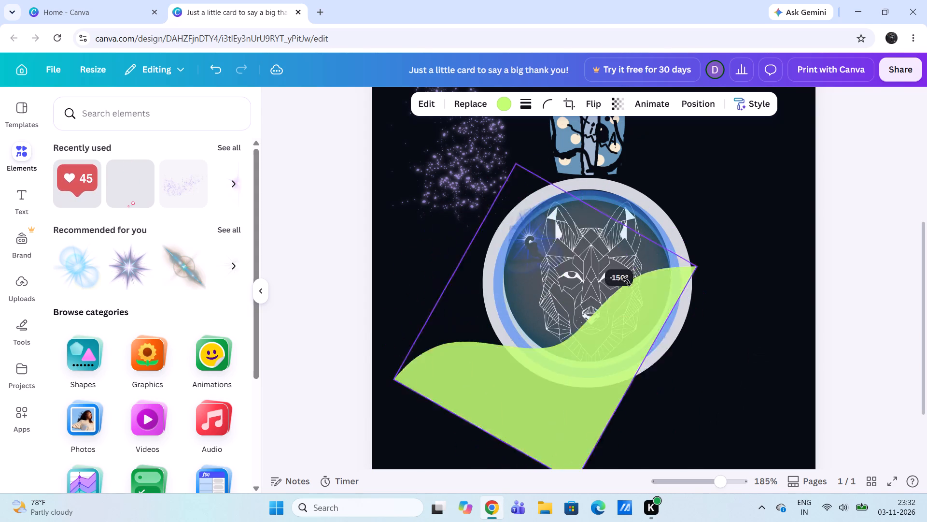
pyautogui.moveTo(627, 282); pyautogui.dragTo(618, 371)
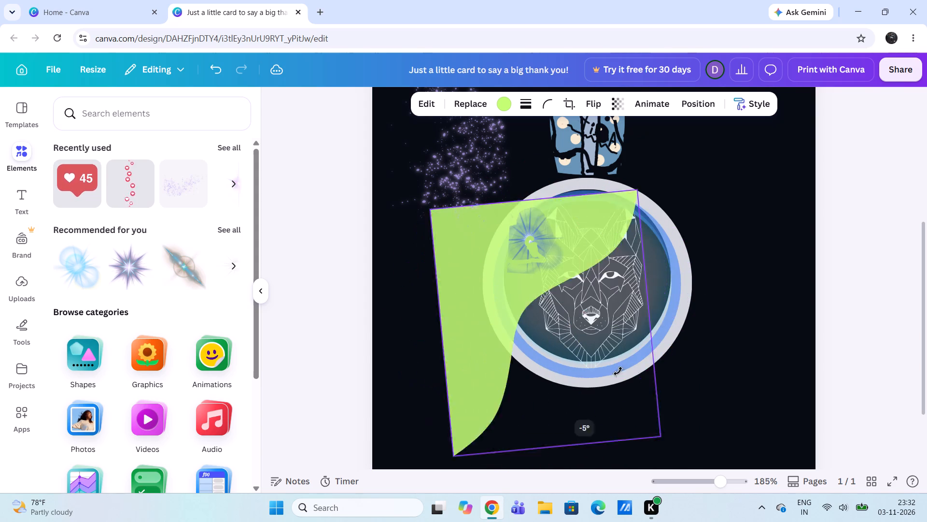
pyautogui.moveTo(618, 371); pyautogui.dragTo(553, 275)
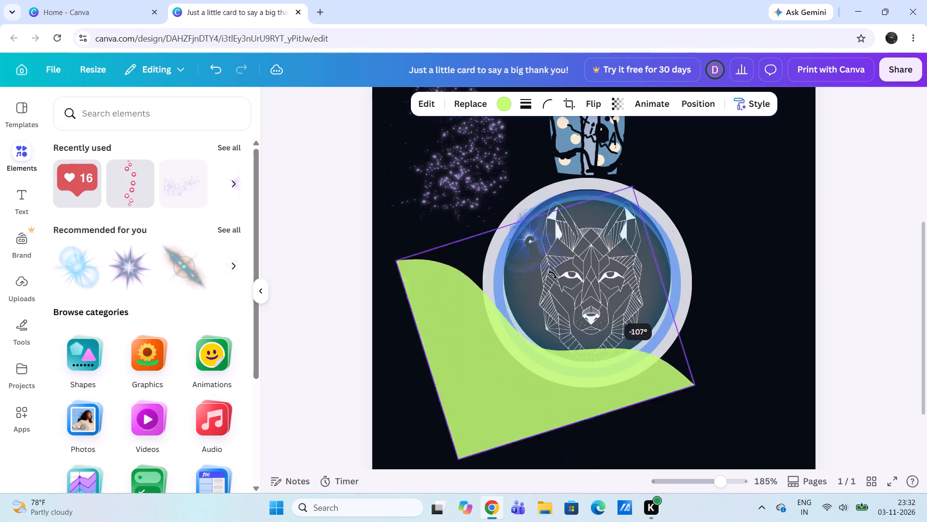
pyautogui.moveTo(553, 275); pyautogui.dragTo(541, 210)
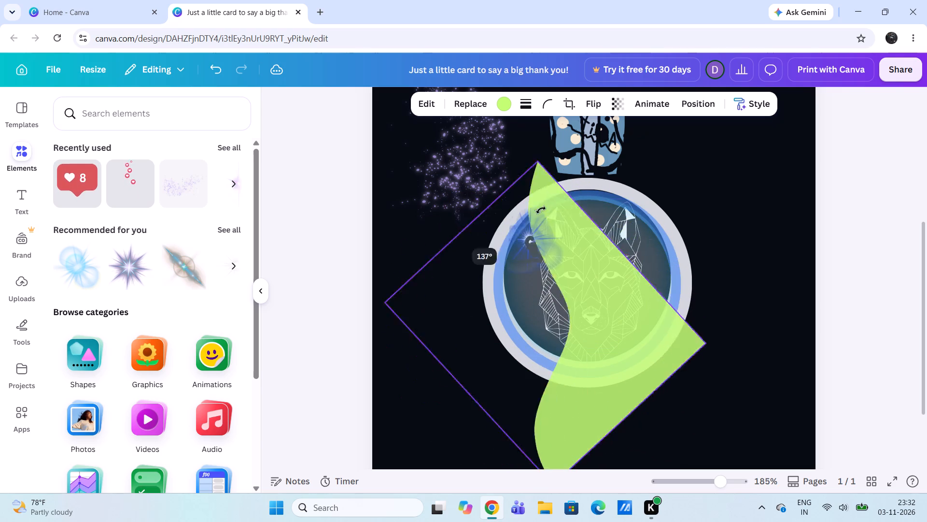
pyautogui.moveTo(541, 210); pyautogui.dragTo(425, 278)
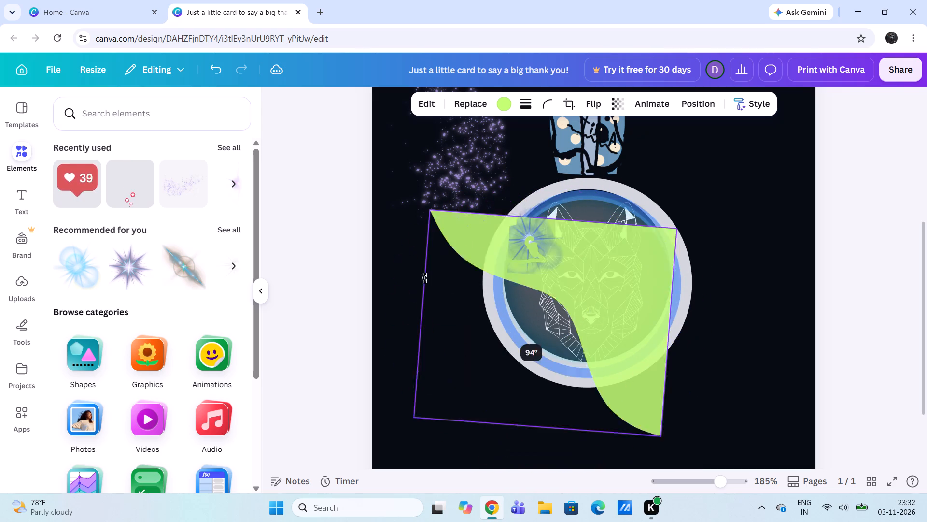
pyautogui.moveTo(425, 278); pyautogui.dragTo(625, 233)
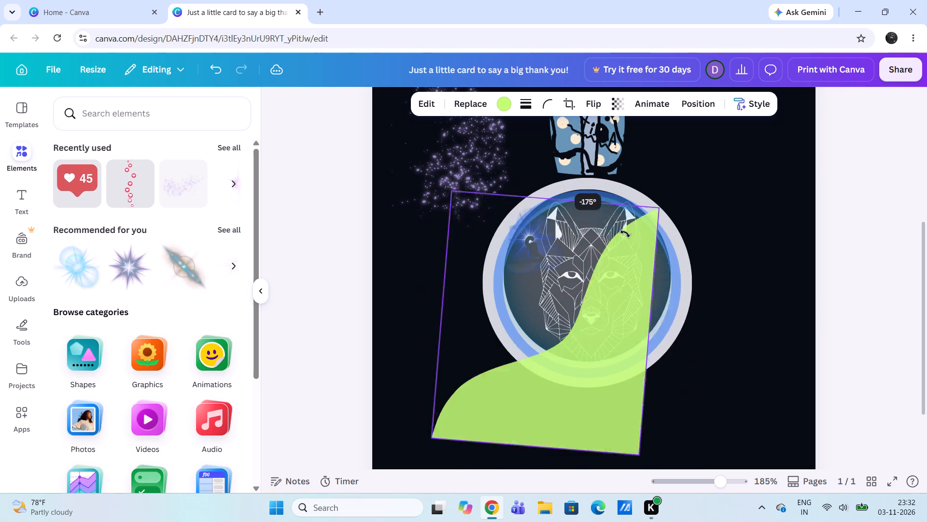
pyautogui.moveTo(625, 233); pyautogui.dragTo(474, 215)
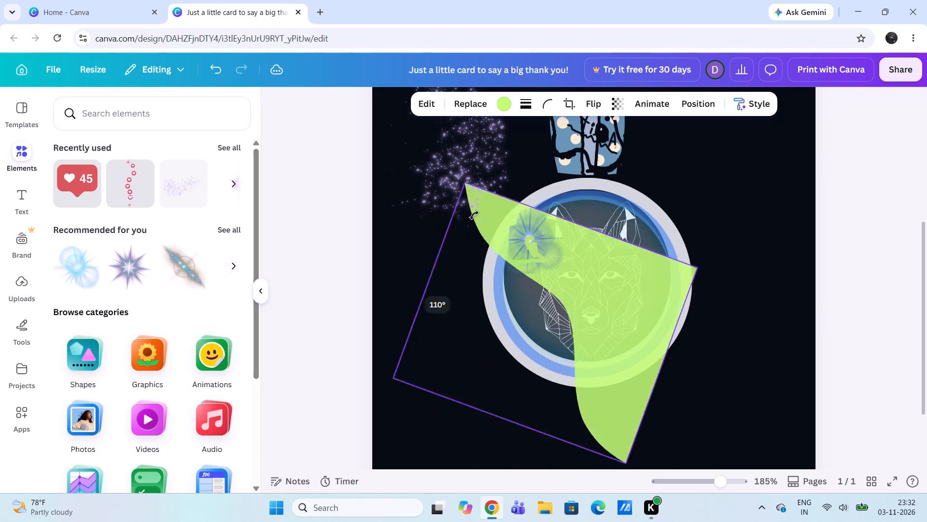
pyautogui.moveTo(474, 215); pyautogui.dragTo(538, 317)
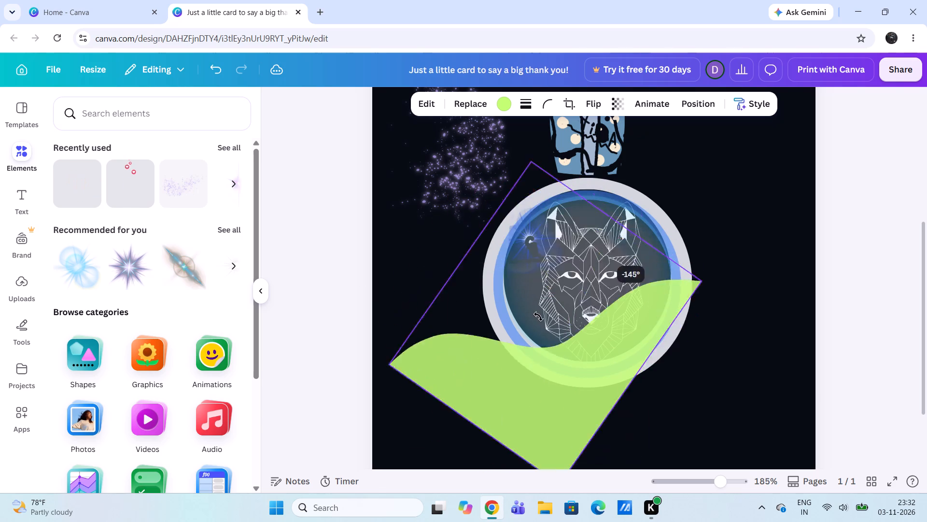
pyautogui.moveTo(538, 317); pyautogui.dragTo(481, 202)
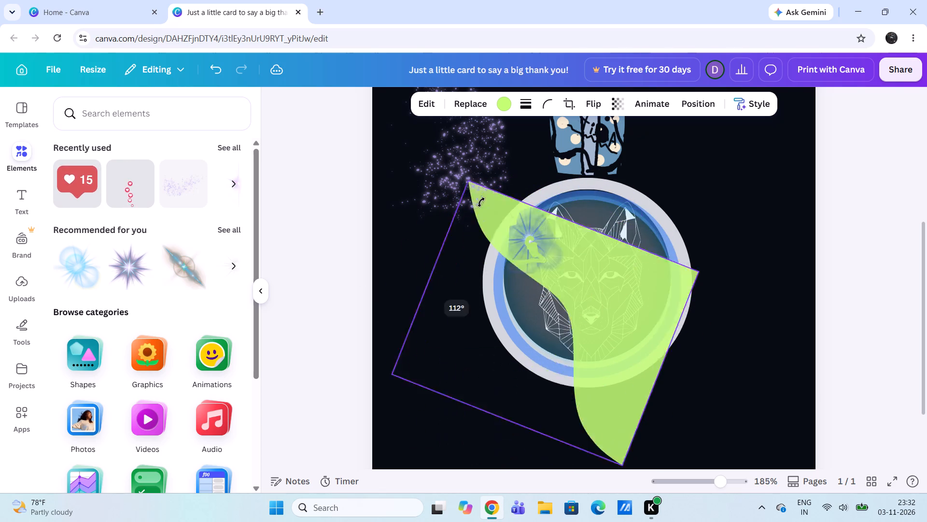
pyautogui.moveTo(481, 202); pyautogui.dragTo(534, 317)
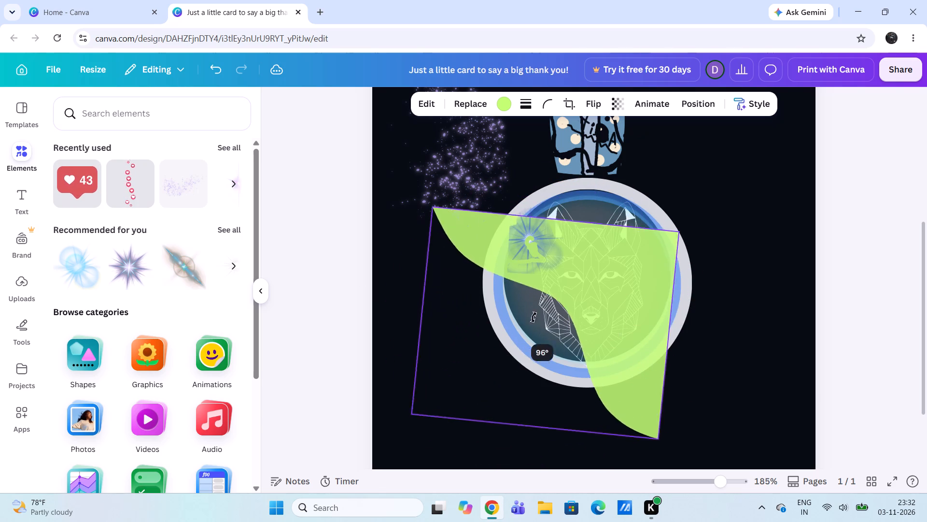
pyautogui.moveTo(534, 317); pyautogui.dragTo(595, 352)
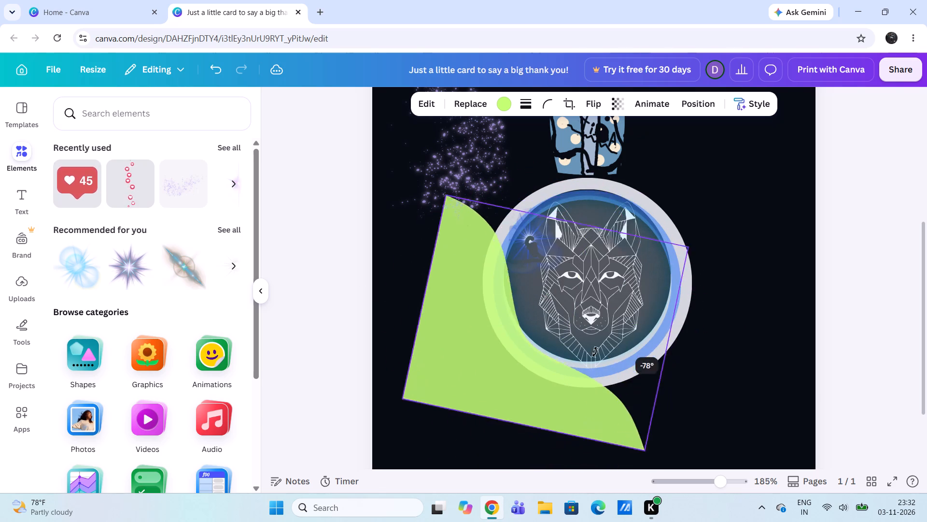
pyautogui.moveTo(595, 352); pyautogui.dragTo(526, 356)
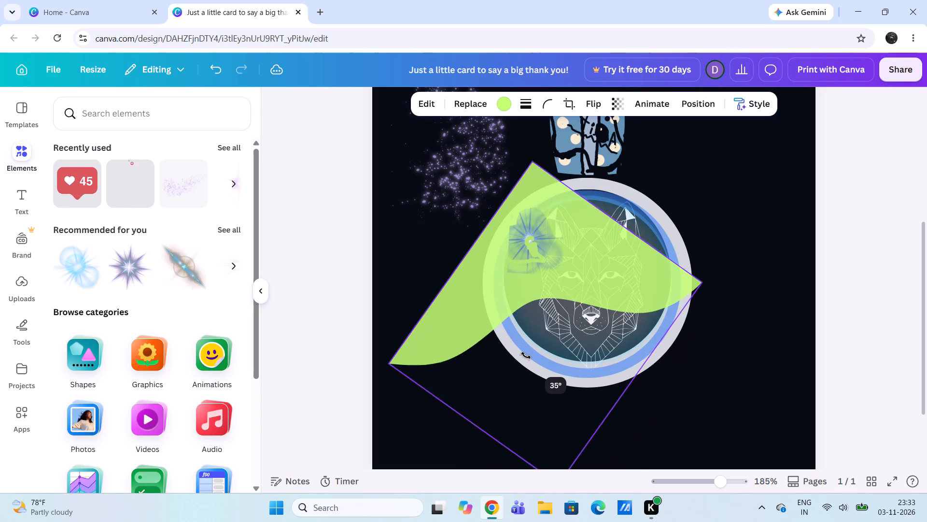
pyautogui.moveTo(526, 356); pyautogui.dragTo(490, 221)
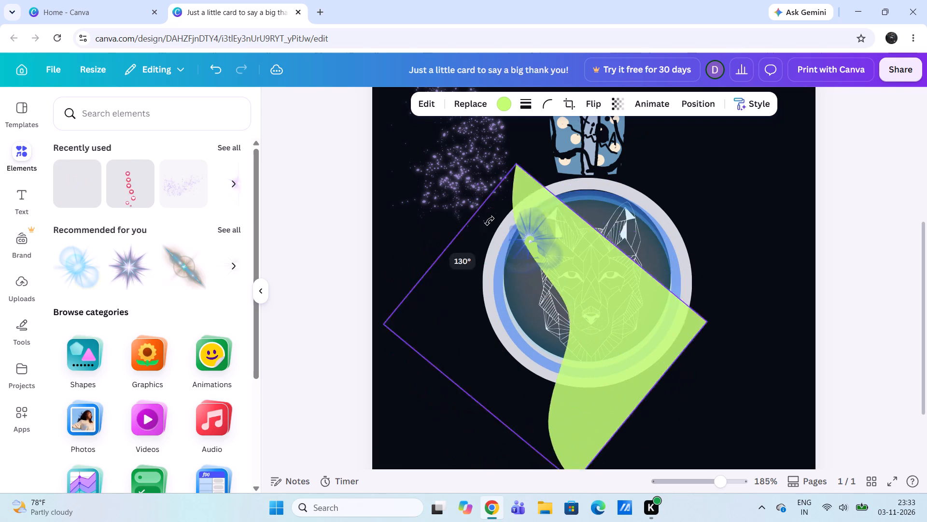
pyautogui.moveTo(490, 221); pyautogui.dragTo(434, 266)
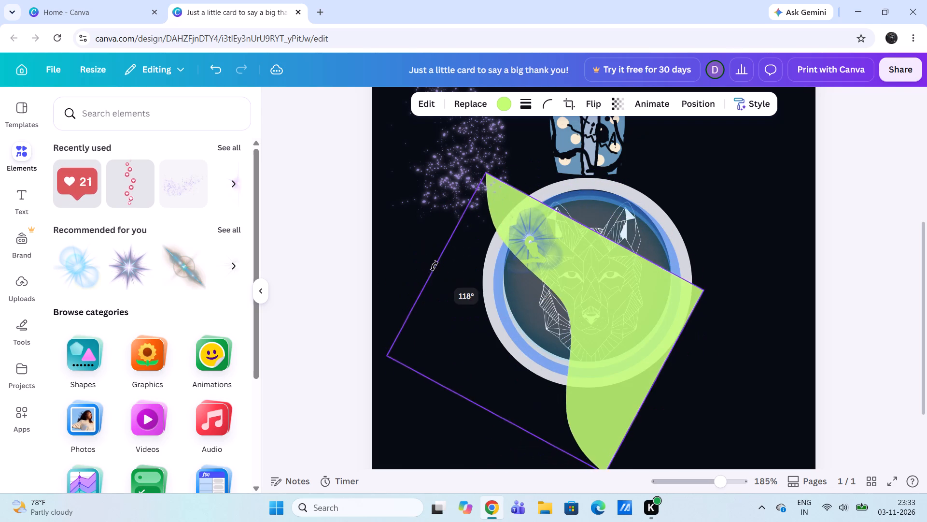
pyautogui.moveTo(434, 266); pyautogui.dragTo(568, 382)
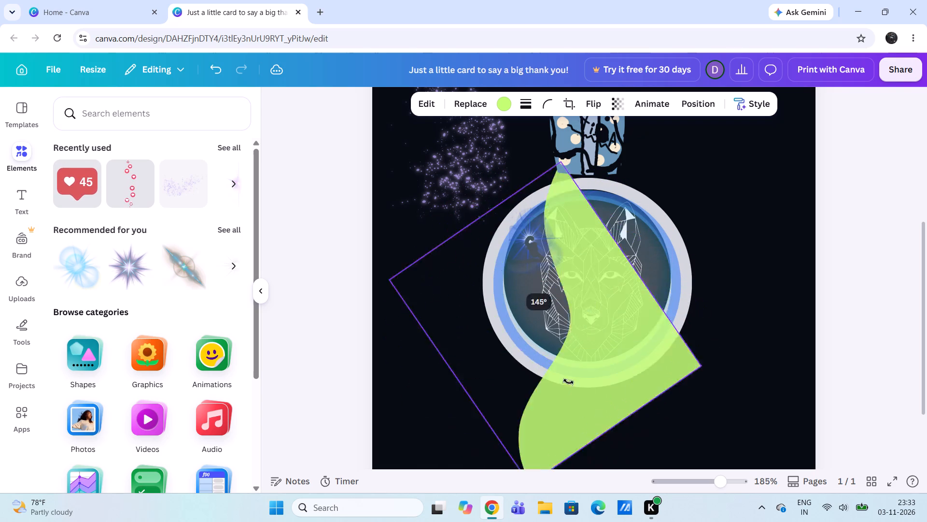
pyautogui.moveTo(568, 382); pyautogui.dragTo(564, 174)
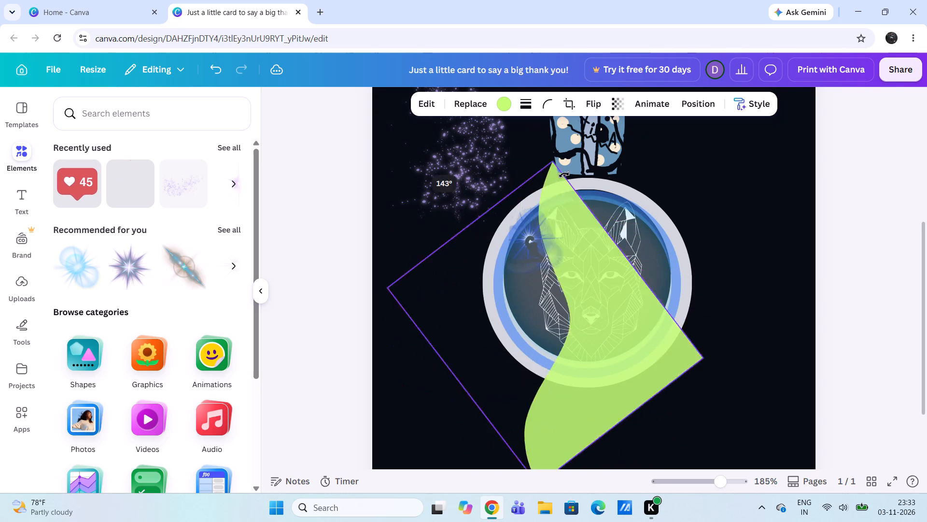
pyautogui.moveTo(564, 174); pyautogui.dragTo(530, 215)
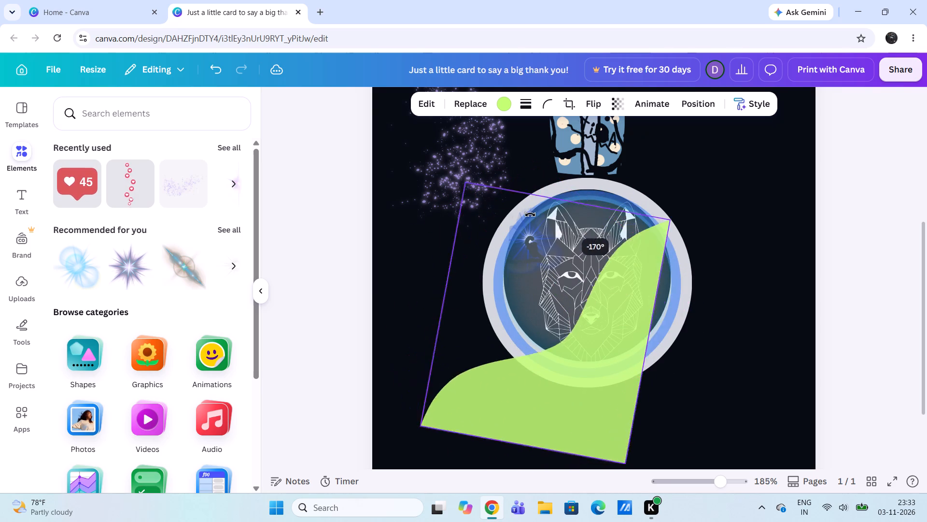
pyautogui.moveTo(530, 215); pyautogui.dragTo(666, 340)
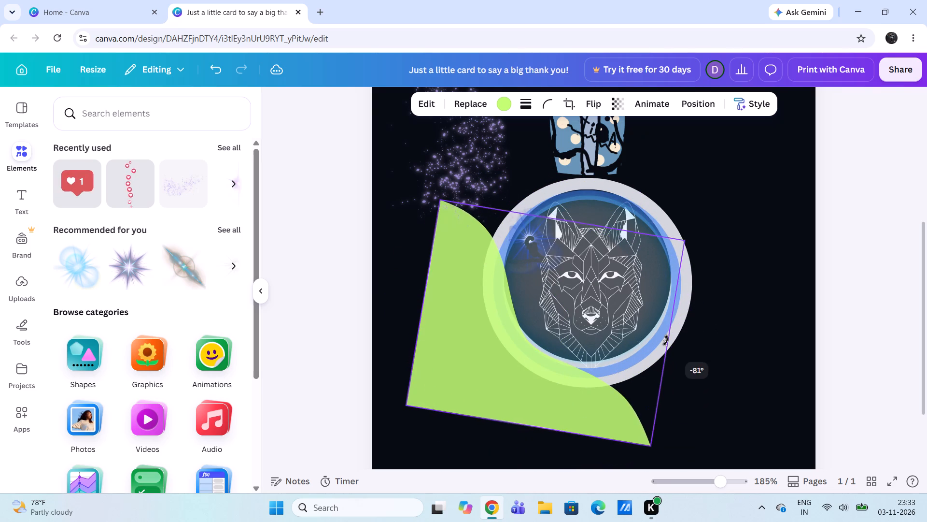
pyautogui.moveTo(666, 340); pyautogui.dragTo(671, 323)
# Move the lime wave shape up over the wolf emblem and enlarge it until its filled side covers the emblem's lower-left half.
pyautogui.moveTo(458, 392); pyautogui.dragTo(515, 348)
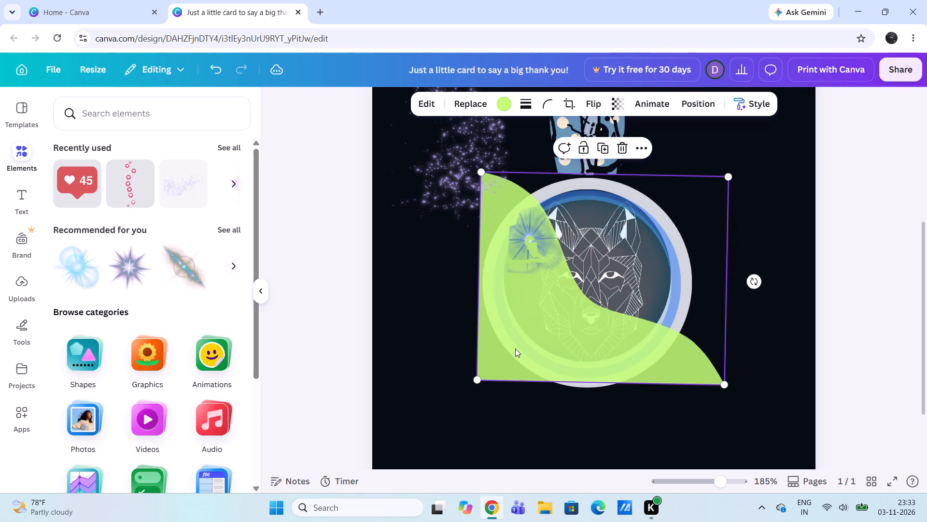
pyautogui.moveTo(724, 384); pyautogui.dragTo(826, 422)
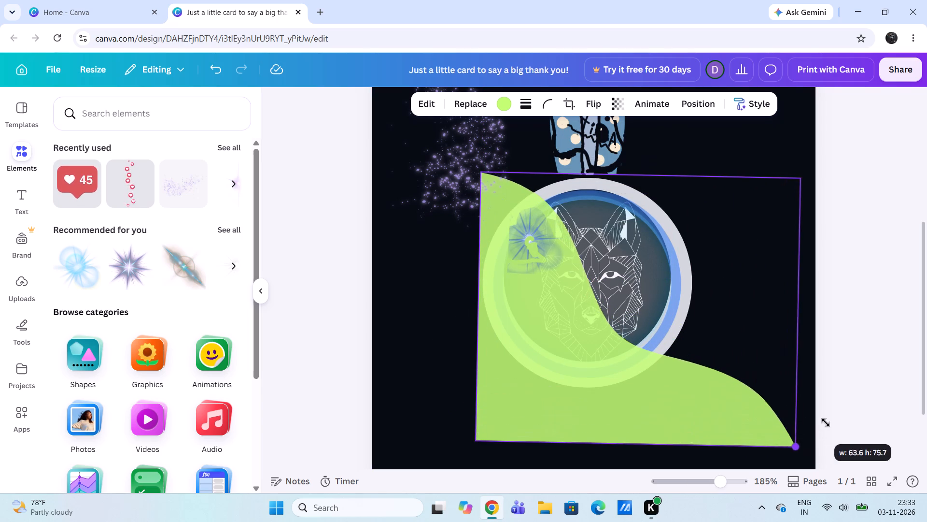
pyautogui.moveTo(826, 422); pyautogui.dragTo(778, 426)
pyautogui.moveTo(589, 381); pyautogui.dragTo(619, 345)
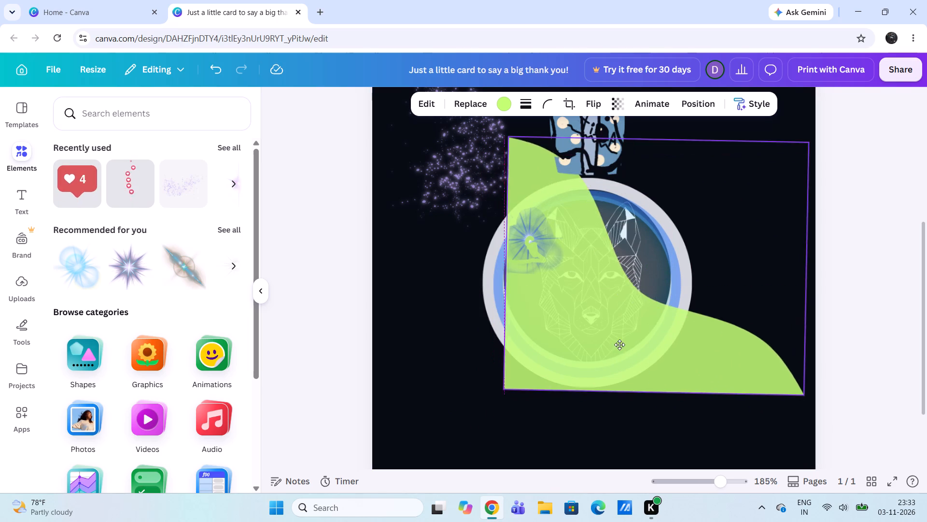
pyautogui.moveTo(619, 345); pyautogui.dragTo(587, 362)
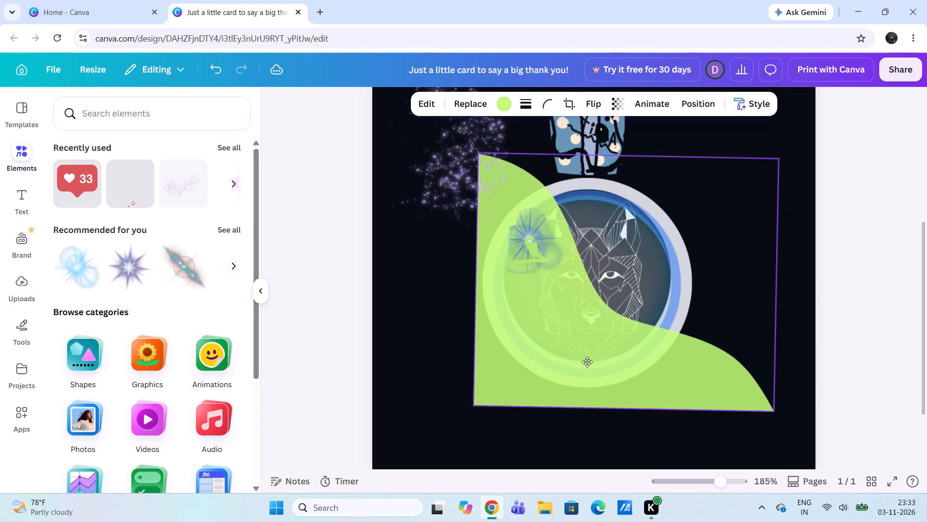
pyautogui.moveTo(587, 362); pyautogui.dragTo(592, 370)
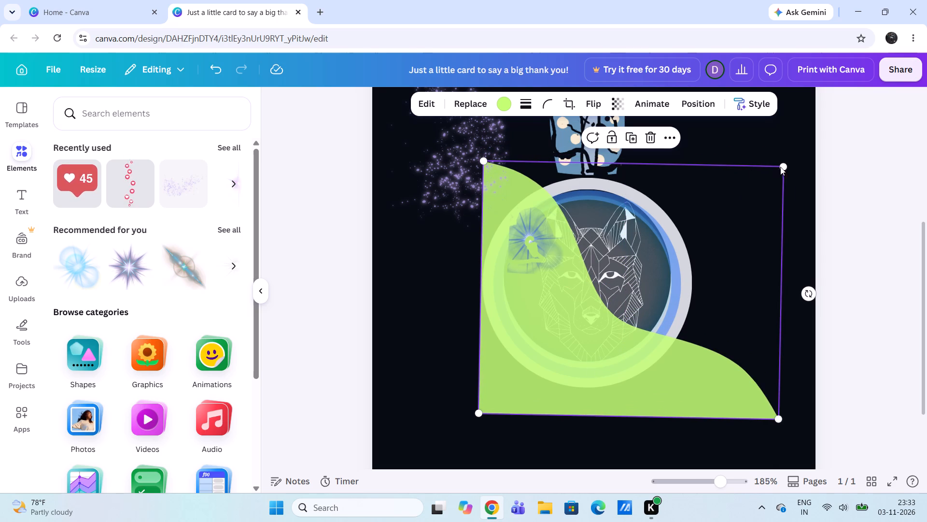
# Shrink the lime wave shape slightly and shift it up and left so it extends just past the emblem's left and bottom rim.
pyautogui.moveTo(784, 165); pyautogui.dragTo(745, 210)
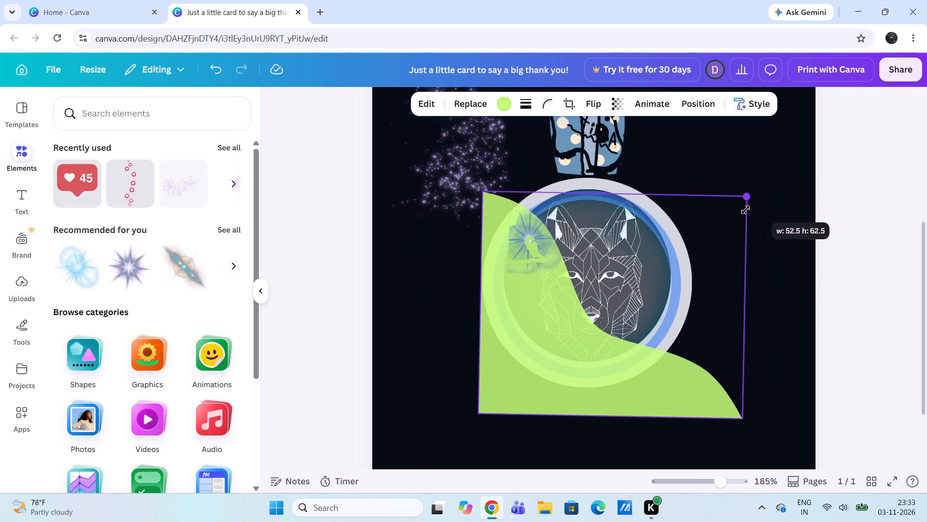
pyautogui.moveTo(745, 210); pyautogui.dragTo(765, 203)
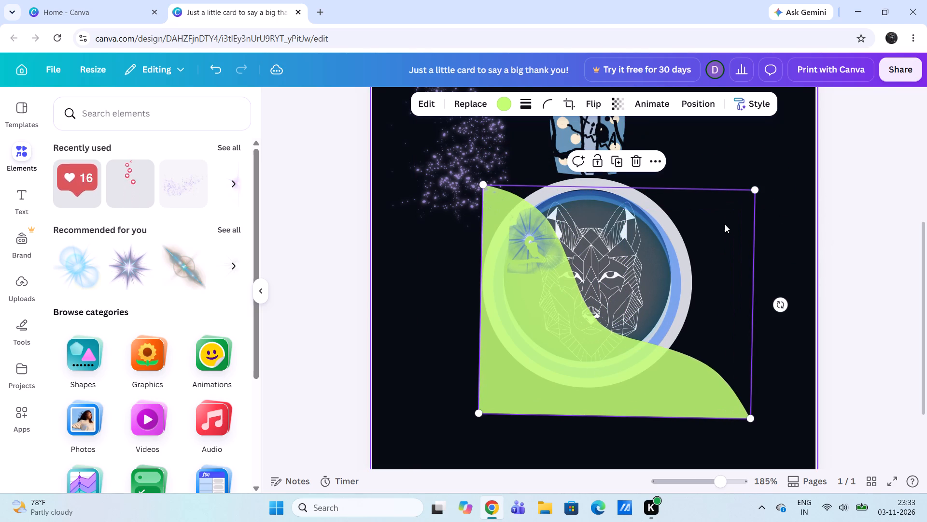
pyautogui.moveTo(675, 243); pyautogui.dragTo(671, 235)
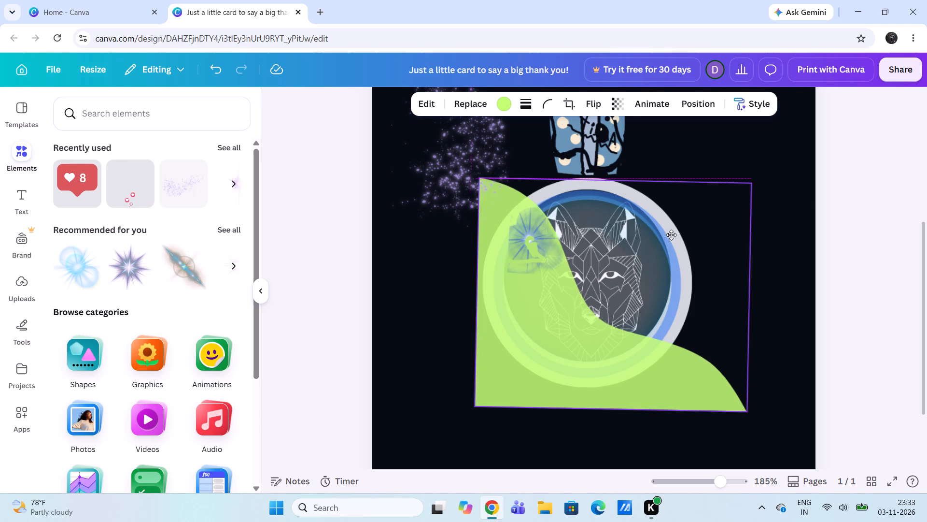
pyautogui.moveTo(671, 235); pyautogui.dragTo(670, 227)
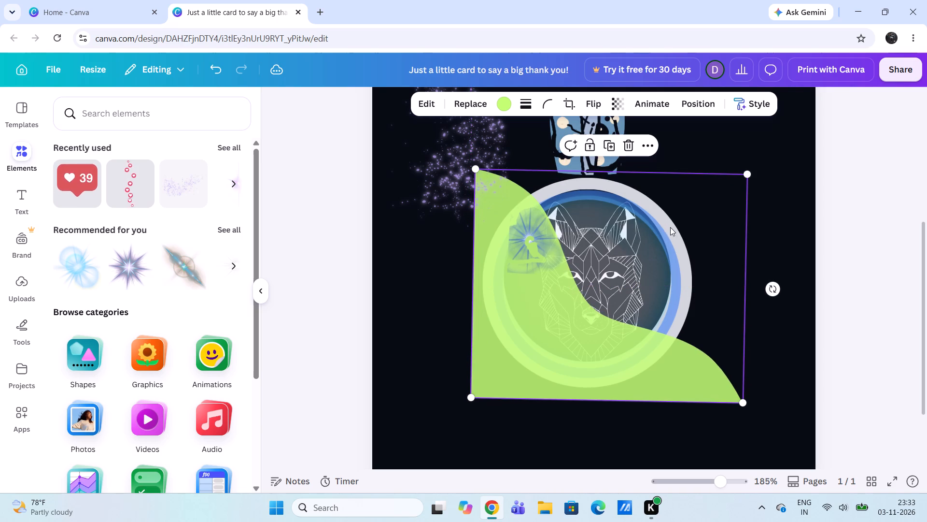
# Straighten the slightly tilted lime wave shape so its straight edges align with the page.
pyautogui.click(775, 290)
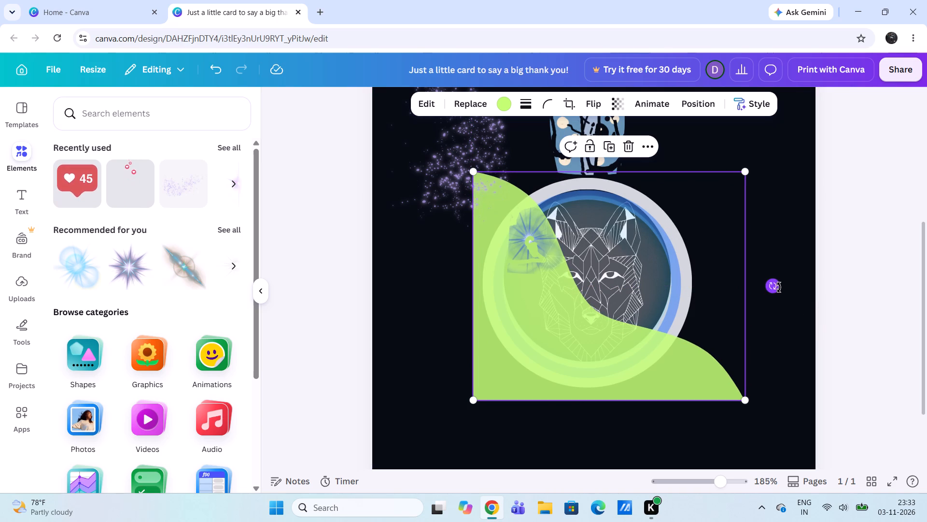
pyautogui.scroll(1, 644, 264)
pyautogui.scroll(1, 627, 328)
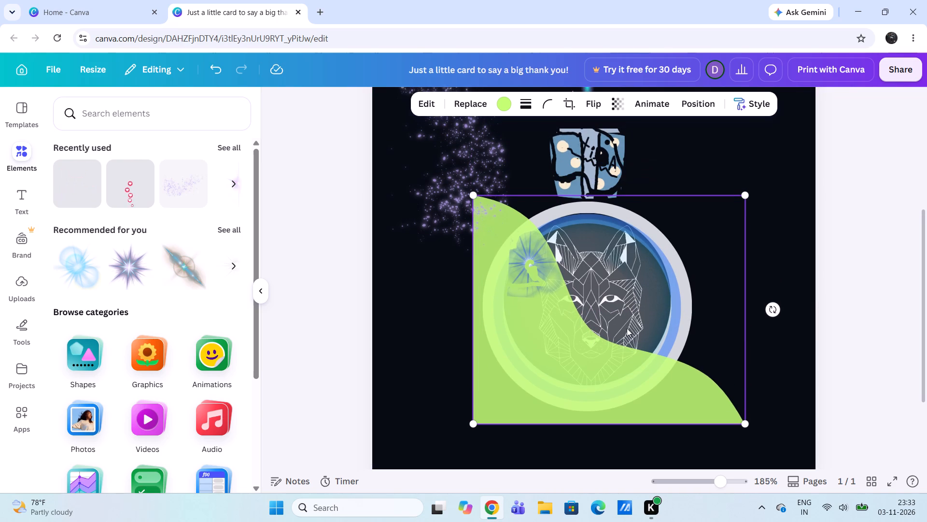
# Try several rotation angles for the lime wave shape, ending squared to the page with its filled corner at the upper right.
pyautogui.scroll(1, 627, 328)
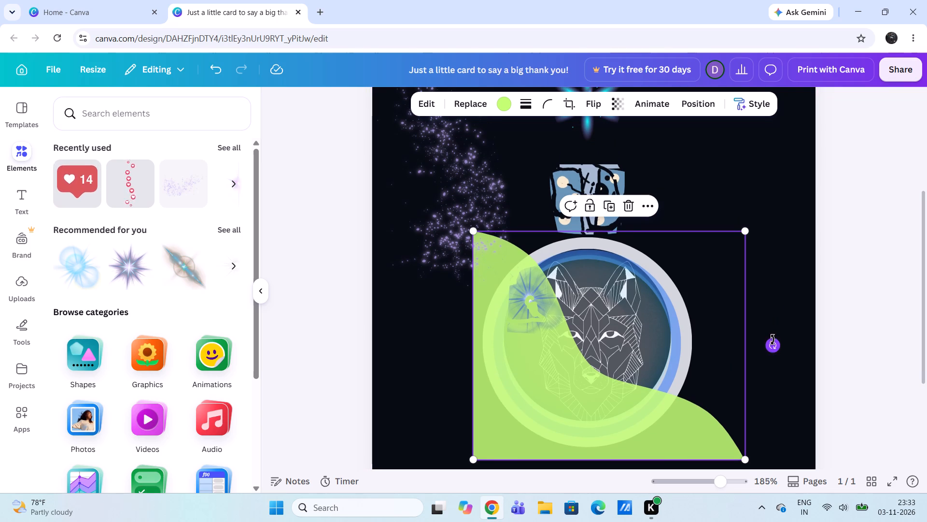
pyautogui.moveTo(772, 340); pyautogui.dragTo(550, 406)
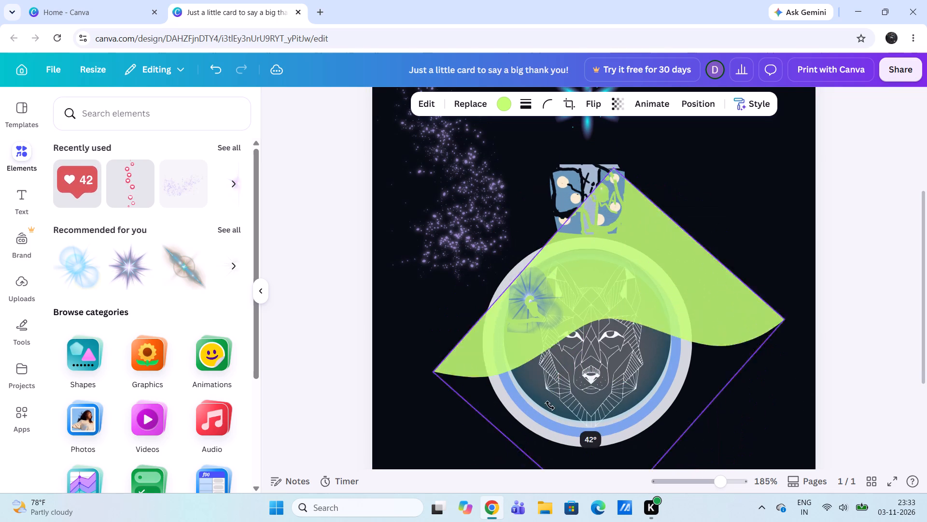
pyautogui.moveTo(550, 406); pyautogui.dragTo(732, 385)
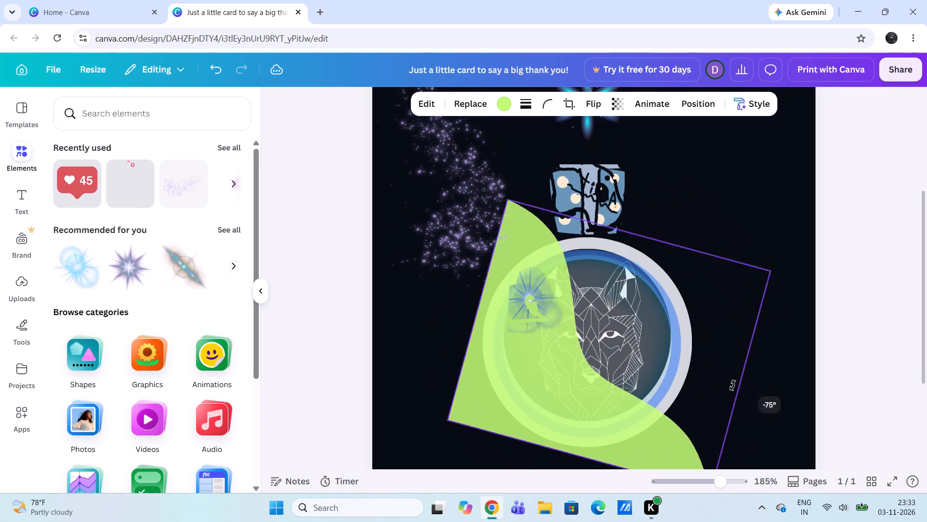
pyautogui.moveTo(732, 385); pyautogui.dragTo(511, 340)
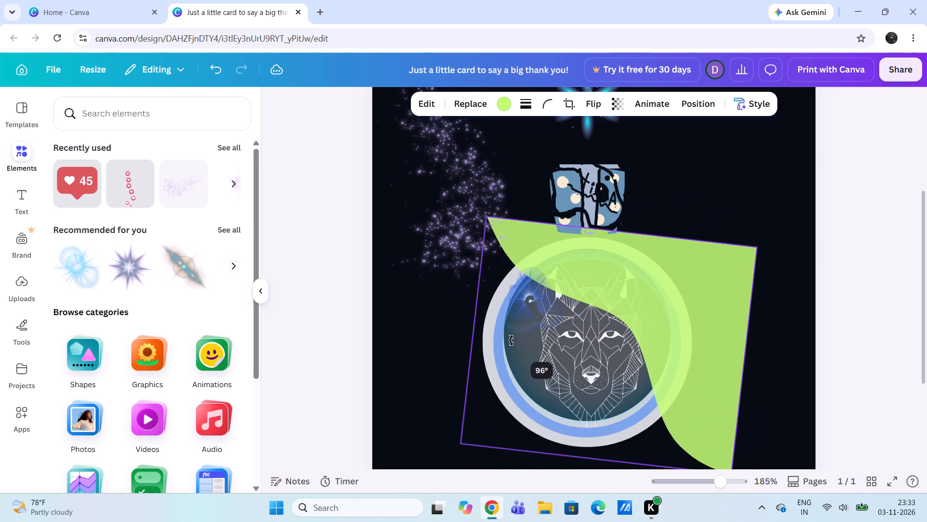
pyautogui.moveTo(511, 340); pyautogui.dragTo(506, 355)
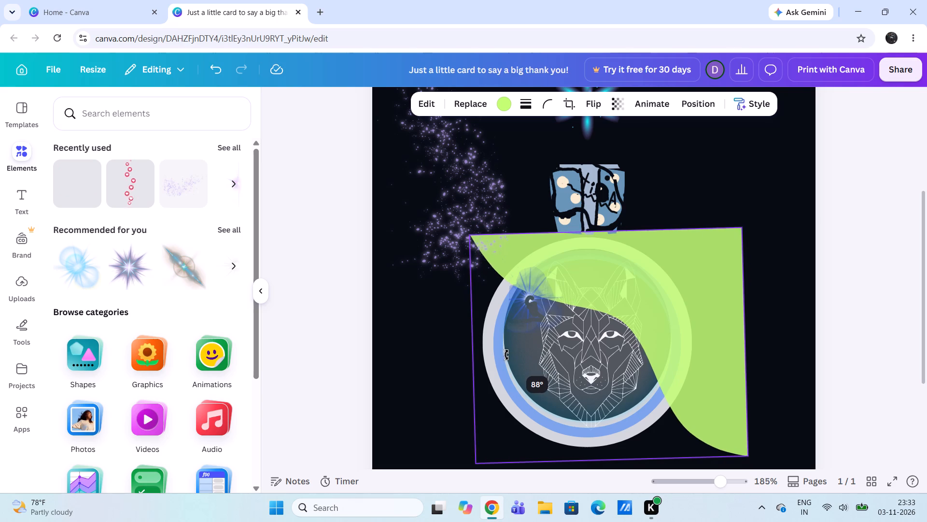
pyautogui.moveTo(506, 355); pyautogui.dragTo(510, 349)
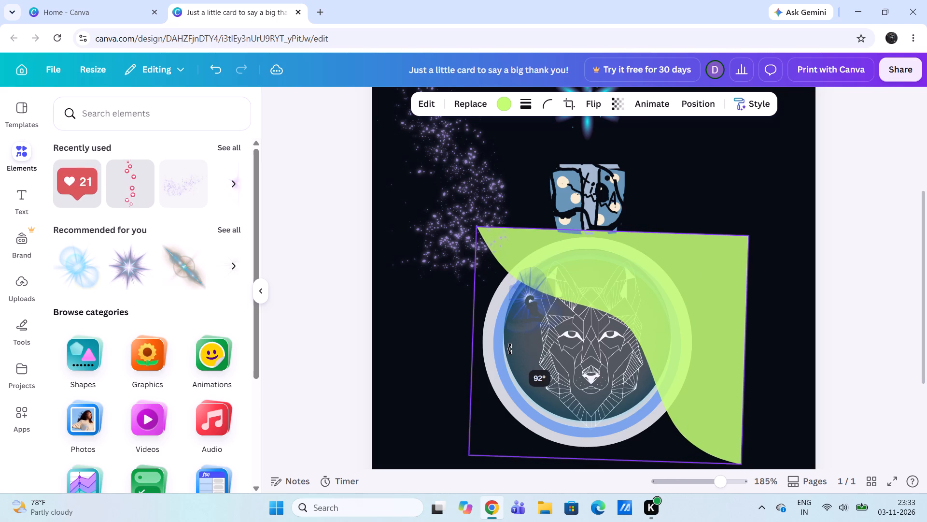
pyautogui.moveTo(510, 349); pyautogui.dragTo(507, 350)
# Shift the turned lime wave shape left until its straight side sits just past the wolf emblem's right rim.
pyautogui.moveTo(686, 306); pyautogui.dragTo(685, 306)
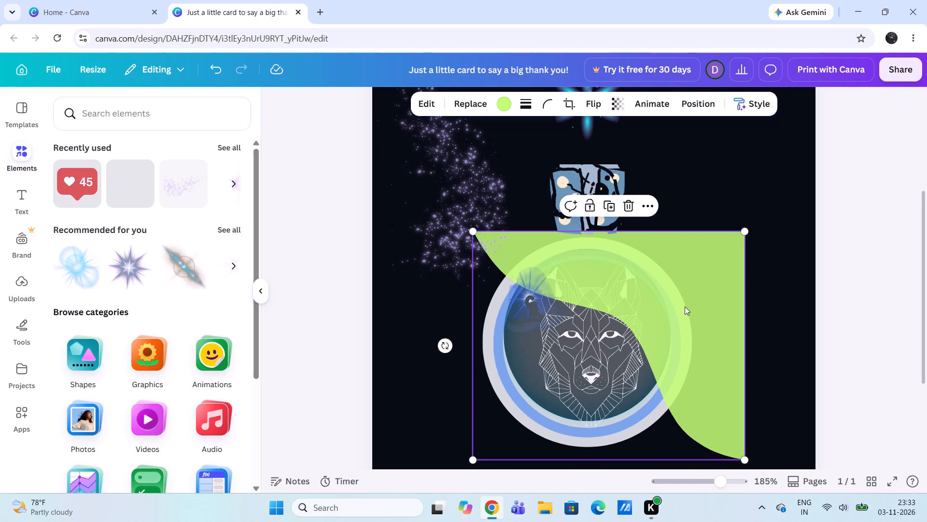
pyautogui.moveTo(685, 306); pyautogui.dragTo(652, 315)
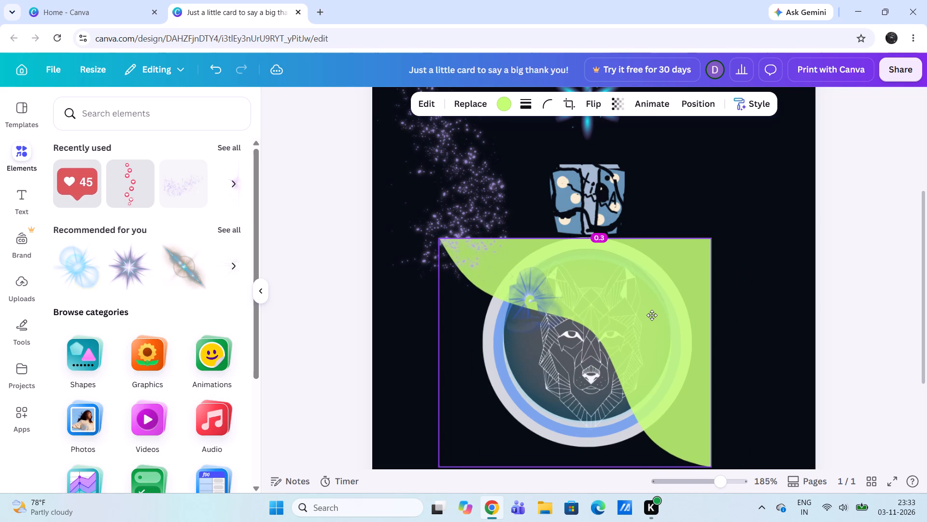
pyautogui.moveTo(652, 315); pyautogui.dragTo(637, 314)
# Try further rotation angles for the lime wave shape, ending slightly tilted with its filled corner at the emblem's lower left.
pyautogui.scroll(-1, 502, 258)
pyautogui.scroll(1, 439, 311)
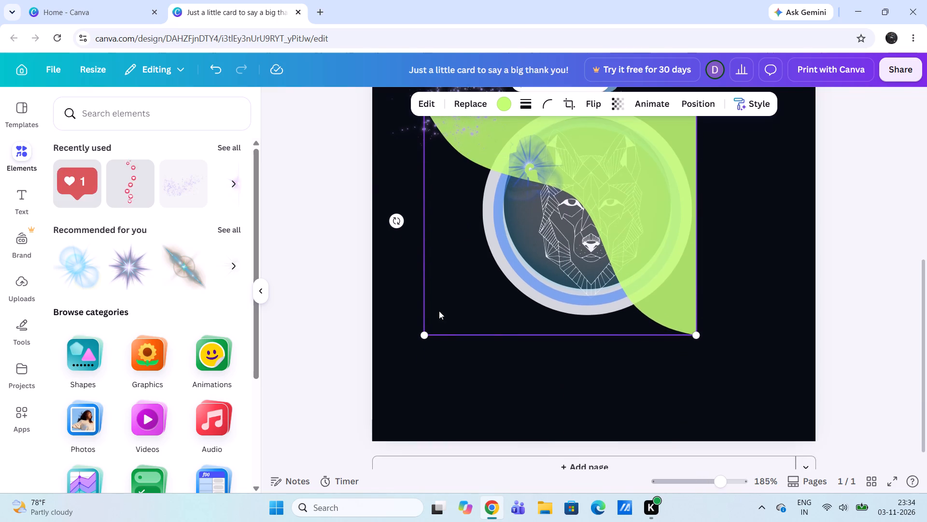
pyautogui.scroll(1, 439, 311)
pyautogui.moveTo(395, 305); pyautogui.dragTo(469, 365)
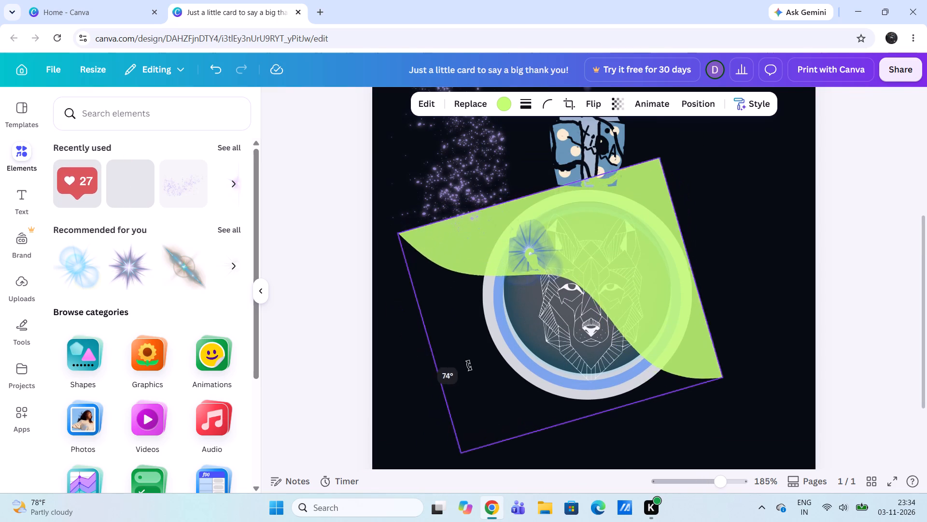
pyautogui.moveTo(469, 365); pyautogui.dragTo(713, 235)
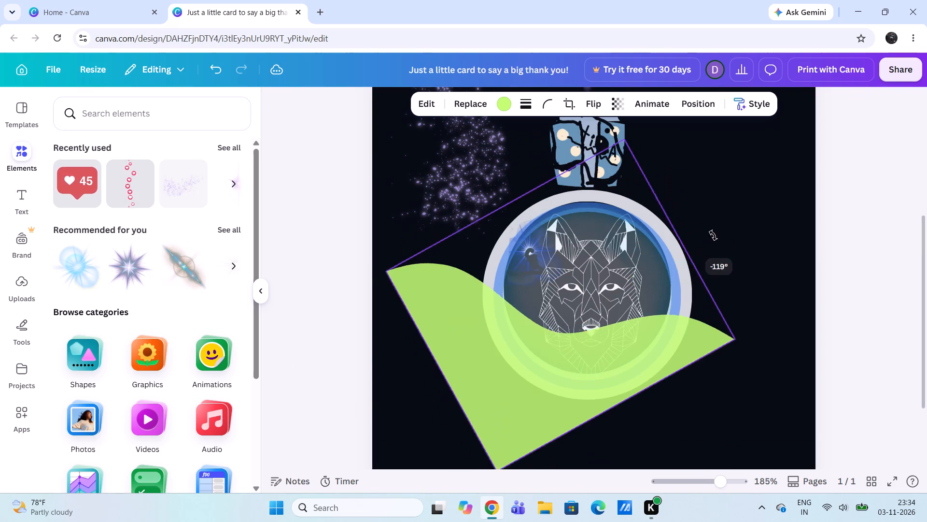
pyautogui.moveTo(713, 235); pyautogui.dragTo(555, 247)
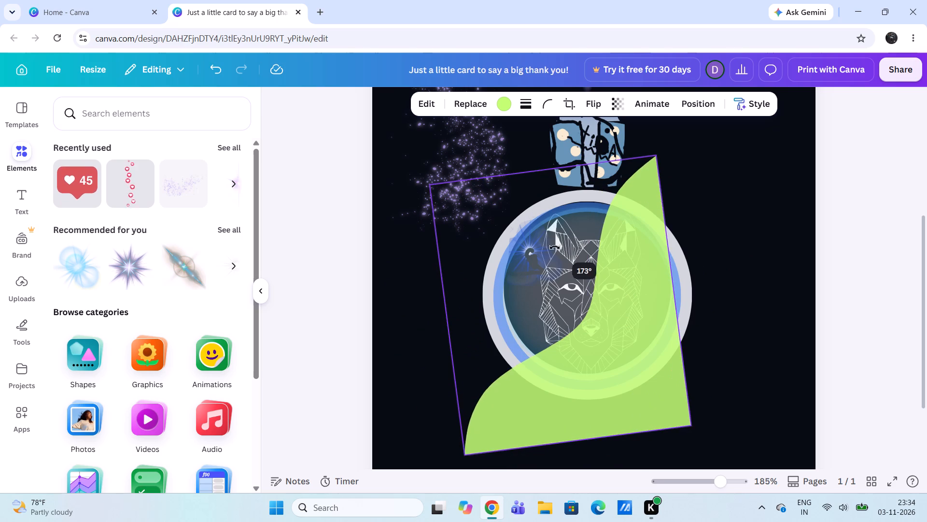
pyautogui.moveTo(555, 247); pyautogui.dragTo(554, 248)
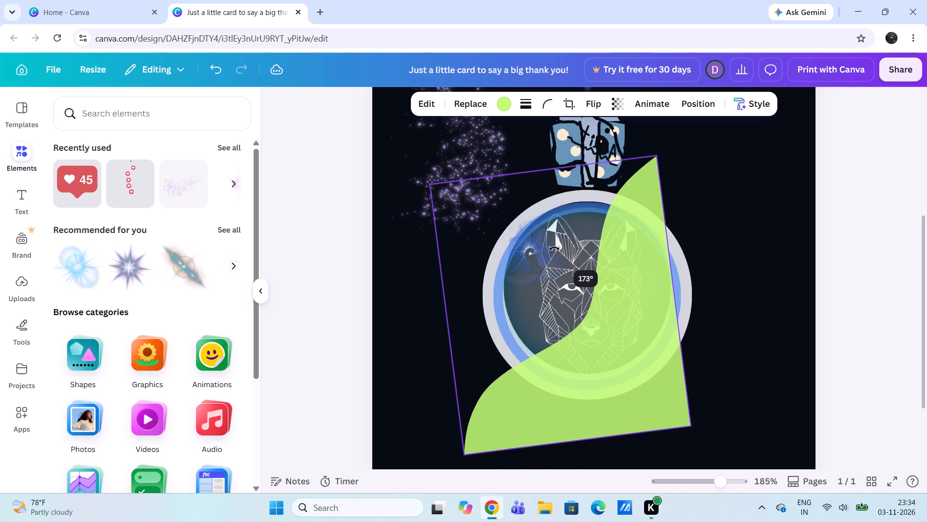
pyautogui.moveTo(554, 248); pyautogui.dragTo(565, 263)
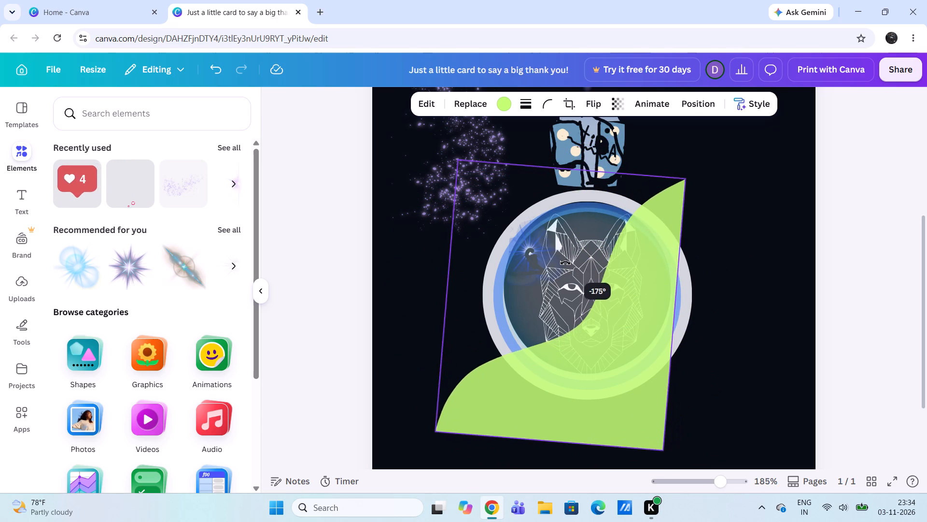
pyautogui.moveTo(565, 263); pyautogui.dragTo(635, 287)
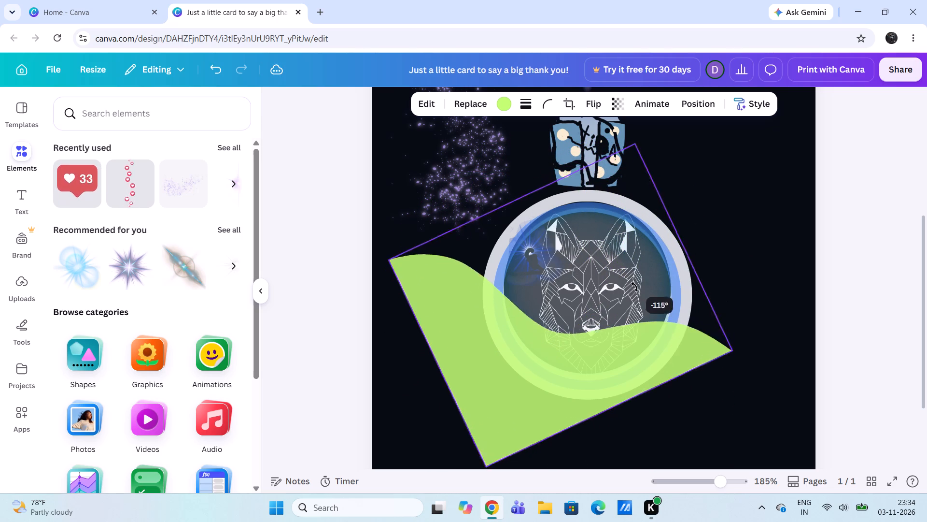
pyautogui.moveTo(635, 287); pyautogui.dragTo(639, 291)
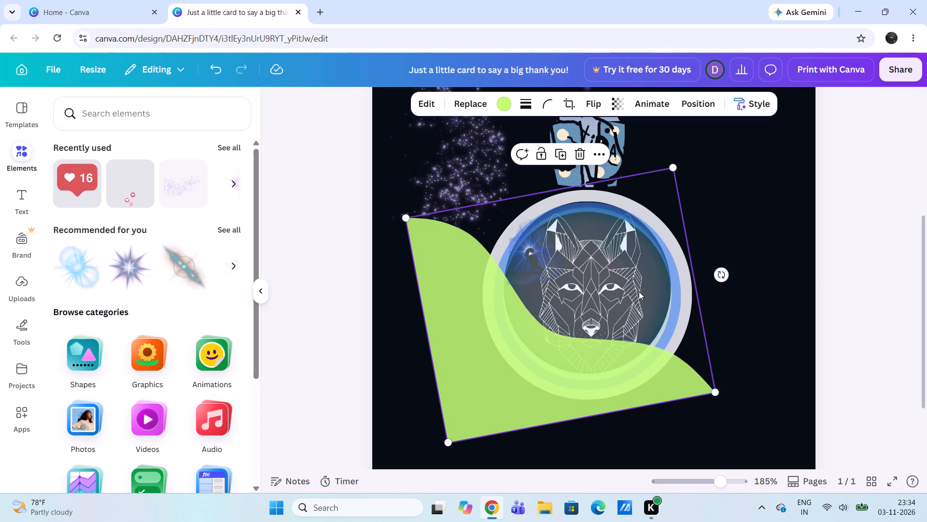
# Reposition the tilted lime wave shape slightly and straighten it with the page, keeping its filled corner at the lower left.
pyautogui.moveTo(521, 378); pyautogui.dragTo(492, 362)
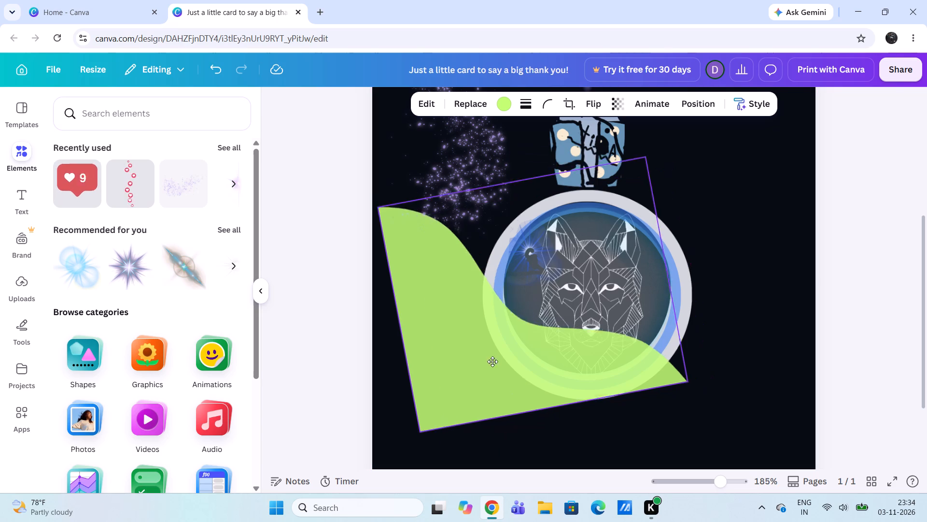
pyautogui.moveTo(492, 362); pyautogui.dragTo(530, 380)
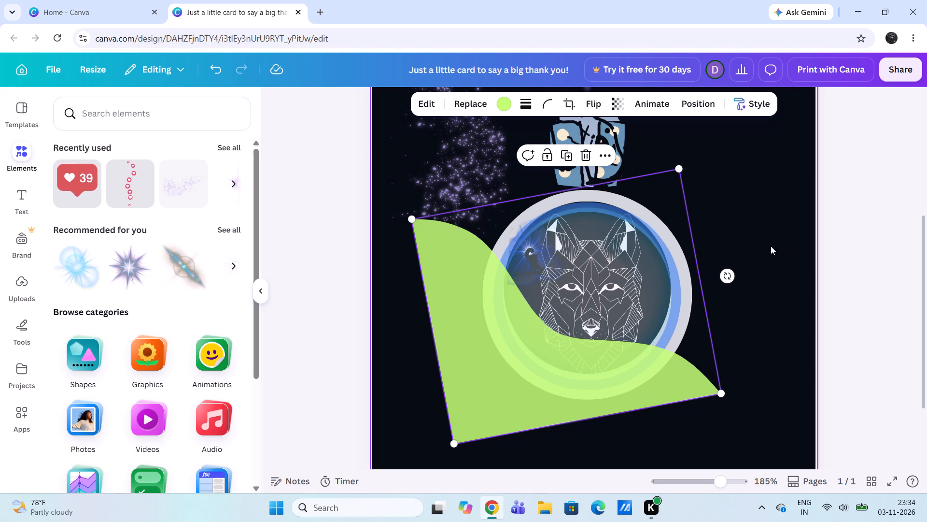
pyautogui.moveTo(723, 271); pyautogui.dragTo(726, 319)
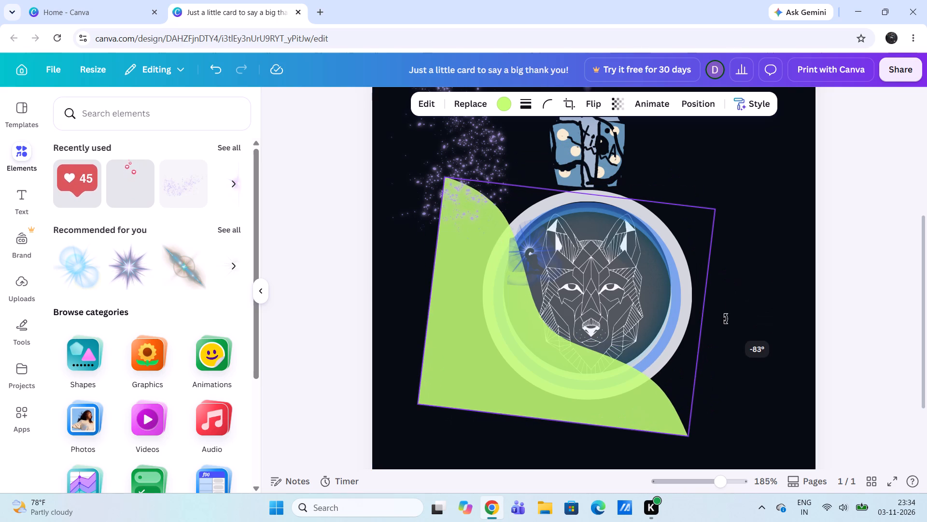
pyautogui.moveTo(726, 319); pyautogui.dragTo(738, 304)
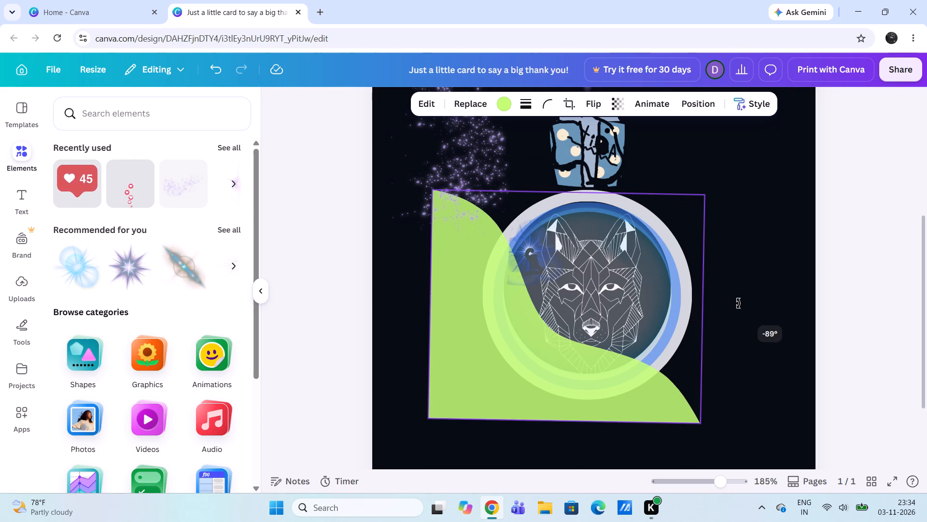
pyautogui.moveTo(738, 304); pyautogui.dragTo(741, 298)
# Move the lime wave shape up so its filled side covers the purple glitter and its bottom overlaps the emblem's top.
pyautogui.moveTo(547, 350); pyautogui.dragTo(519, 243)
pyautogui.scroll(2, 519, 243)
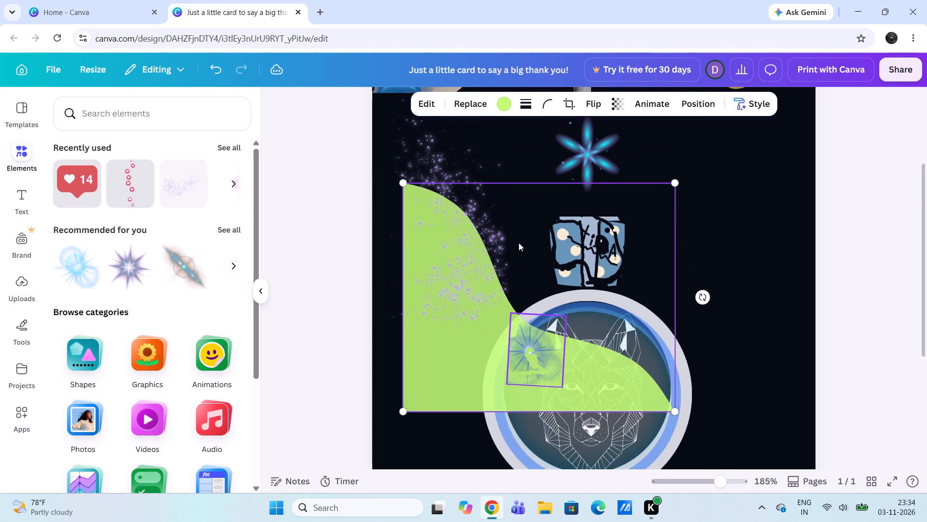
pyautogui.moveTo(445, 349); pyautogui.dragTo(444, 280)
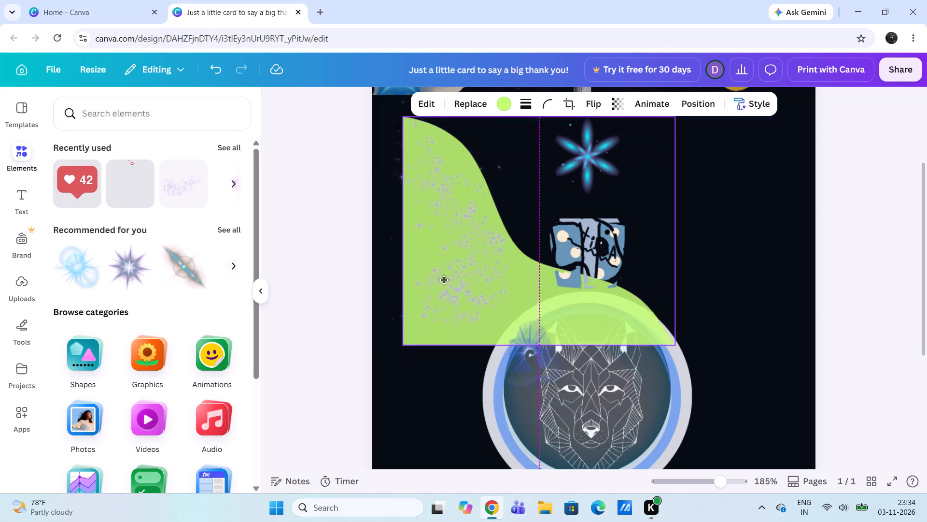
pyautogui.moveTo(444, 280); pyautogui.dragTo(440, 271)
# Enlarge the lime wave shape moderately and move it against the page's left edge, just below the top row of graphics.
pyautogui.scroll(1, 653, 305)
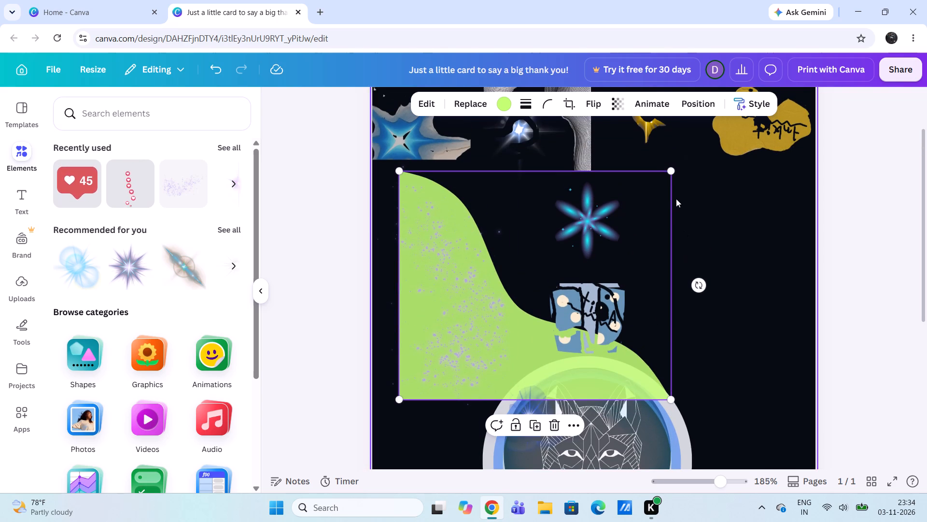
pyautogui.moveTo(672, 169); pyautogui.dragTo(733, 171)
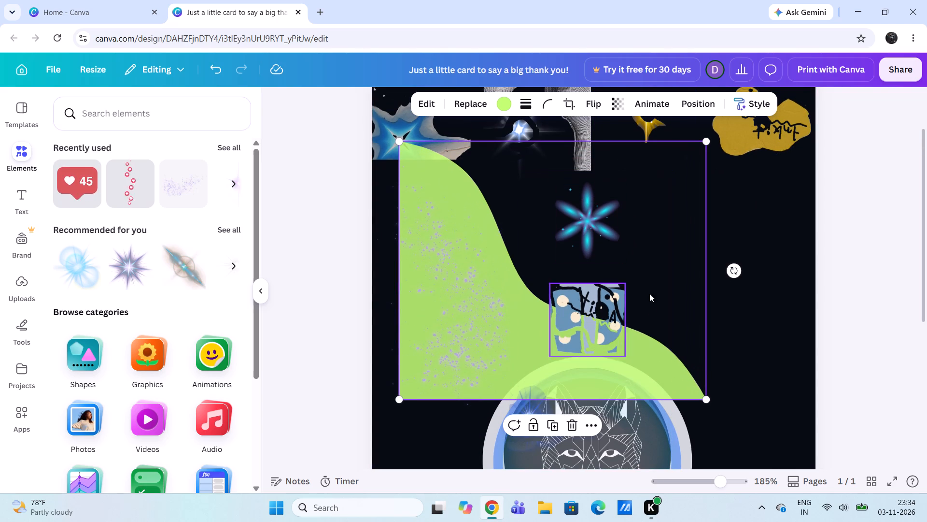
pyautogui.moveTo(690, 264); pyautogui.dragTo(666, 290)
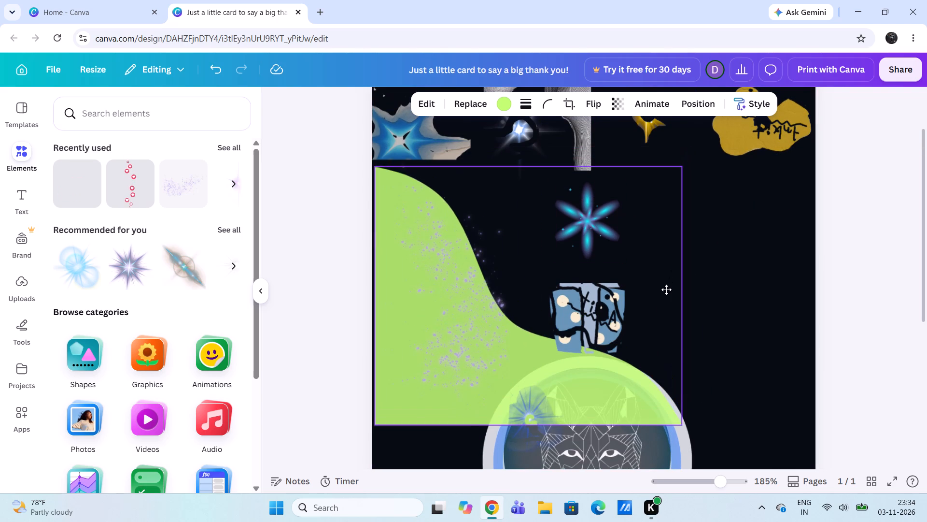
pyautogui.moveTo(666, 290); pyautogui.dragTo(667, 282)
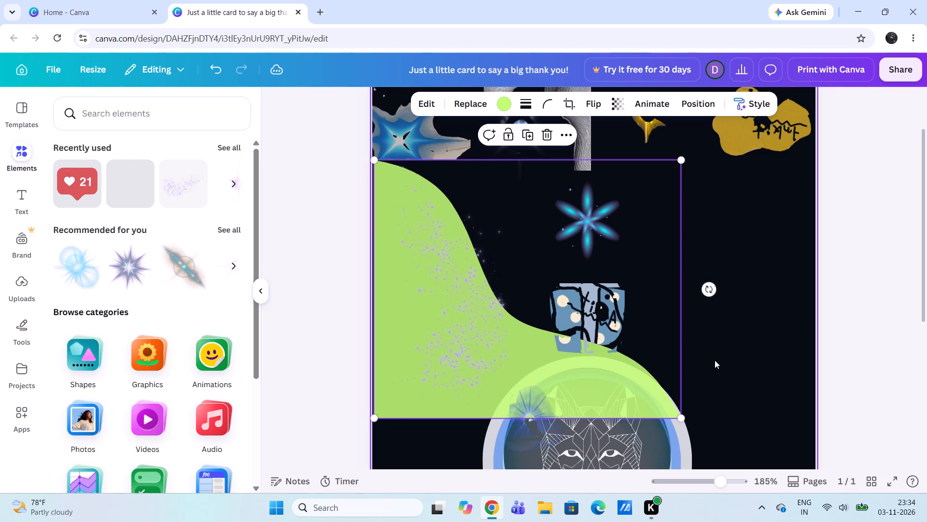
# Enlarge the lime wave shape from its upper-right corner to about 79 wide, keeping it against the page's left edge.
pyautogui.moveTo(682, 162); pyautogui.dragTo(694, 161)
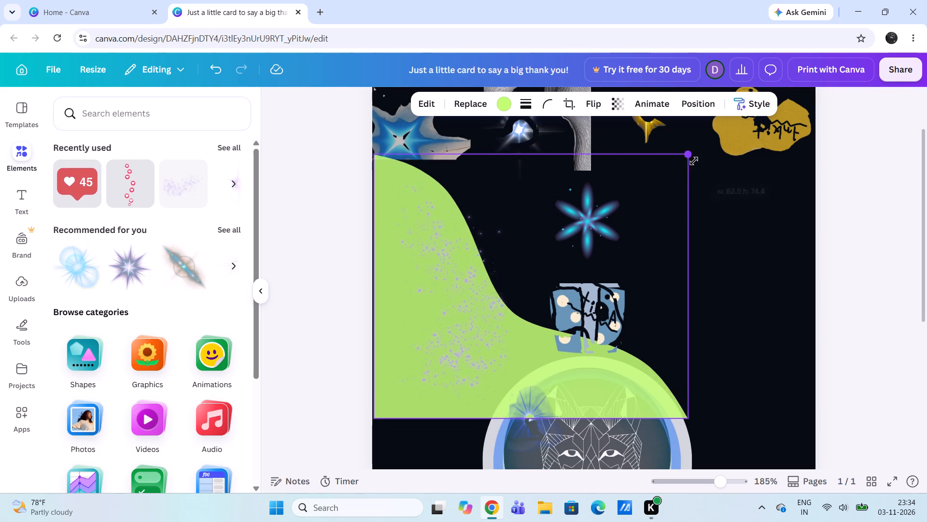
pyautogui.moveTo(694, 161); pyautogui.dragTo(861, 181)
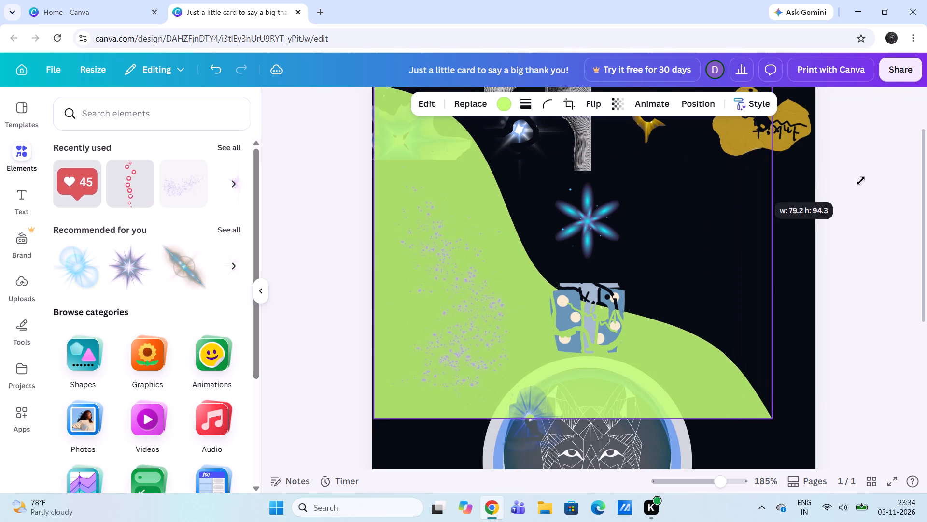
pyautogui.moveTo(861, 181); pyautogui.dragTo(877, 206)
# Move the enlarged lime wave shape down along the page's left edge until its top sits just below the blue star graphic.
pyautogui.scroll(1, 763, 208)
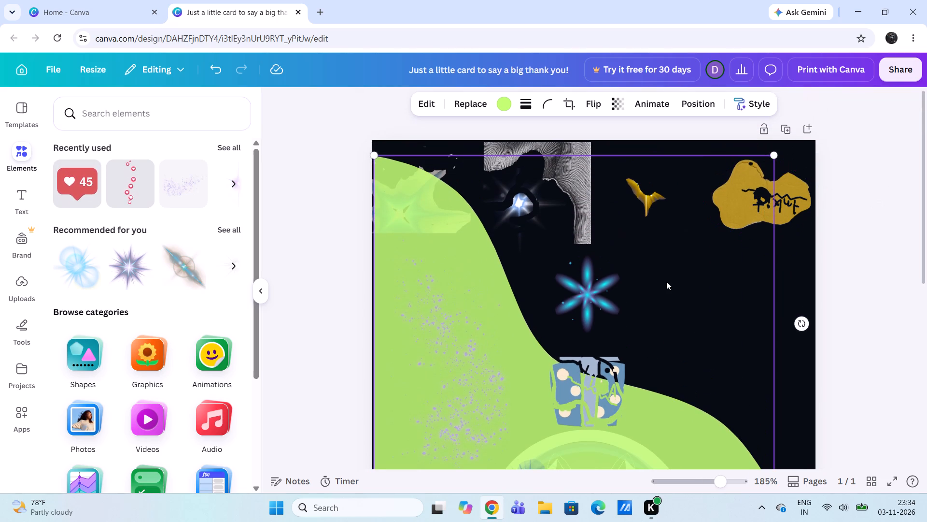
pyautogui.moveTo(666, 281); pyautogui.dragTo(663, 359)
pyautogui.scroll(-1, 663, 359)
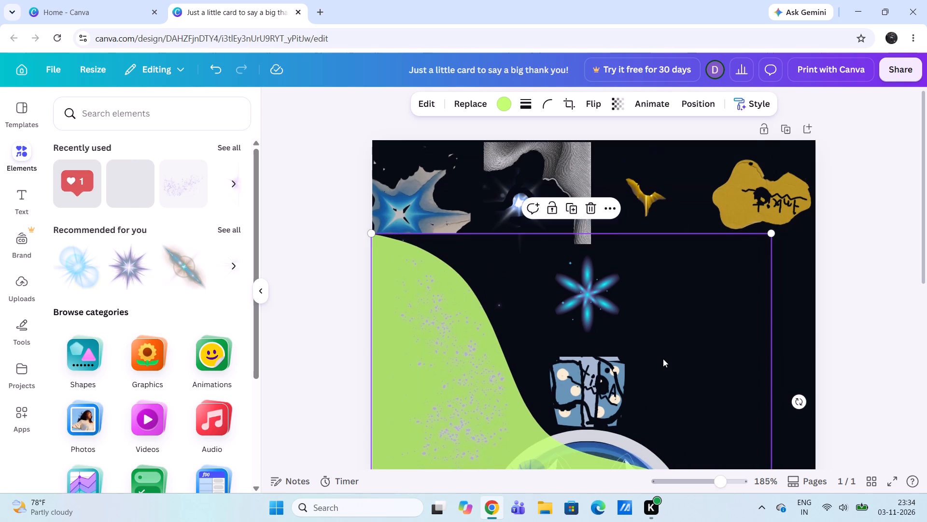
pyautogui.scroll(-1, 663, 359)
pyautogui.moveTo(698, 272); pyautogui.dragTo(698, 278)
pyautogui.click(702, 274)
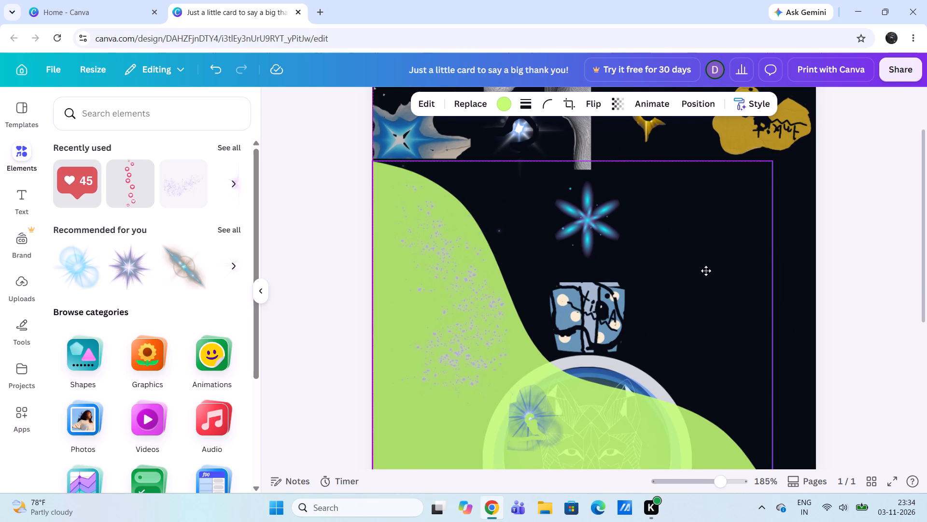
# Enlarge the lime wave shape from its lower-right corner until it spans the full width of the page.
pyautogui.scroll(-2, 705, 271)
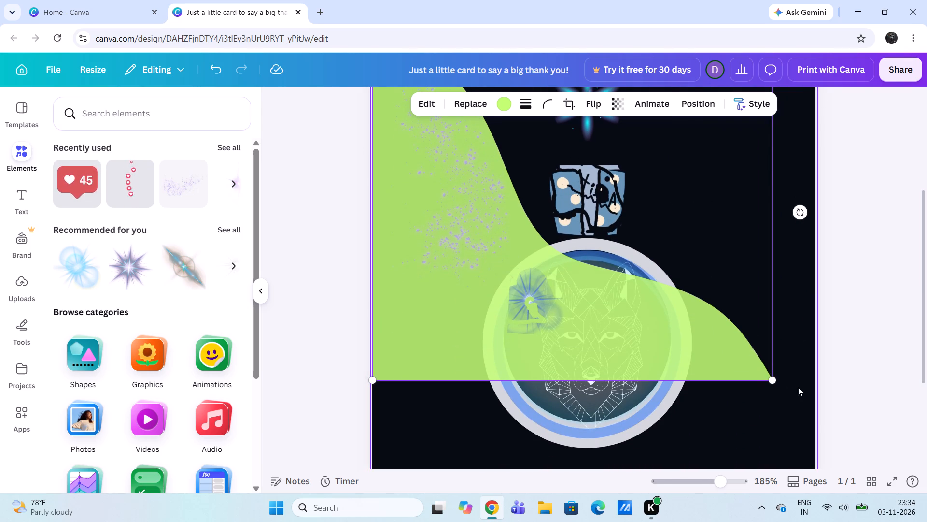
pyautogui.moveTo(776, 382); pyautogui.dragTo(792, 437)
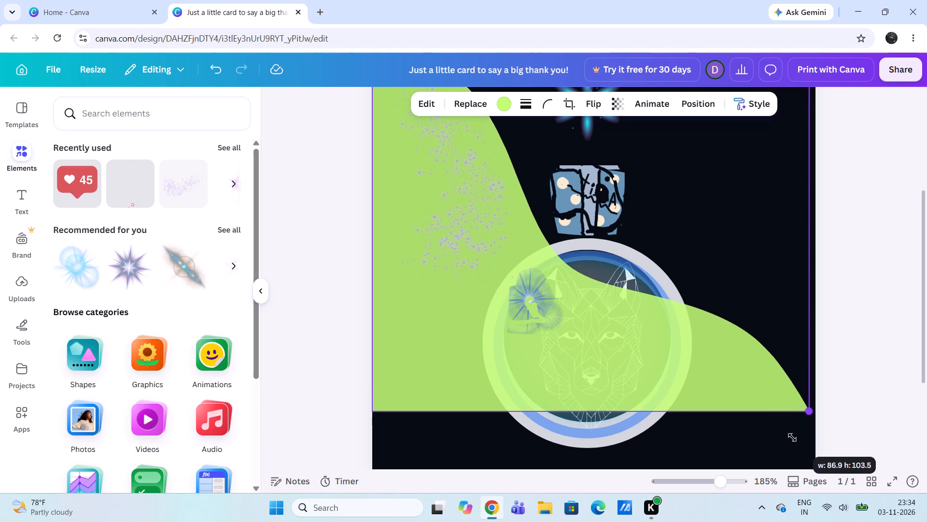
pyautogui.moveTo(792, 437); pyautogui.dragTo(800, 437)
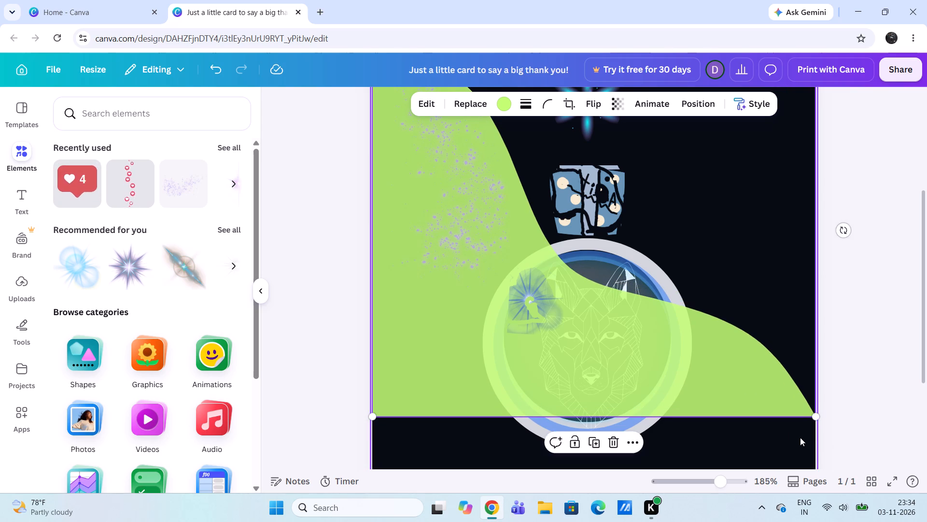
pyautogui.scroll(2, 800, 437)
pyautogui.scroll(-2, 702, 334)
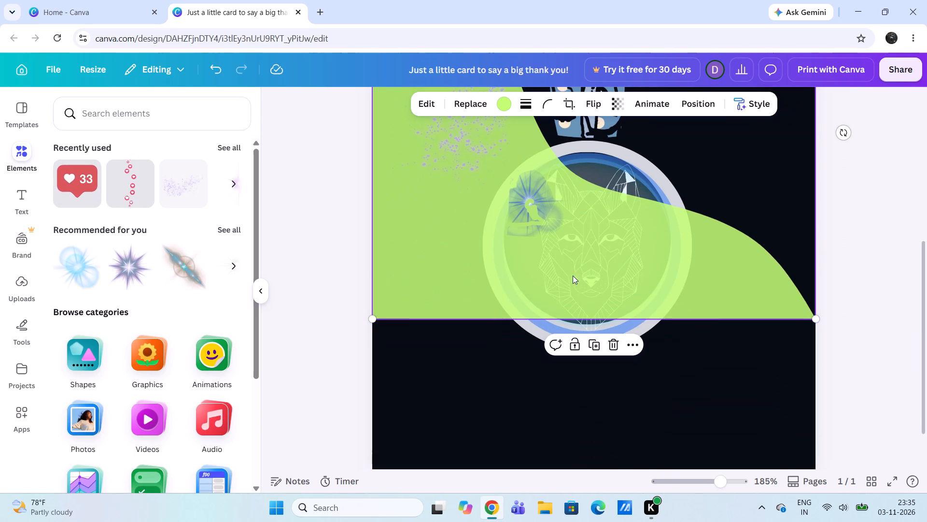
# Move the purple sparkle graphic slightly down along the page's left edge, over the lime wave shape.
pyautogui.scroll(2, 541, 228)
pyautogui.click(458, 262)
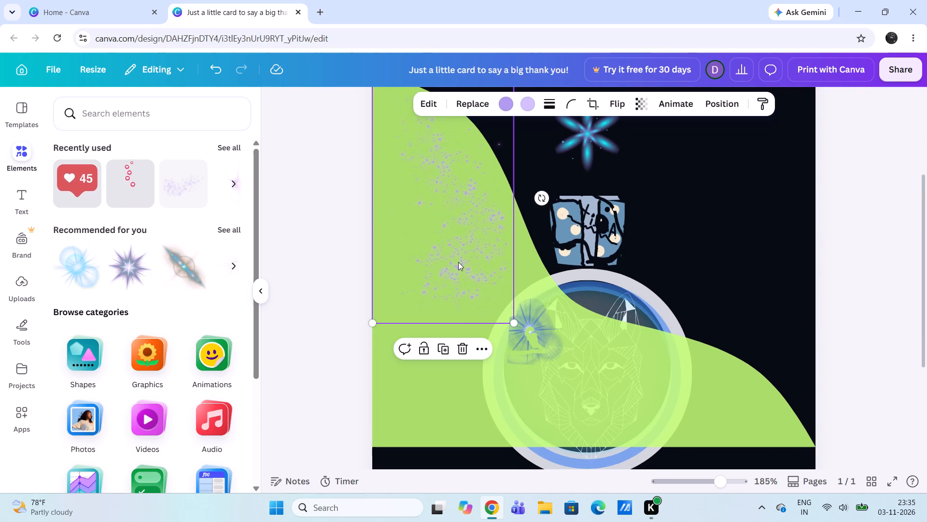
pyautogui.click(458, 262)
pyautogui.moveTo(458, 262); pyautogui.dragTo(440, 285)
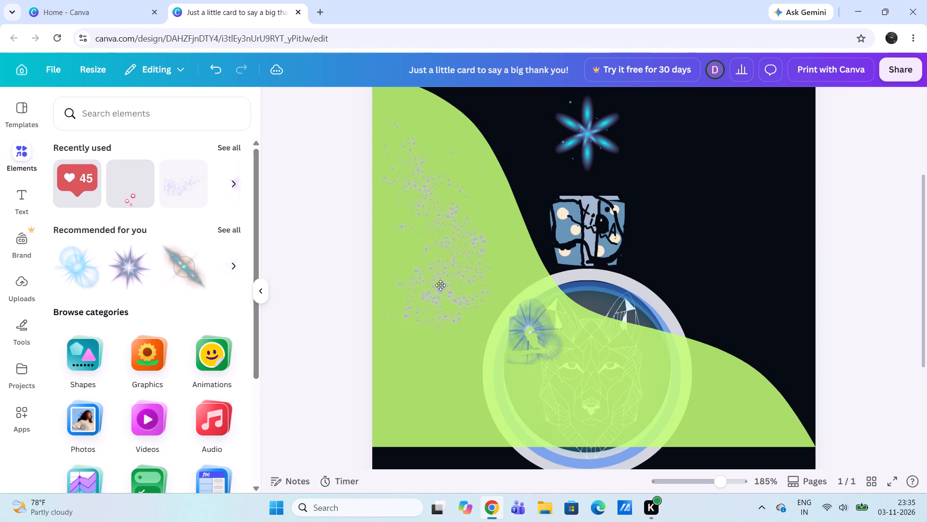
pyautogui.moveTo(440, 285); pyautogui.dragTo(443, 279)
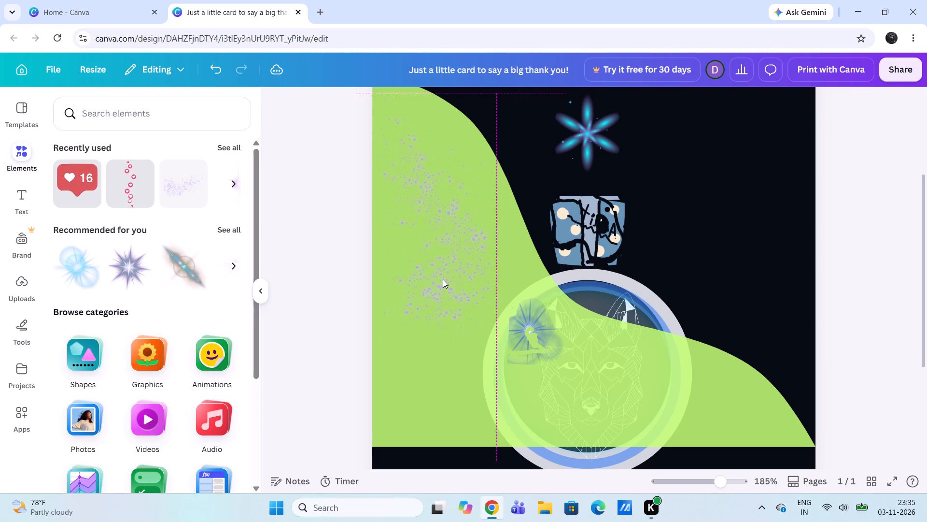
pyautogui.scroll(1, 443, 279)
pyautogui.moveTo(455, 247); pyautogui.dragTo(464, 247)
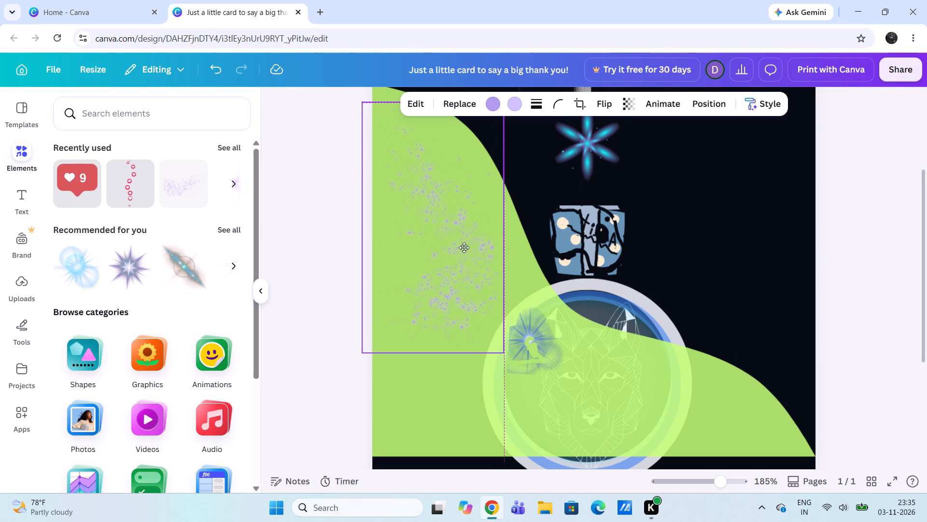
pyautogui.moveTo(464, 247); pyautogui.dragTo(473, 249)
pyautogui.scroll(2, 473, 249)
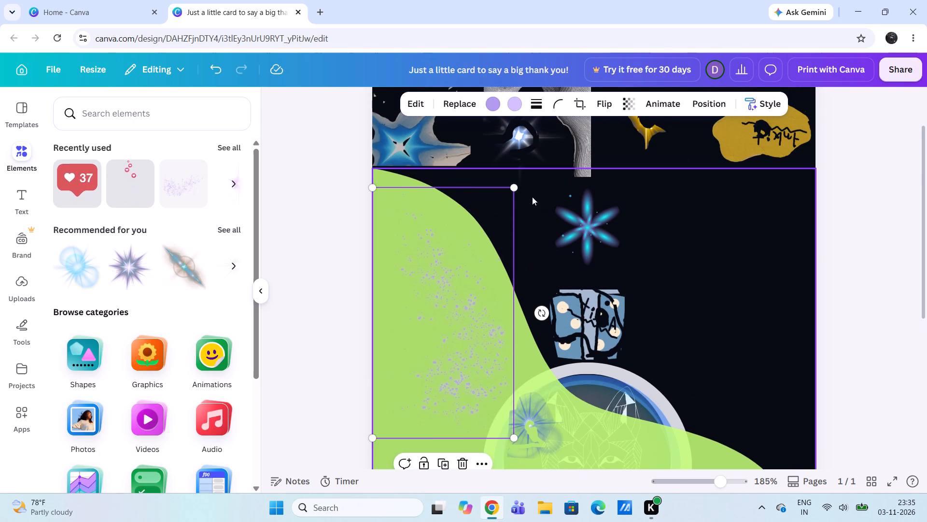
# Shrink the purple sparkle graphic slightly from its upper-right corner and rotate it from vertical to horizontal.
pyautogui.moveTo(516, 189); pyautogui.dragTo(494, 234)
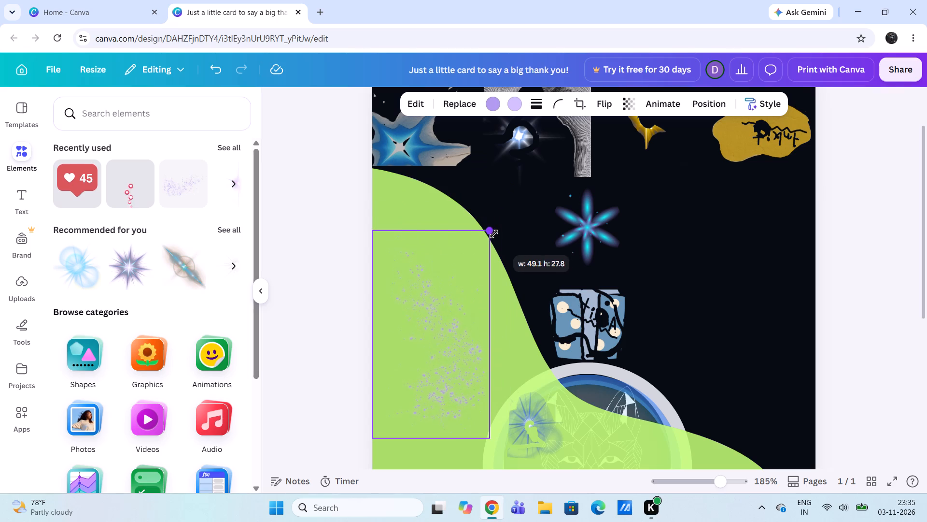
pyautogui.moveTo(494, 234); pyautogui.dragTo(494, 227)
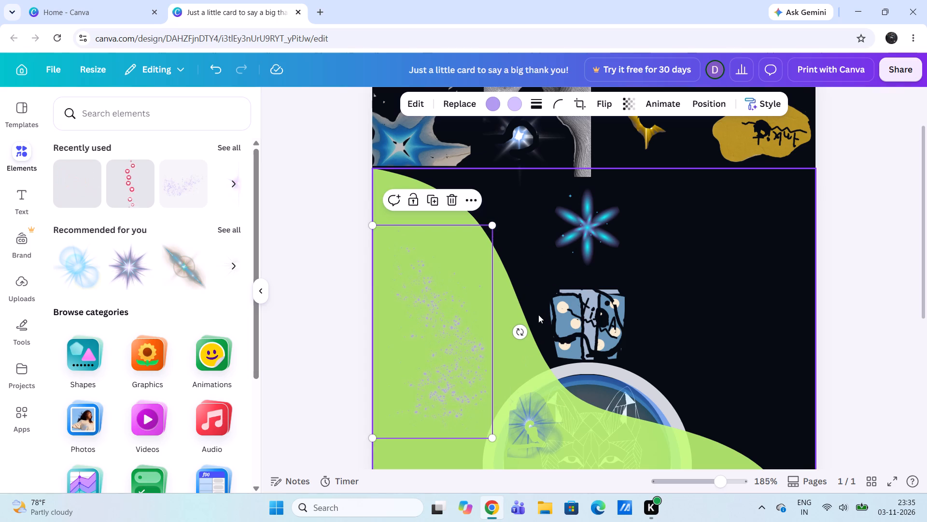
pyautogui.moveTo(520, 328); pyautogui.dragTo(470, 345)
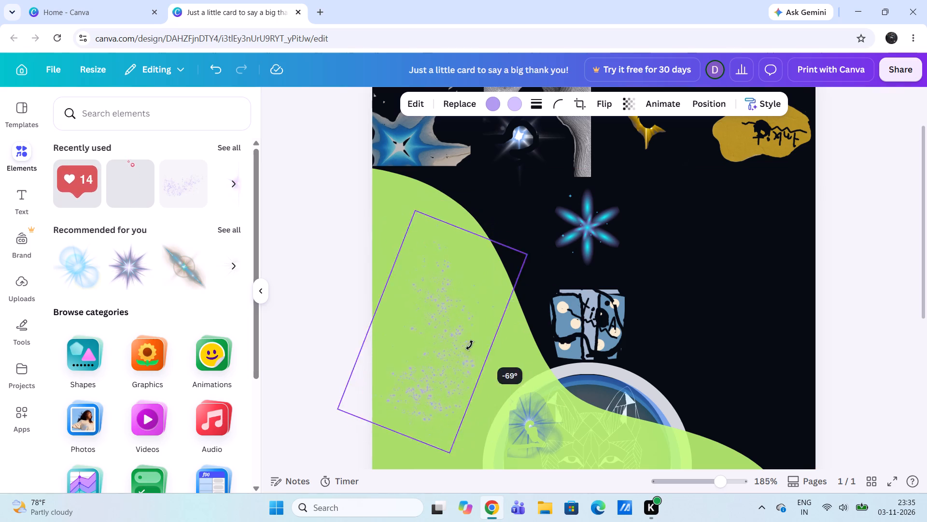
pyautogui.moveTo(470, 345); pyautogui.dragTo(426, 413)
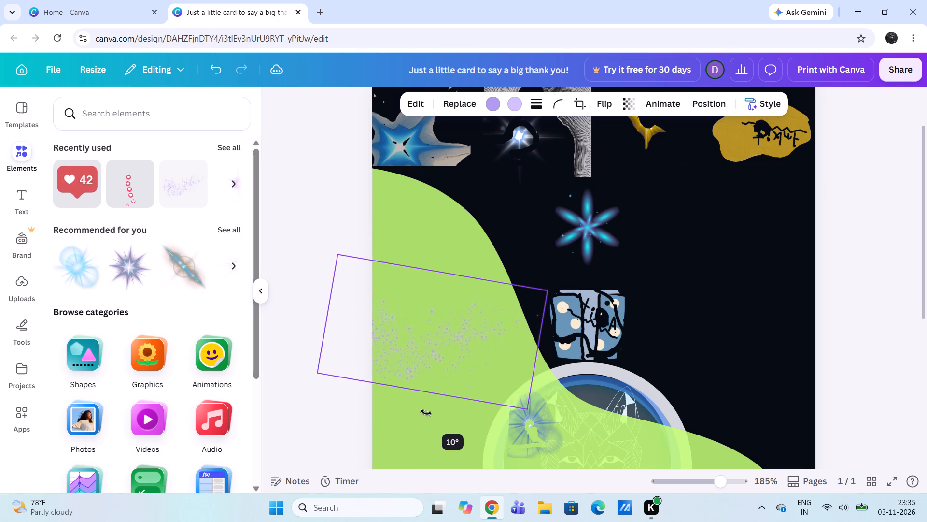
pyautogui.moveTo(426, 413); pyautogui.dragTo(436, 412)
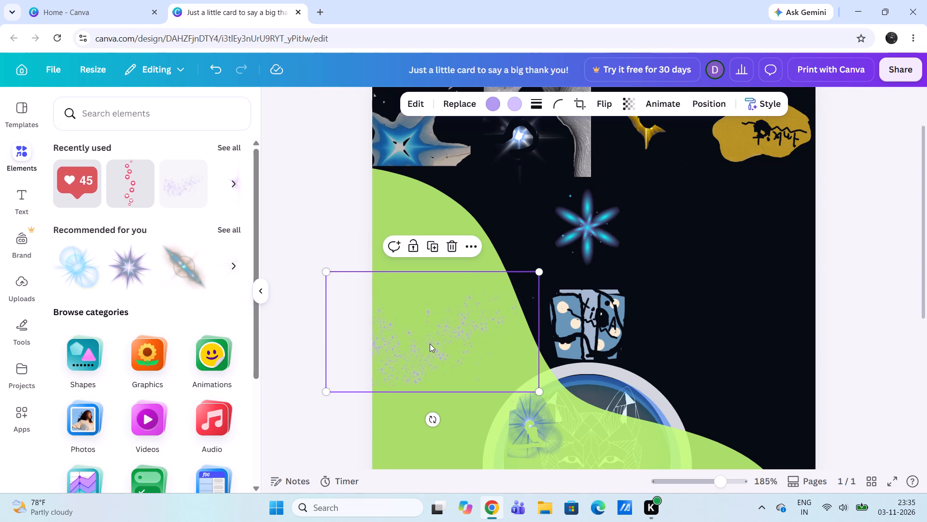
# Move the purple sparkle graphic onto the dark area to the right of the cyan flower and shrink it from its upper-left corner.
pyautogui.moveTo(430, 344); pyautogui.dragTo(720, 276)
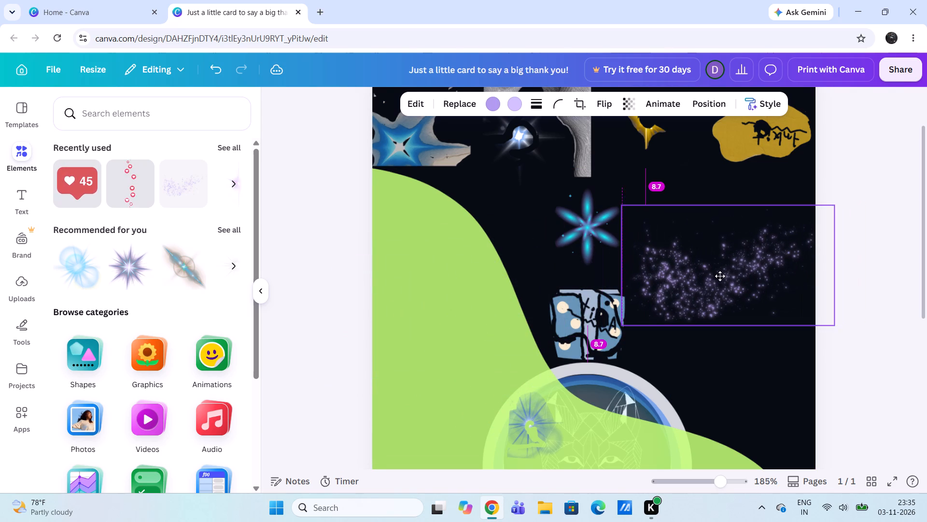
pyautogui.moveTo(720, 276); pyautogui.dragTo(710, 276)
pyautogui.moveTo(604, 202); pyautogui.dragTo(653, 223)
# Move the lime wave shape down until its bottom edge lines up with the bottom of the ring around the wolf.
pyautogui.scroll(-2, 709, 283)
pyautogui.moveTo(638, 408); pyautogui.dragTo(633, 431)
pyautogui.scroll(-1, 633, 431)
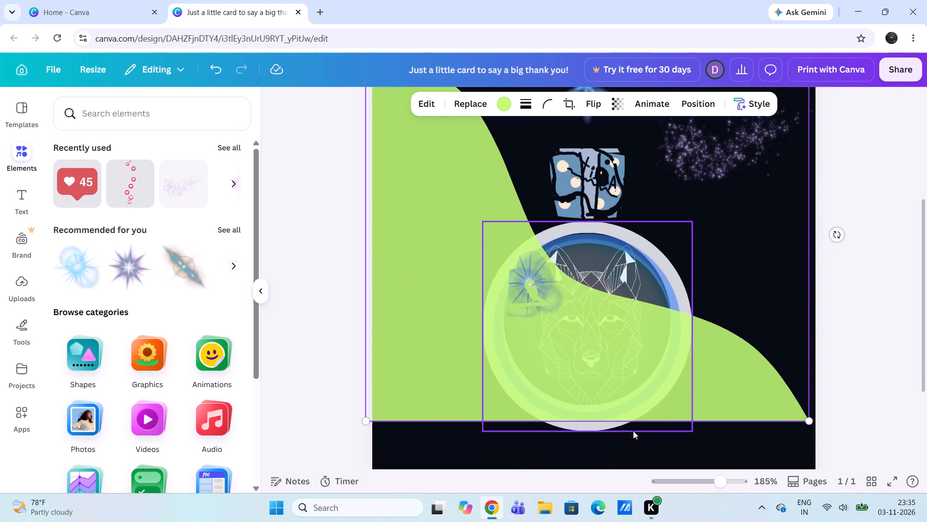
pyautogui.moveTo(698, 376); pyautogui.dragTo(699, 387)
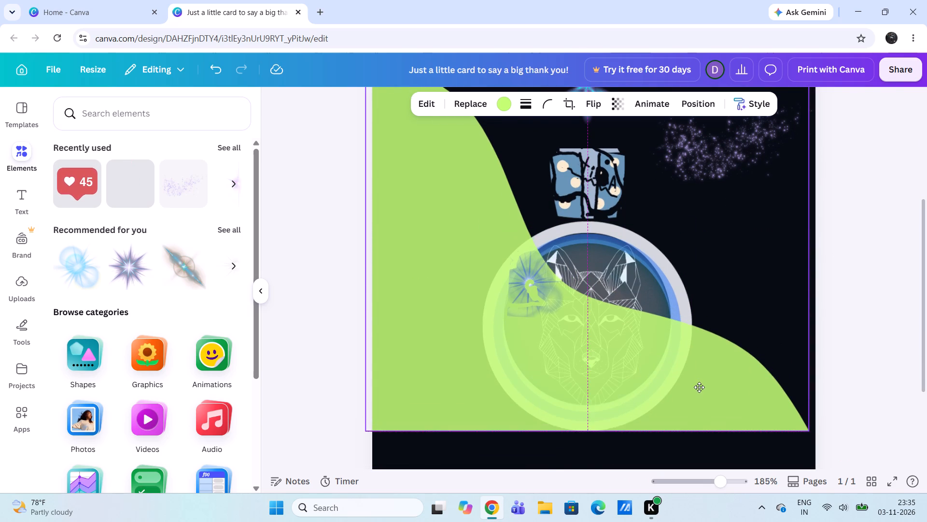
pyautogui.moveTo(699, 387); pyautogui.dragTo(700, 387)
# Resize the lime wave shape from its upper corners so it spans the page exactly from edge to edge.
pyautogui.scroll(2, 632, 320)
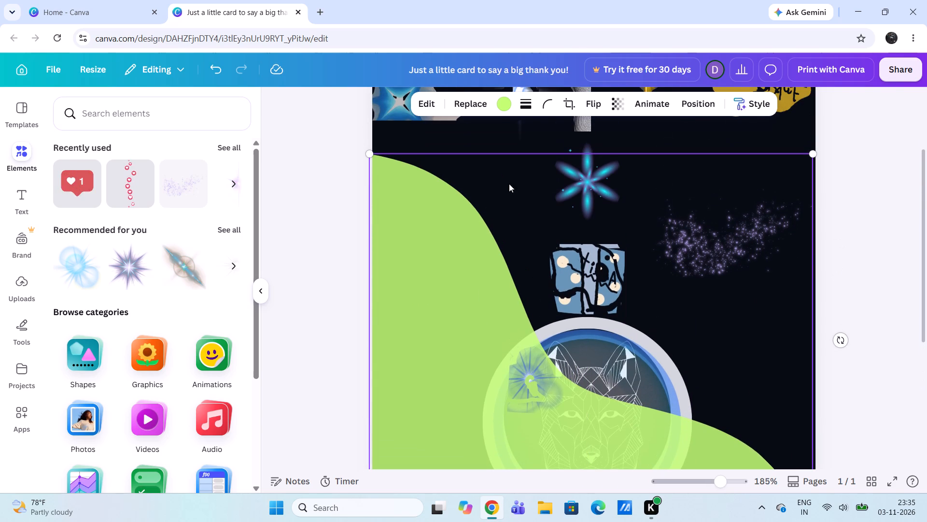
pyautogui.click(371, 154)
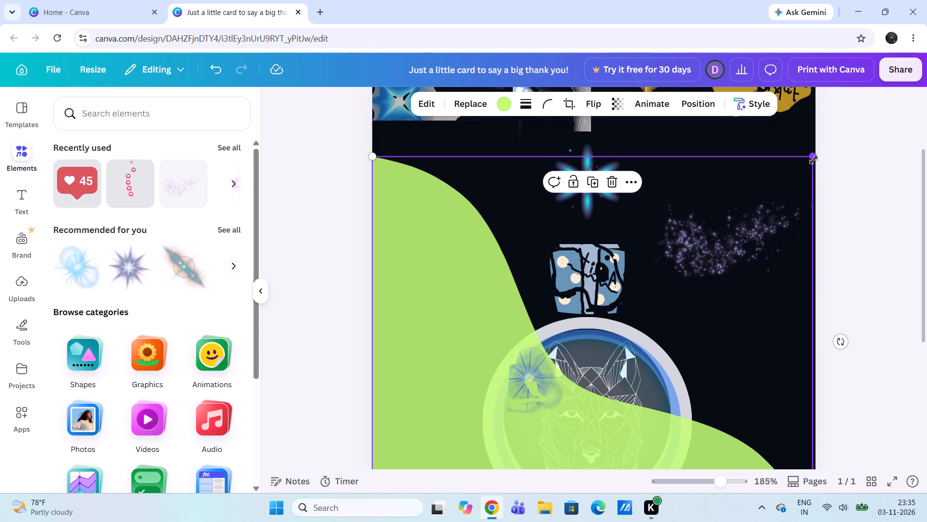
pyautogui.click(814, 160)
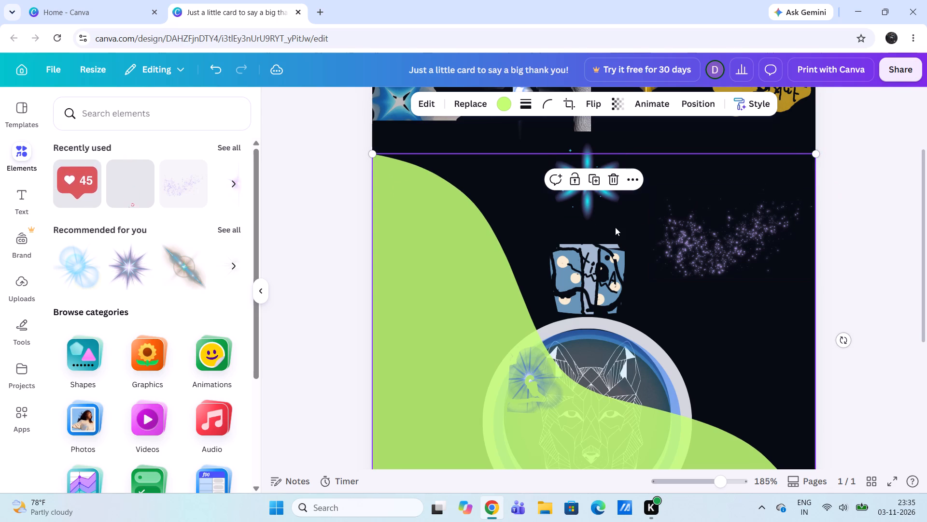
# Move the blue patterned square graphic up slightly, centred between the cyan flower and the wolf's ring.
pyautogui.moveTo(593, 289); pyautogui.dragTo(594, 273)
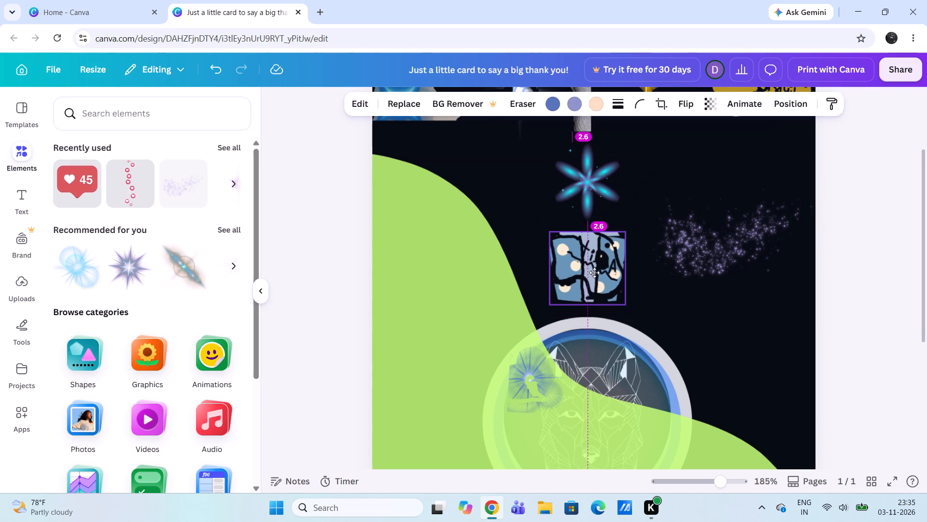
pyautogui.moveTo(594, 273); pyautogui.dragTo(593, 276)
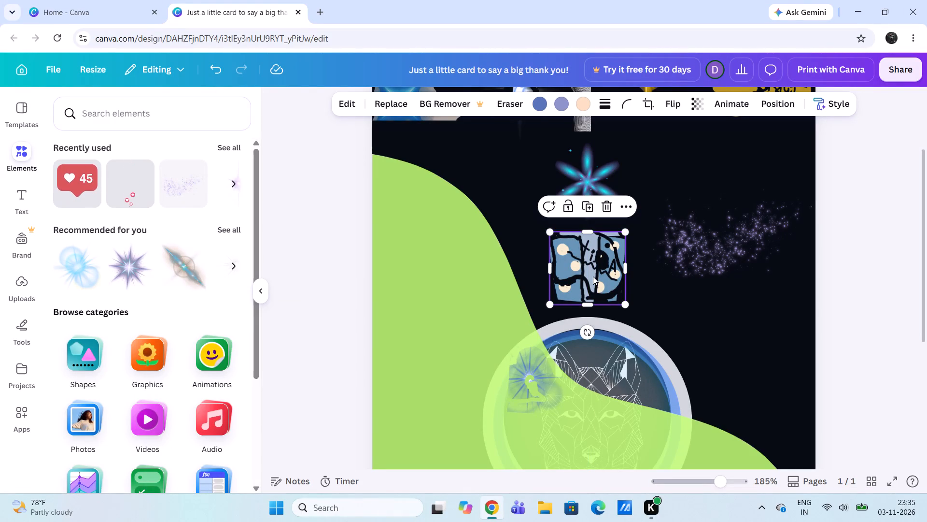
pyautogui.click(593, 276)
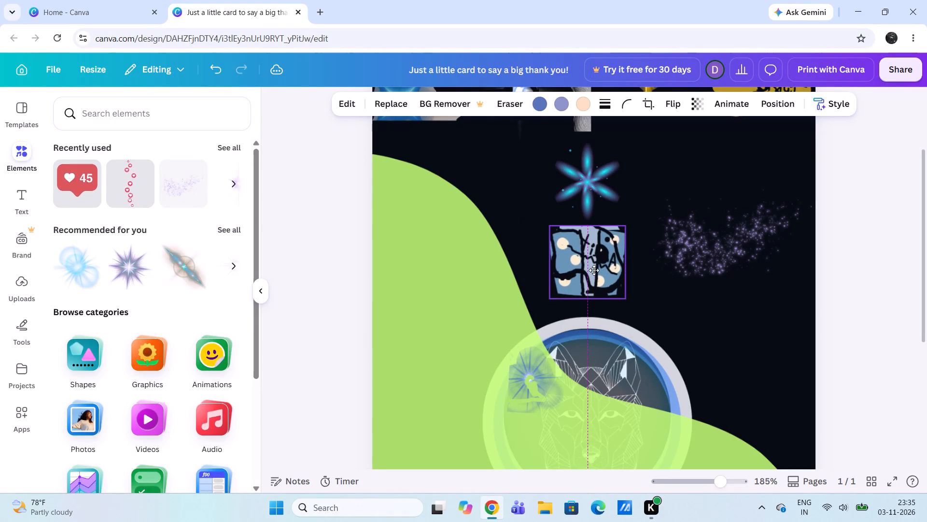
pyautogui.scroll(-1, 591, 274)
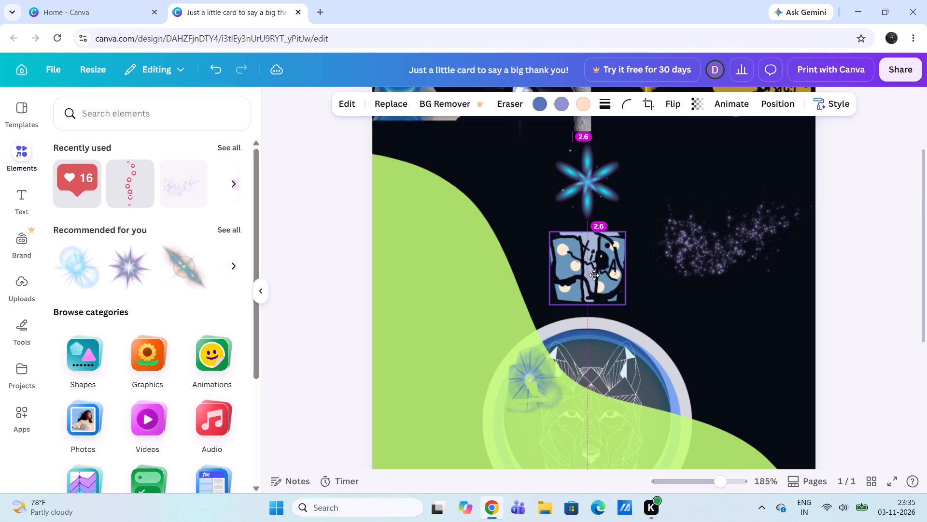
pyautogui.scroll(-1, 594, 275)
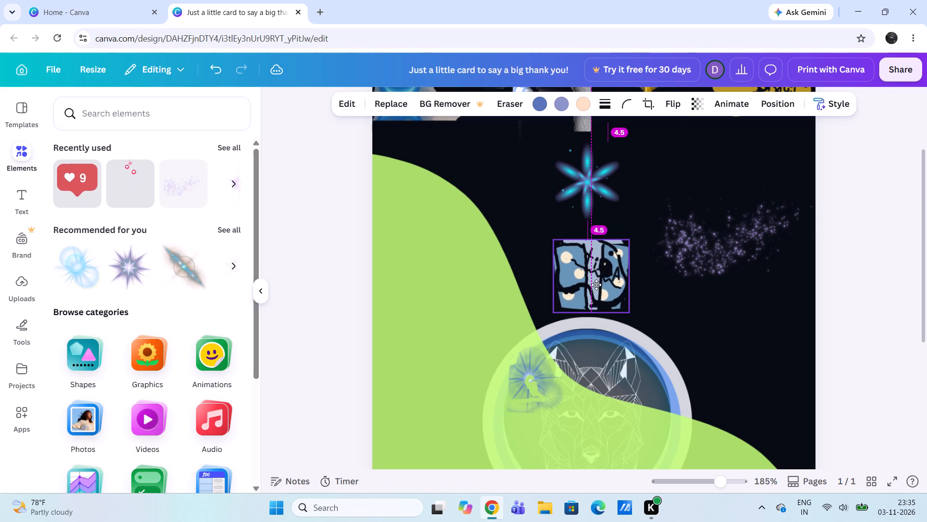
pyautogui.scroll(-1, 596, 285)
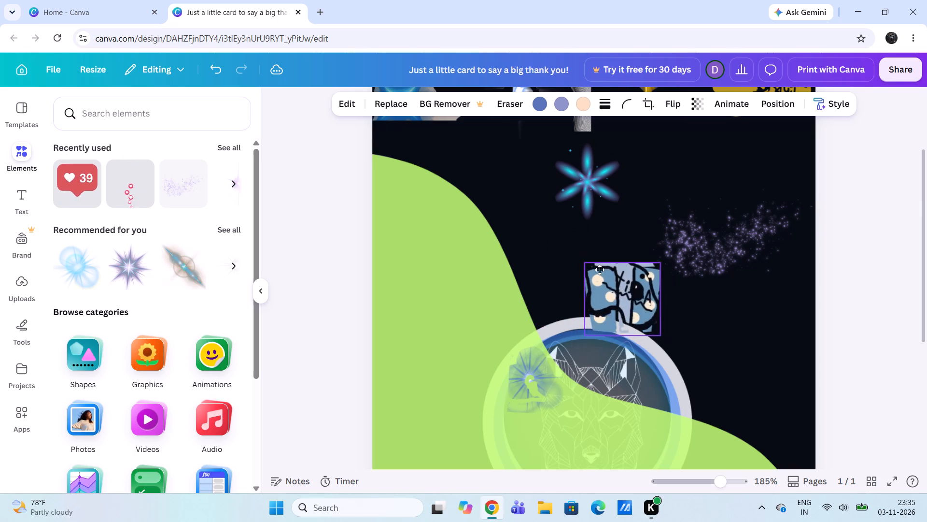
pyautogui.scroll(-1, 600, 270)
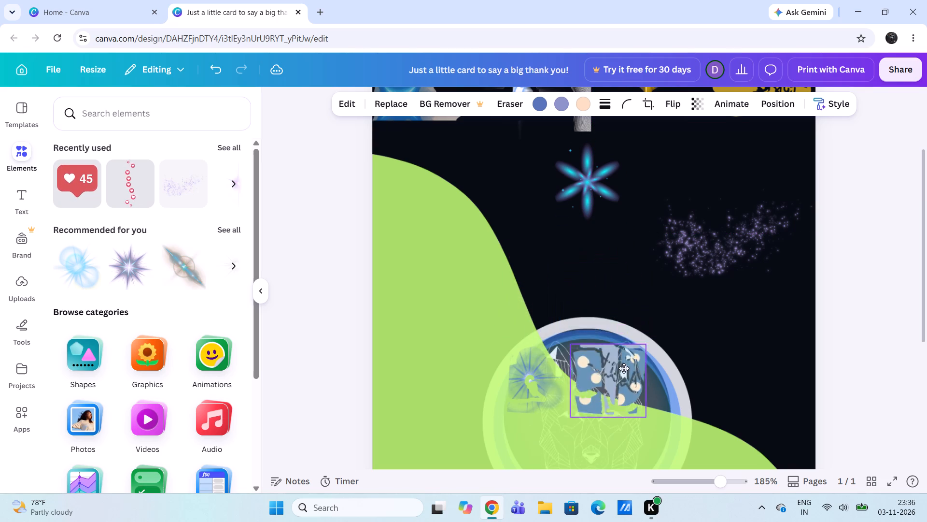
pyautogui.scroll(-1, 624, 368)
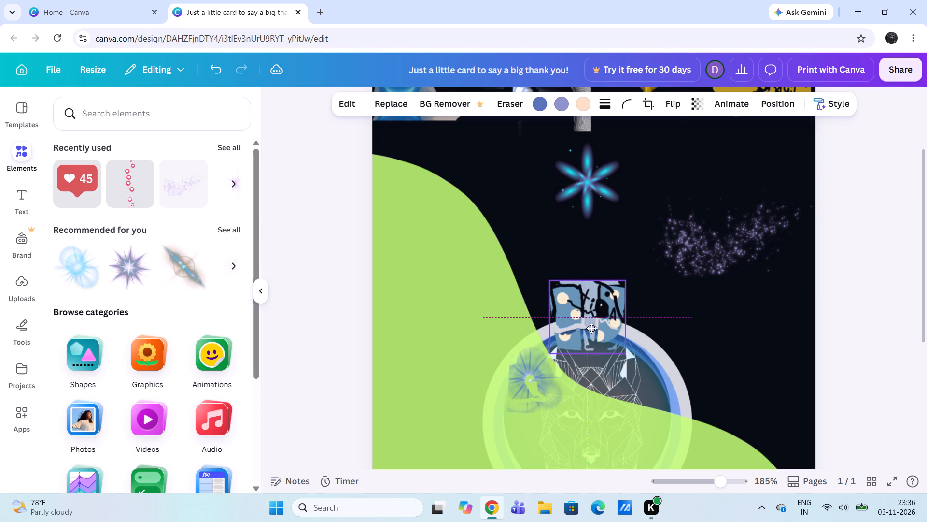
pyautogui.scroll(-1, 591, 328)
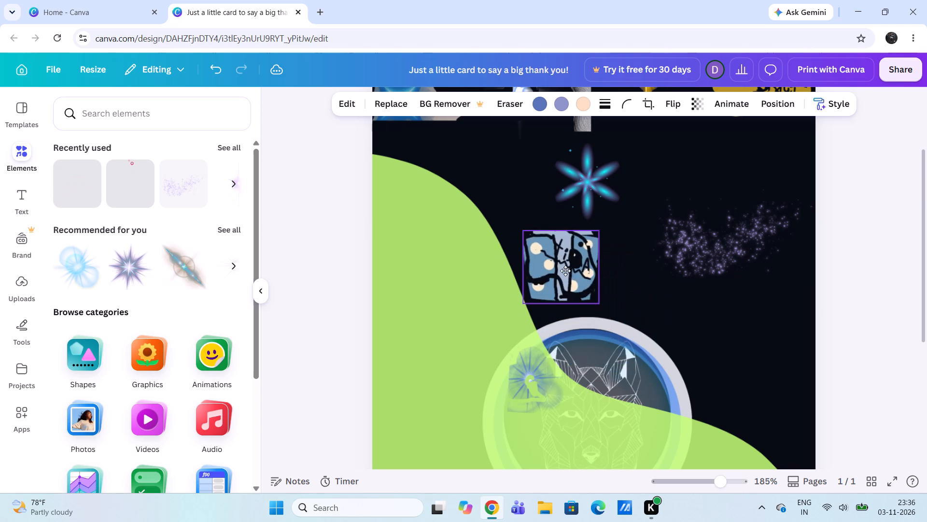
pyautogui.scroll(-1, 565, 271)
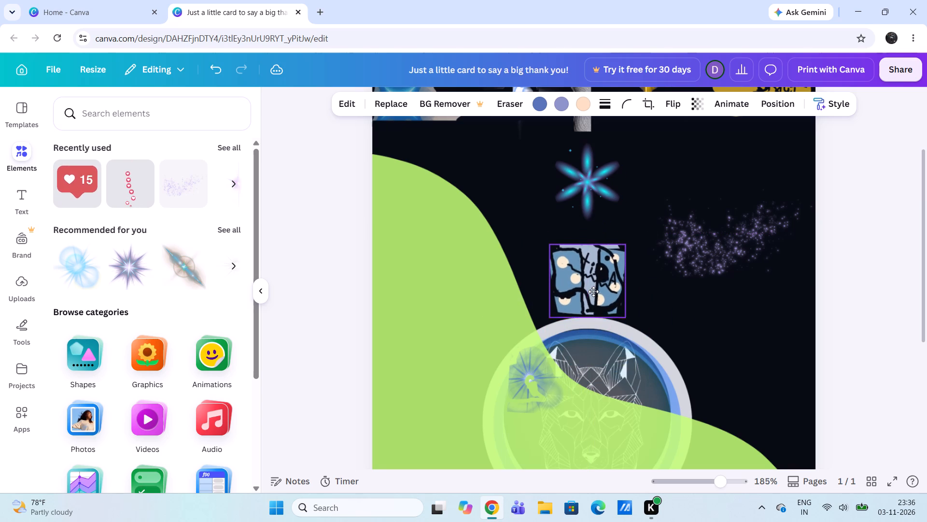
pyautogui.scroll(-2, 593, 291)
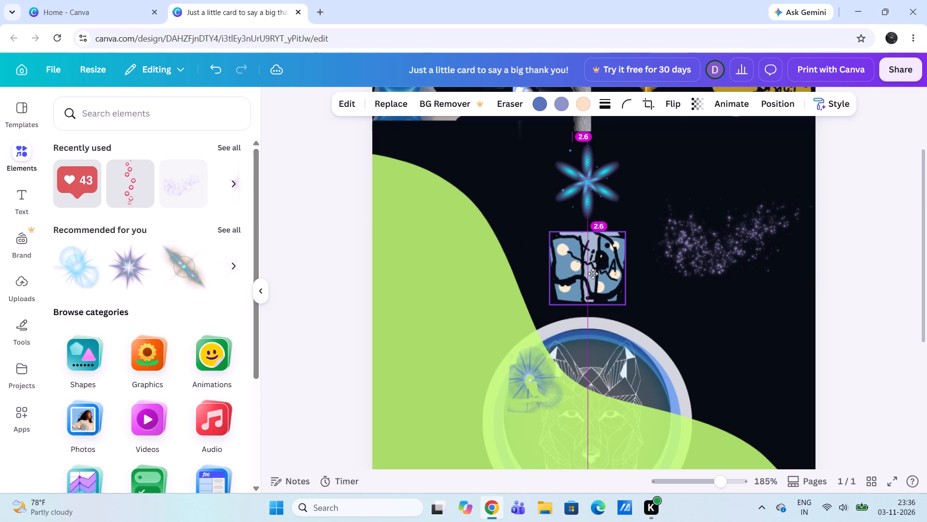
pyautogui.scroll(-2, 593, 274)
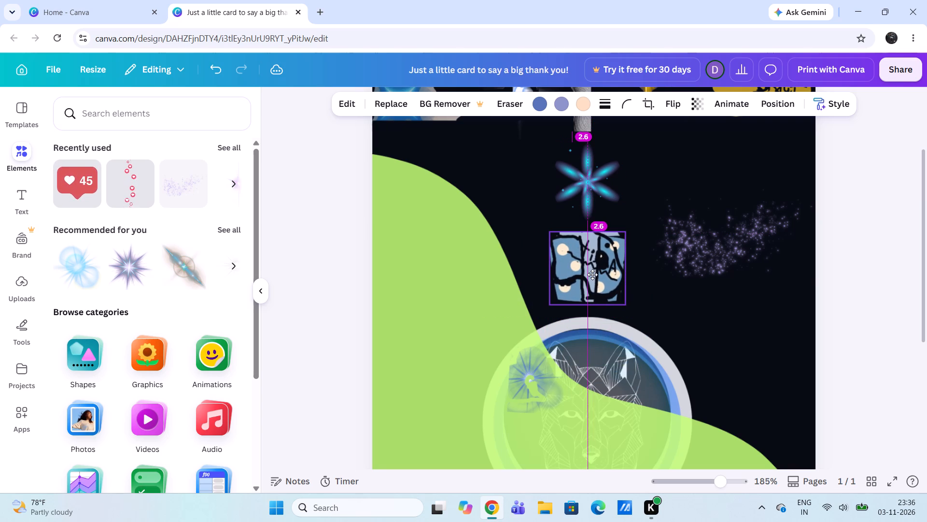
pyautogui.scroll(-2, 592, 275)
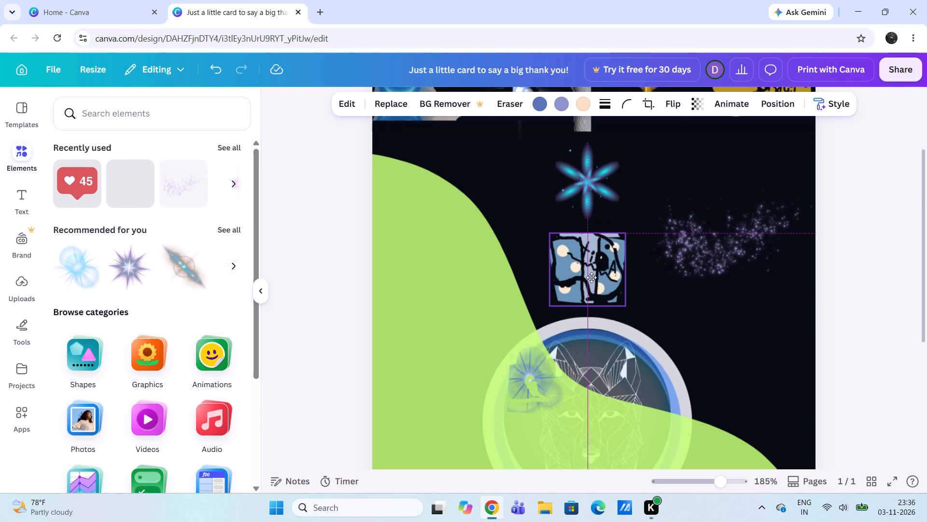
pyautogui.scroll(-1, 591, 277)
# Rotate the blue patterned square graphic between the cyan flower and the wolf's ring to 90°.
pyautogui.moveTo(585, 340); pyautogui.dragTo(546, 317)
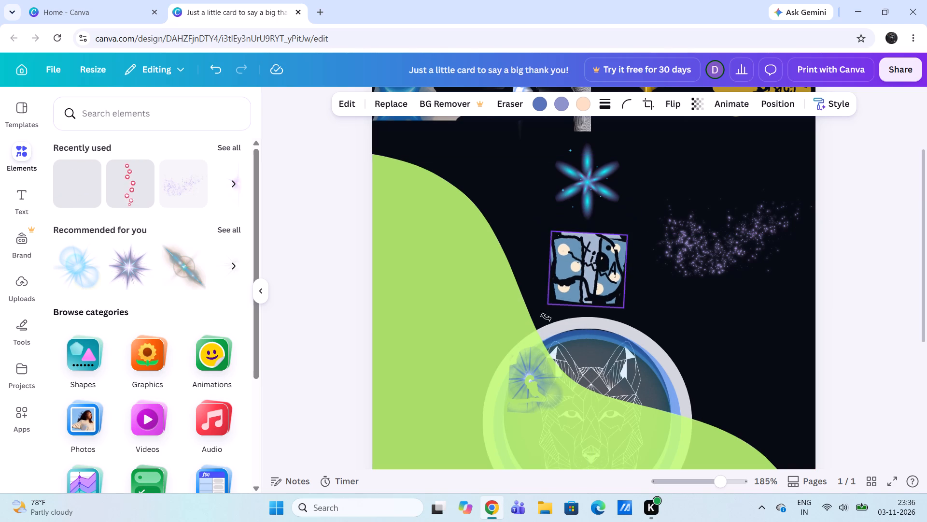
pyautogui.moveTo(546, 317); pyautogui.dragTo(579, 235)
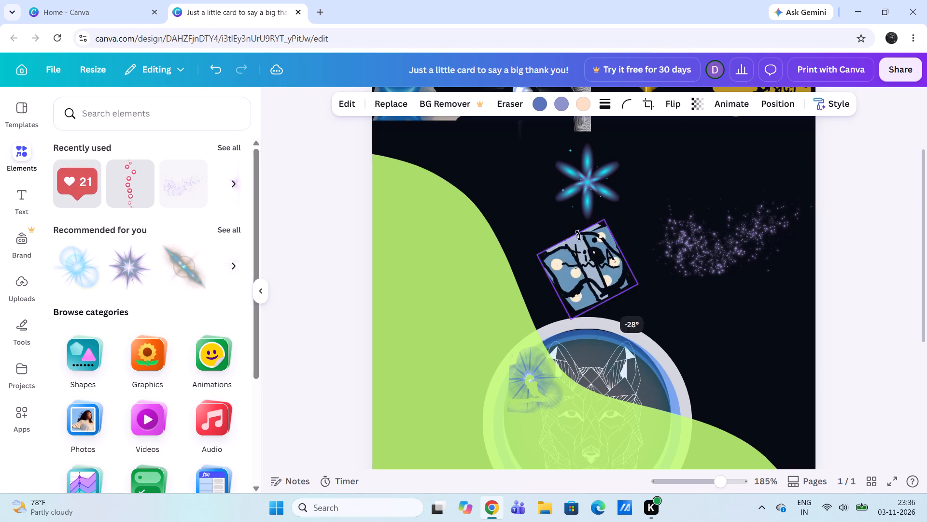
pyautogui.moveTo(579, 235); pyautogui.dragTo(571, 223)
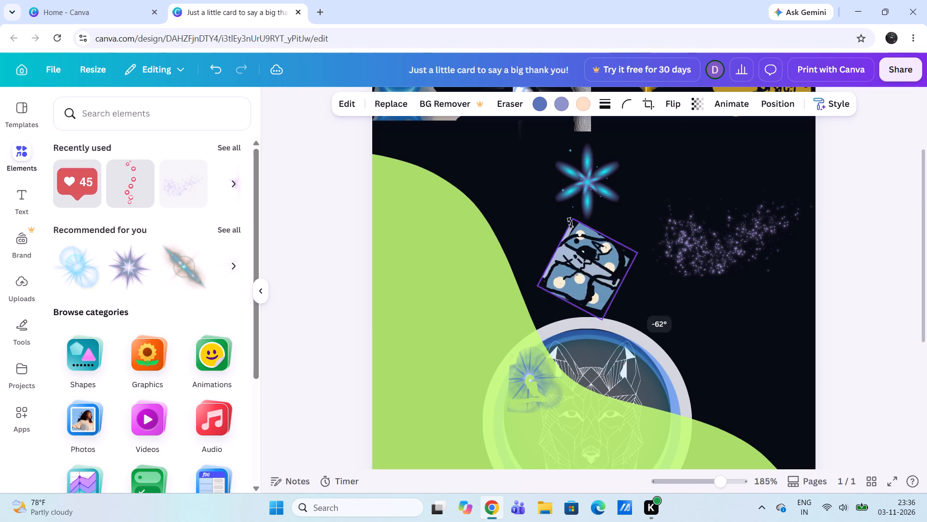
pyautogui.moveTo(571, 223); pyautogui.dragTo(589, 299)
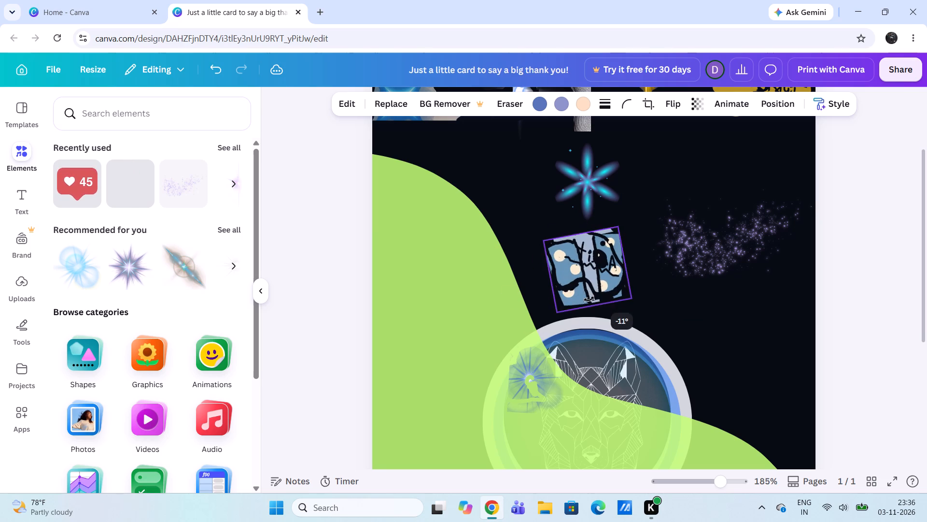
pyautogui.moveTo(589, 299); pyautogui.dragTo(529, 232)
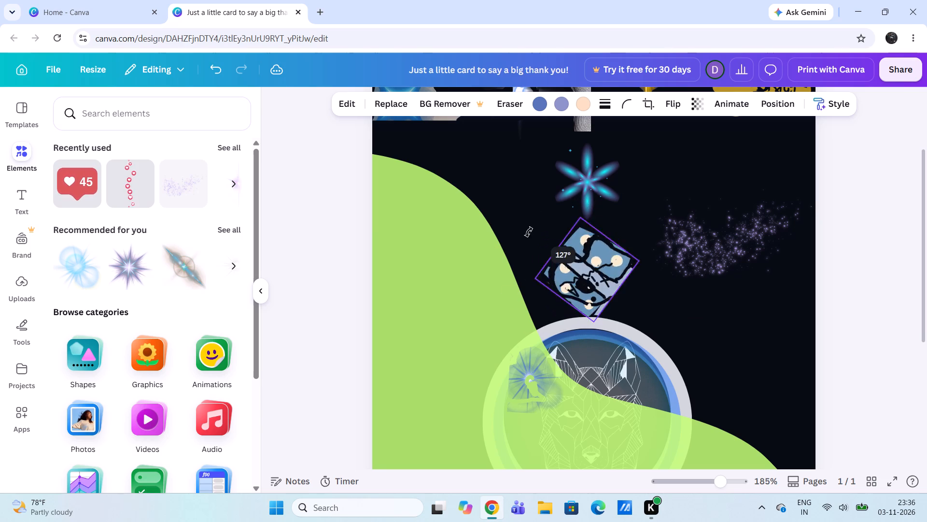
pyautogui.moveTo(529, 232); pyautogui.dragTo(539, 275)
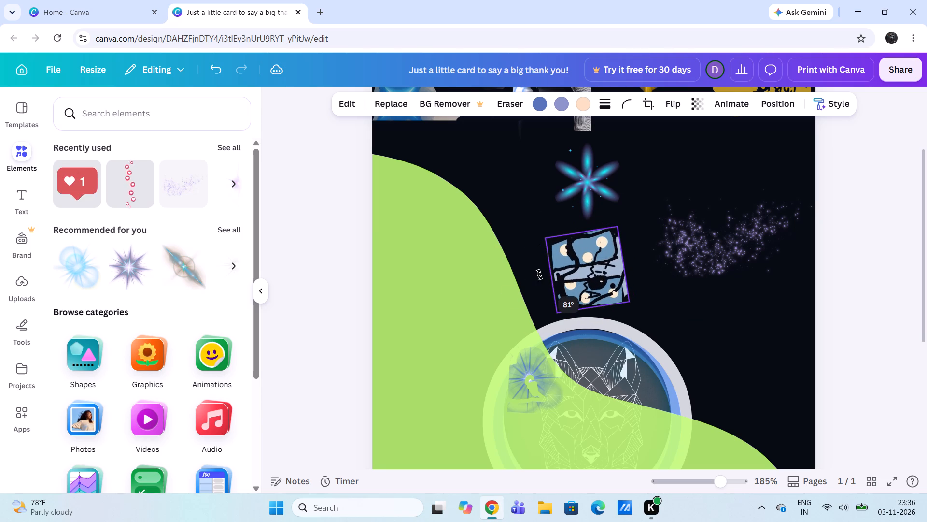
pyautogui.moveTo(539, 275); pyautogui.dragTo(536, 267)
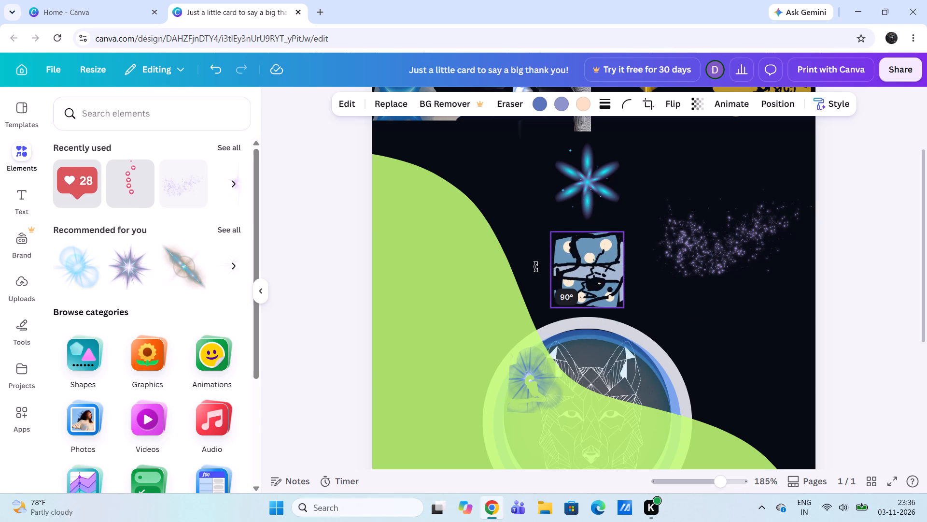
pyautogui.moveTo(536, 267); pyautogui.dragTo(536, 271)
pyautogui.moveTo(523, 275); pyautogui.dragTo(523, 270)
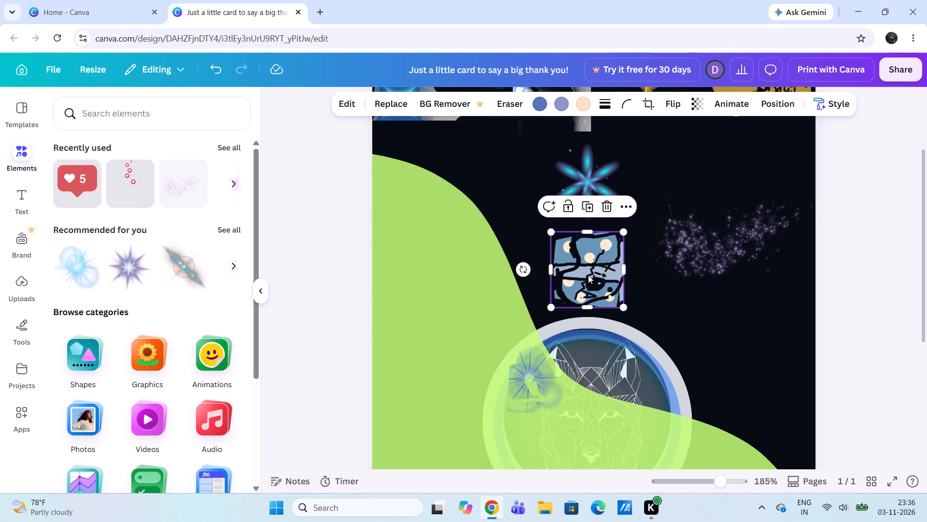
# Move the patterned square to the dark area below the purple sparkle and enlarge it from its lower-left corner.
pyautogui.moveTo(578, 269); pyautogui.dragTo(730, 335)
pyautogui.hscroll(1, 653, 294)
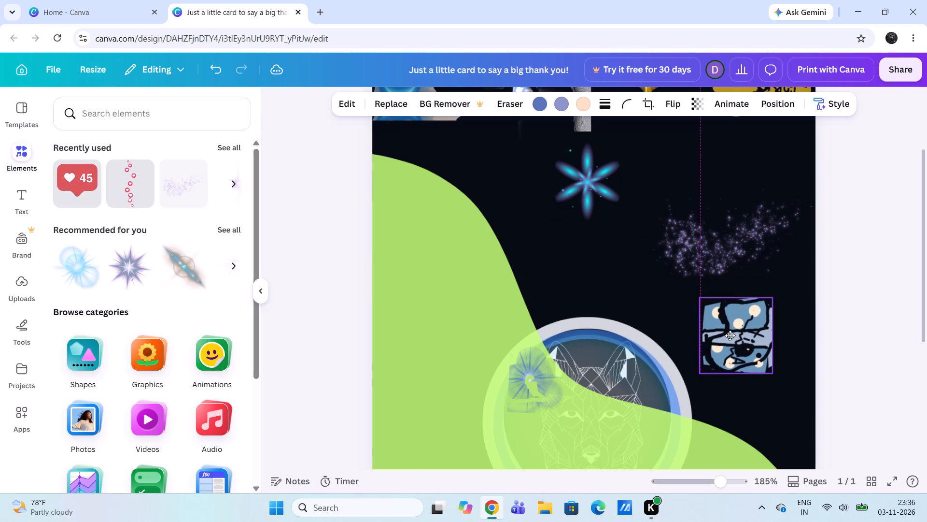
pyautogui.hscroll(1, 730, 335)
pyautogui.moveTo(730, 335); pyautogui.dragTo(731, 335)
pyautogui.hscroll(1, 730, 335)
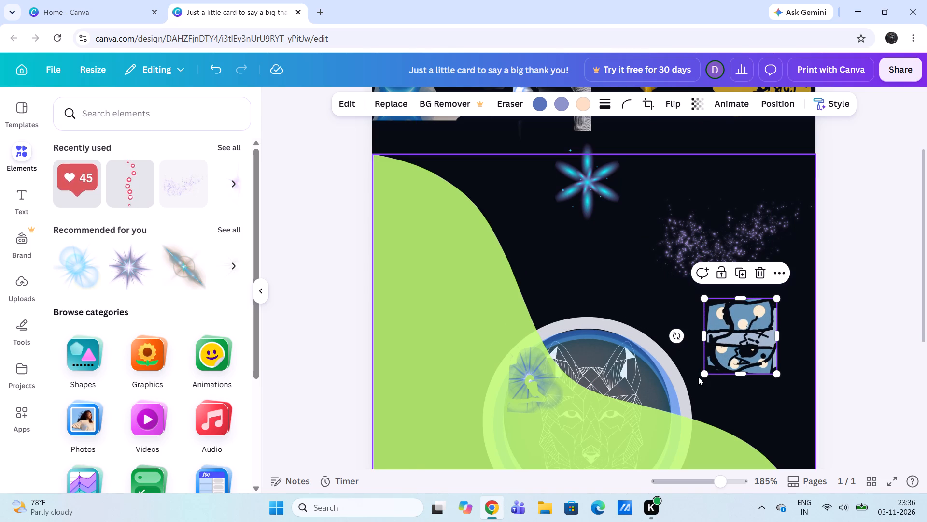
pyautogui.moveTo(704, 376); pyautogui.dragTo(678, 415)
# Place the patterned graphic over the top of the wolf's ring and widen it from its right side to uncover the dotted strip.
pyautogui.moveTo(711, 371); pyautogui.dragTo(581, 359)
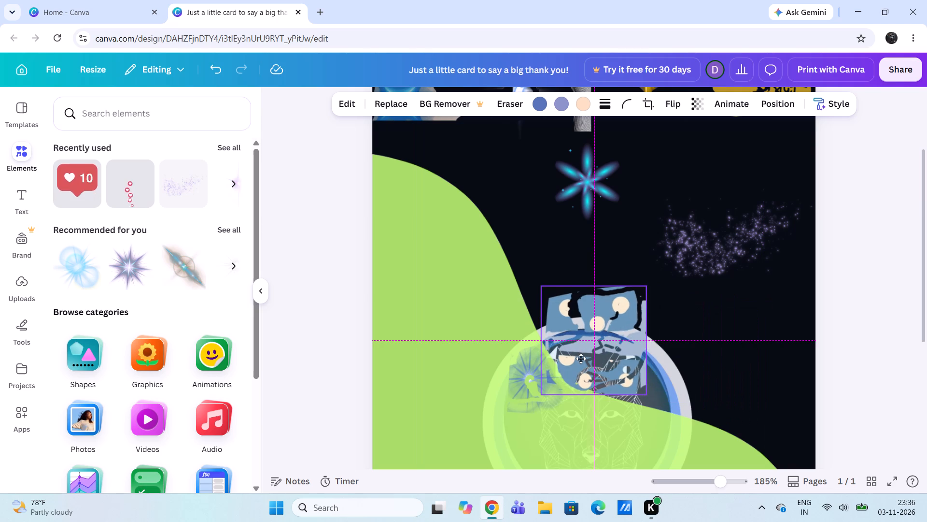
pyautogui.moveTo(581, 359); pyautogui.dragTo(595, 365)
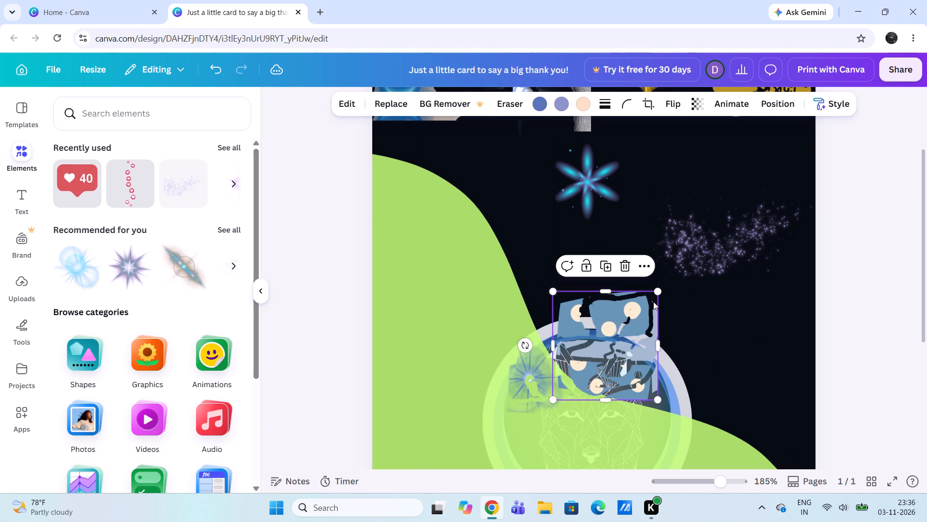
pyautogui.moveTo(658, 353); pyautogui.dragTo(691, 364)
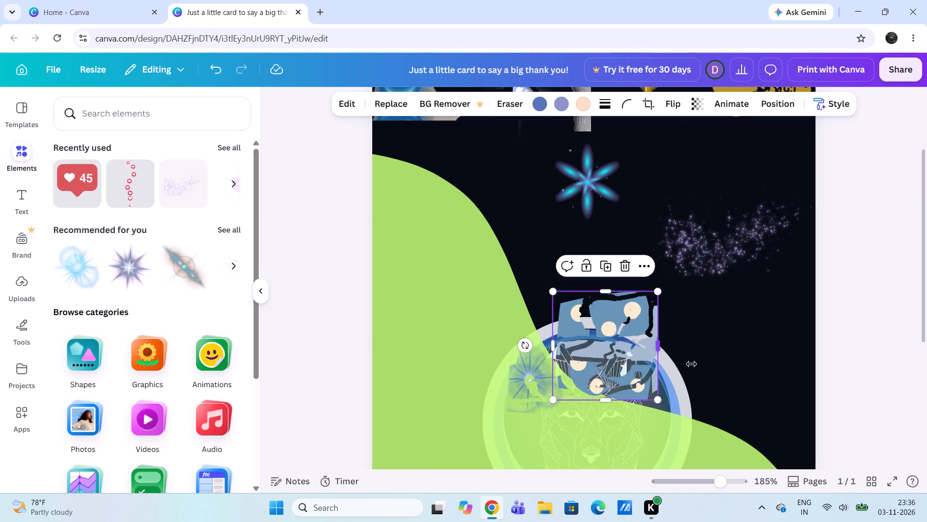
pyautogui.moveTo(691, 364); pyautogui.dragTo(662, 345)
pyautogui.moveTo(662, 345); pyautogui.dragTo(697, 361)
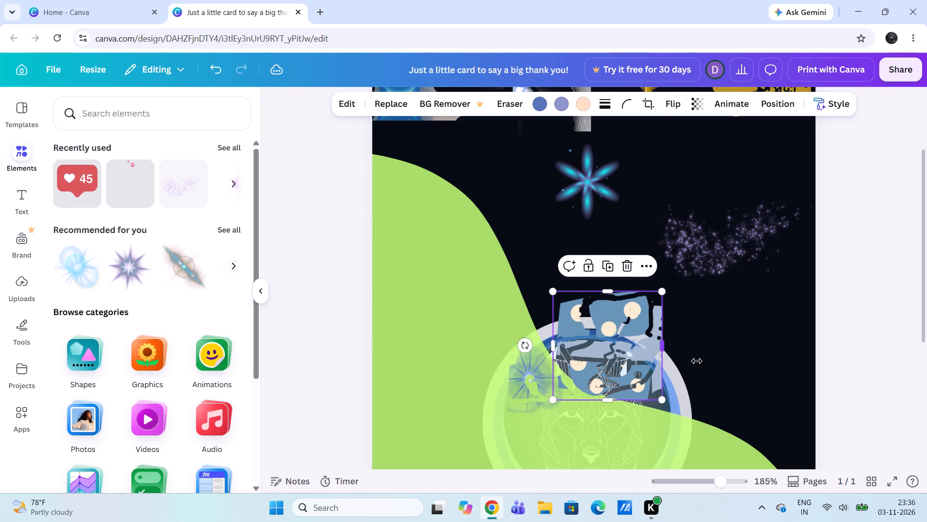
pyautogui.moveTo(697, 361); pyautogui.dragTo(734, 394)
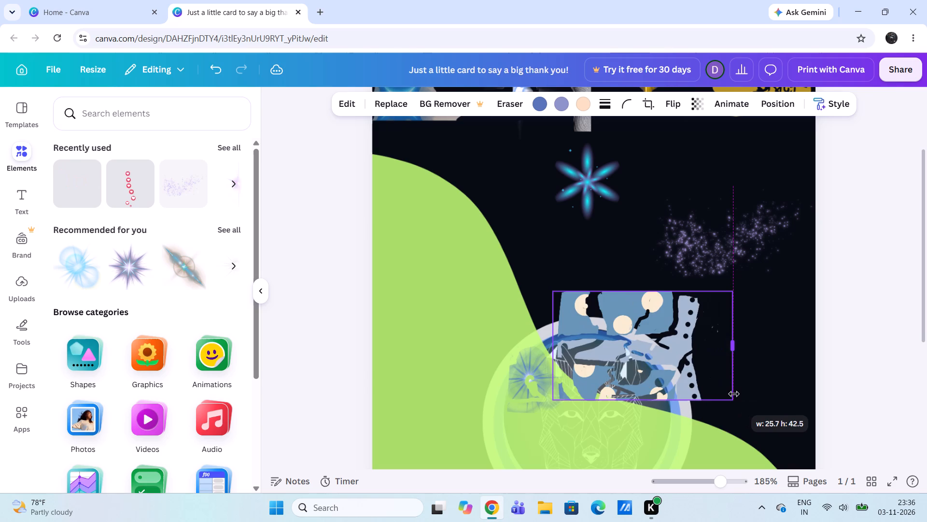
pyautogui.moveTo(734, 394); pyautogui.dragTo(685, 393)
# Shift the patterned graphic toward the ring's right side and enlarge it slightly from its upper-left corner.
pyautogui.moveTo(604, 347); pyautogui.dragTo(637, 366)
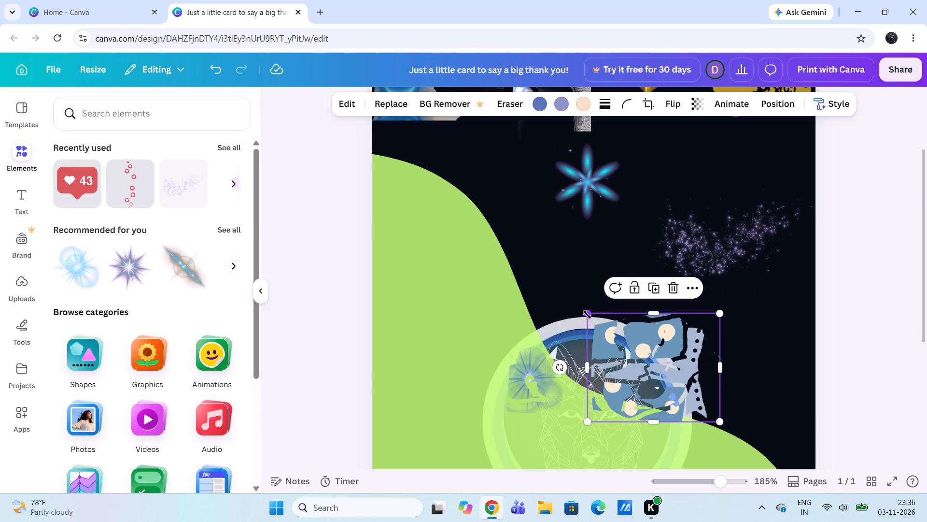
pyautogui.click(587, 315)
pyautogui.click(587, 314)
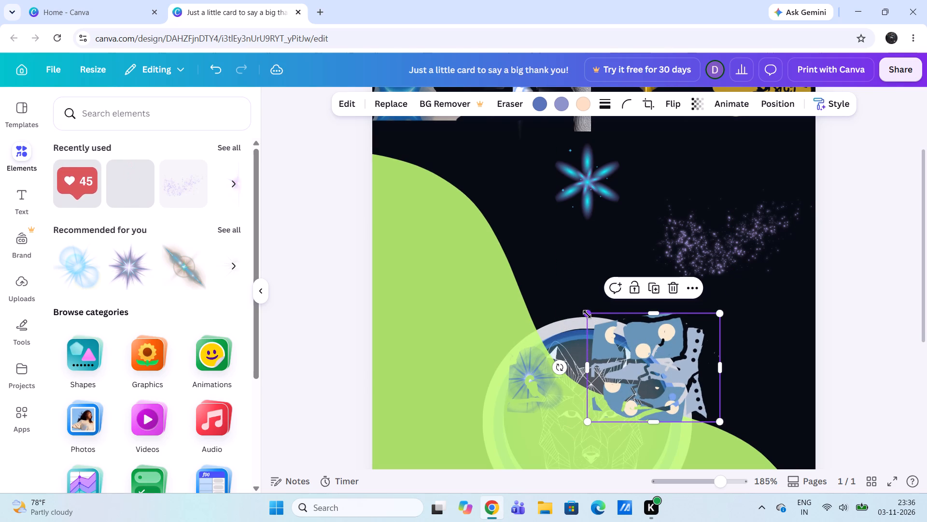
pyautogui.moveTo(587, 312); pyautogui.dragTo(573, 307)
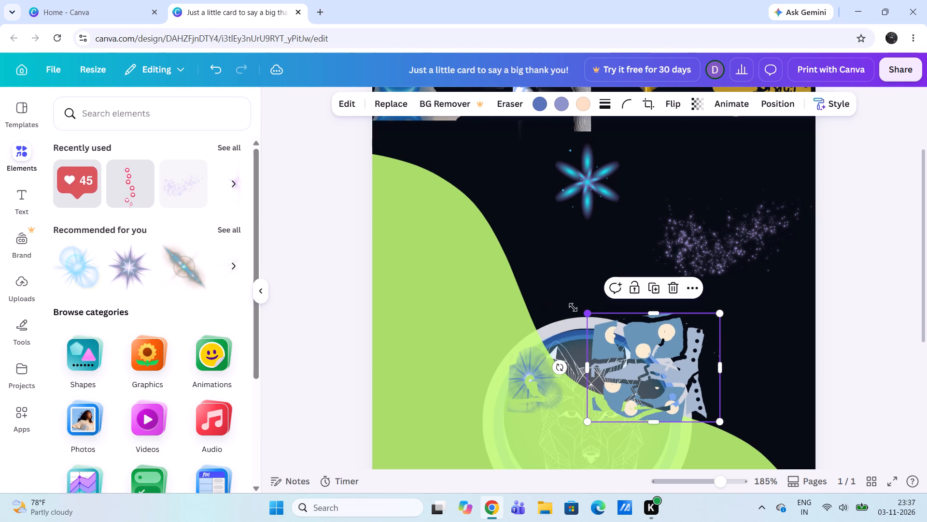
pyautogui.moveTo(573, 307); pyautogui.dragTo(592, 314)
pyautogui.moveTo(592, 314); pyautogui.dragTo(580, 309)
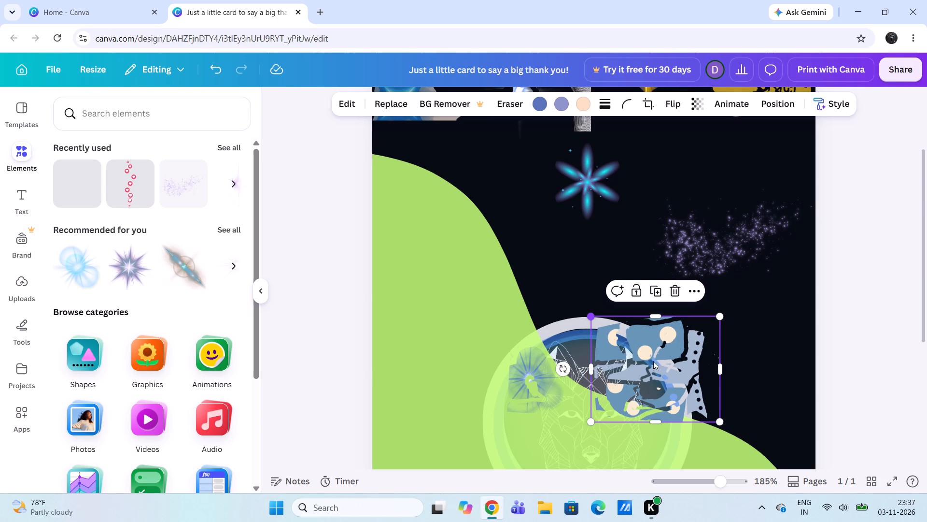
# Move the patterned graphic up between the cyan flower and the wolf's ring, just left of the purple sparkle.
pyautogui.moveTo(660, 364); pyautogui.dragTo(617, 338)
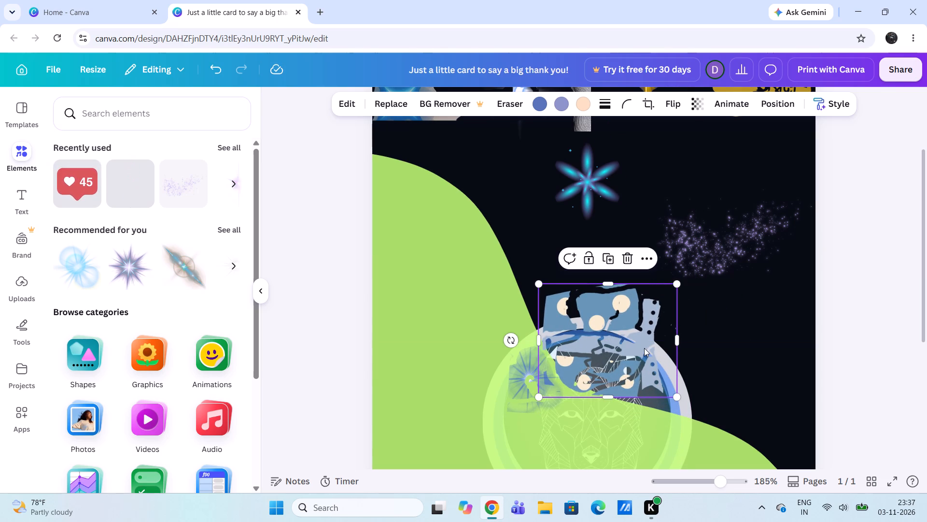
pyautogui.moveTo(616, 346); pyautogui.dragTo(646, 368)
pyautogui.scroll(2, 628, 273)
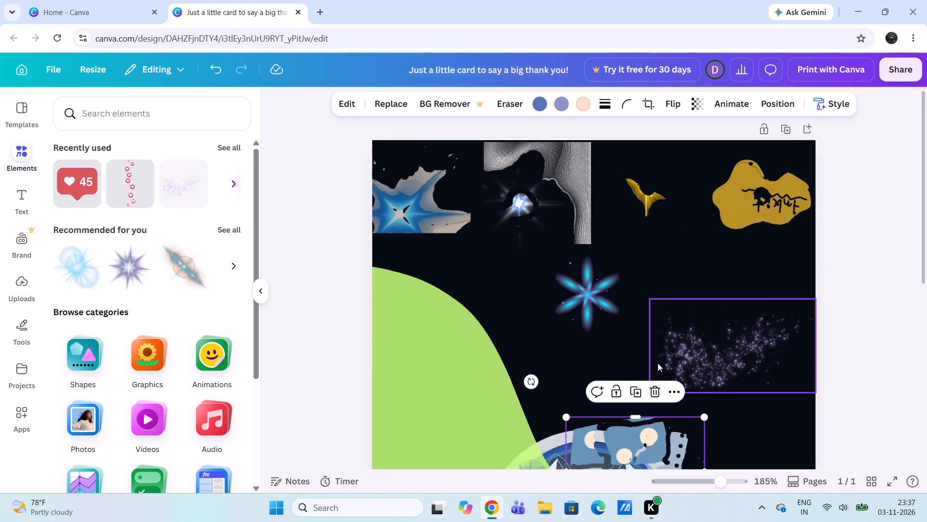
pyautogui.moveTo(629, 427); pyautogui.dragTo(587, 332)
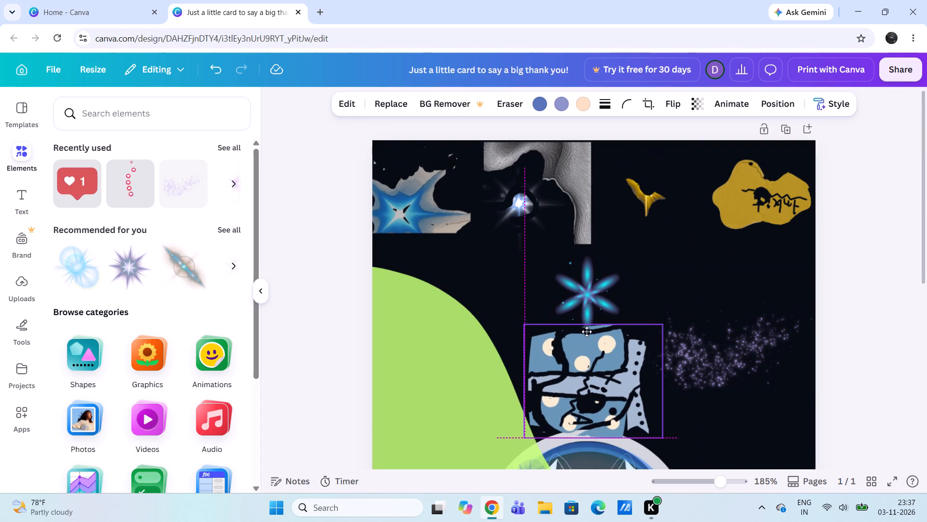
pyautogui.moveTo(587, 332); pyautogui.dragTo(589, 333)
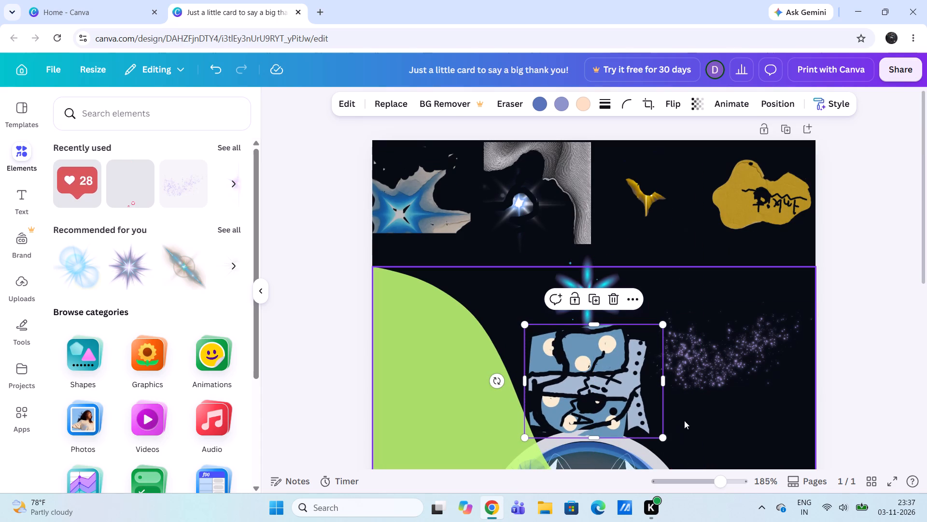
# Shrink the patterned graphic from its lower-right corner until it clears the wolf's ring and the purple sparkle.
pyautogui.moveTo(663, 438); pyautogui.dragTo(652, 421)
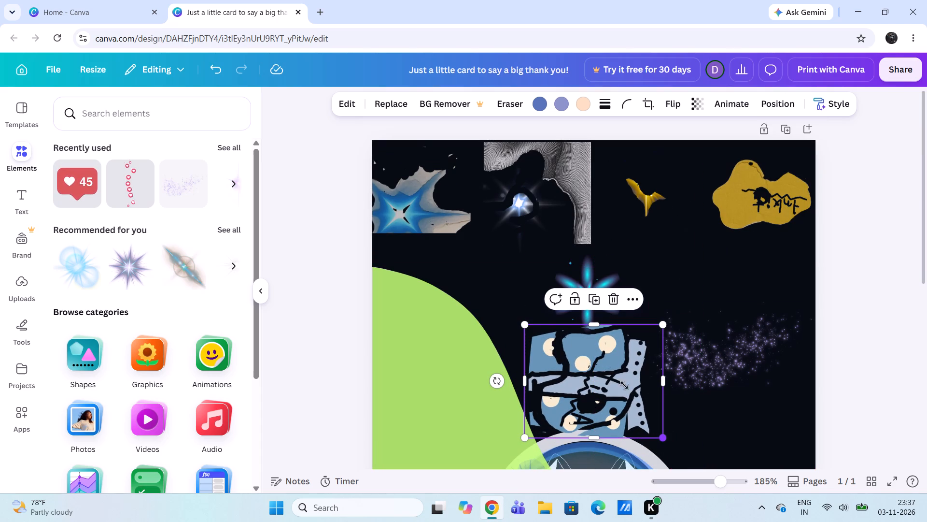
pyautogui.moveTo(610, 378); pyautogui.dragTo(632, 373)
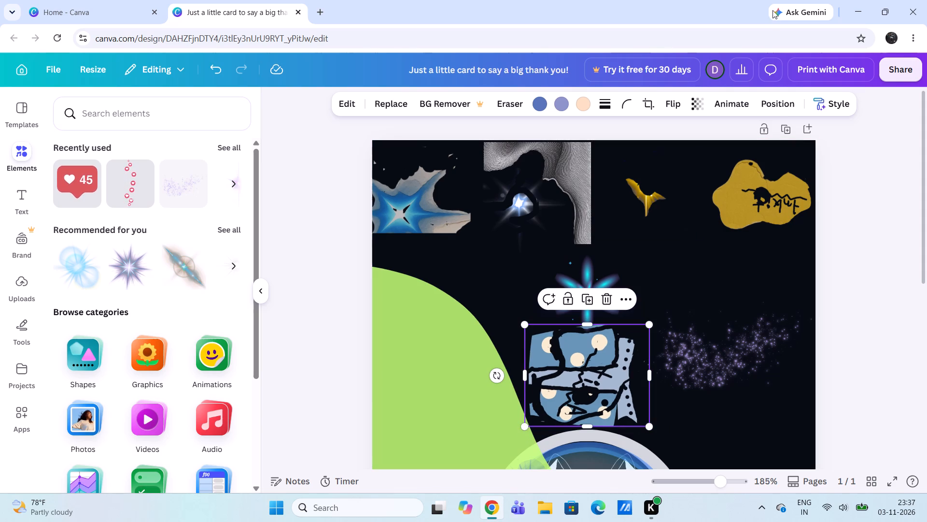
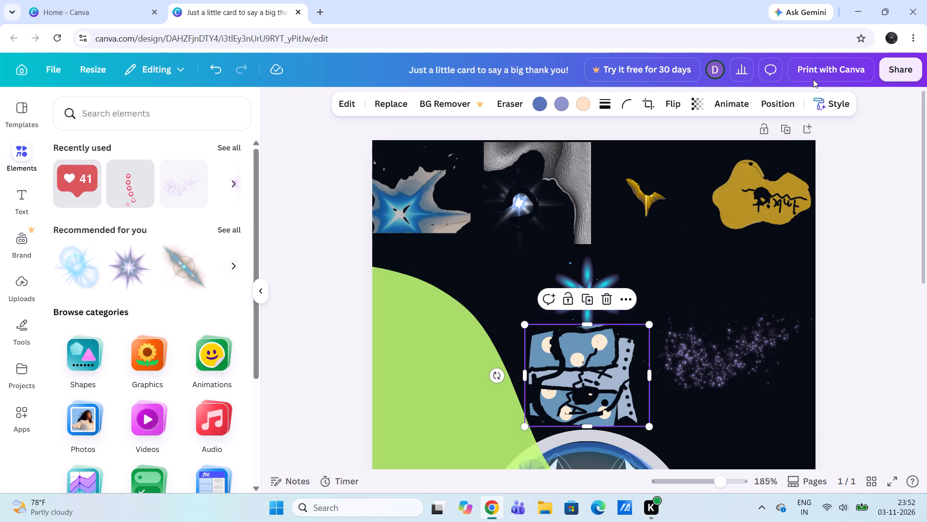
# Close the thank-you card design and the Canva home page to end the editing session.
pyautogui.click(297, 11)
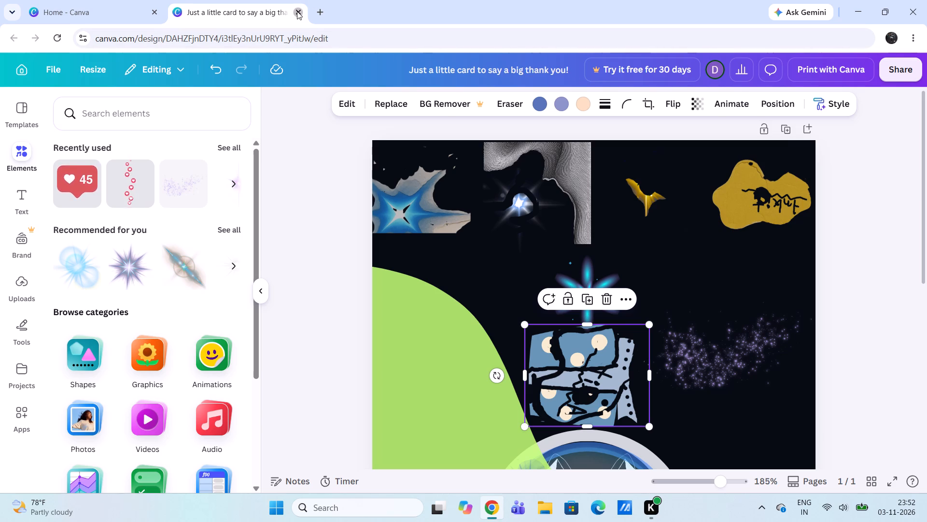
pyautogui.click(156, 9)
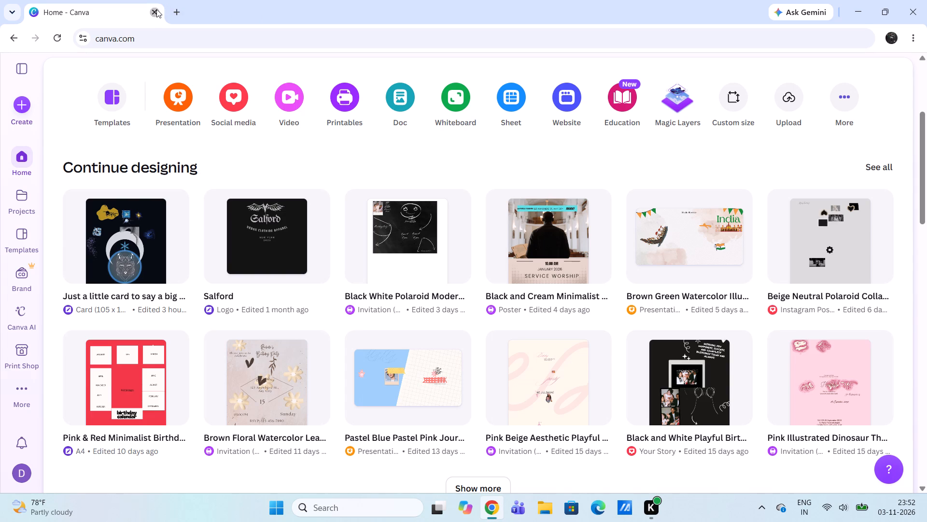